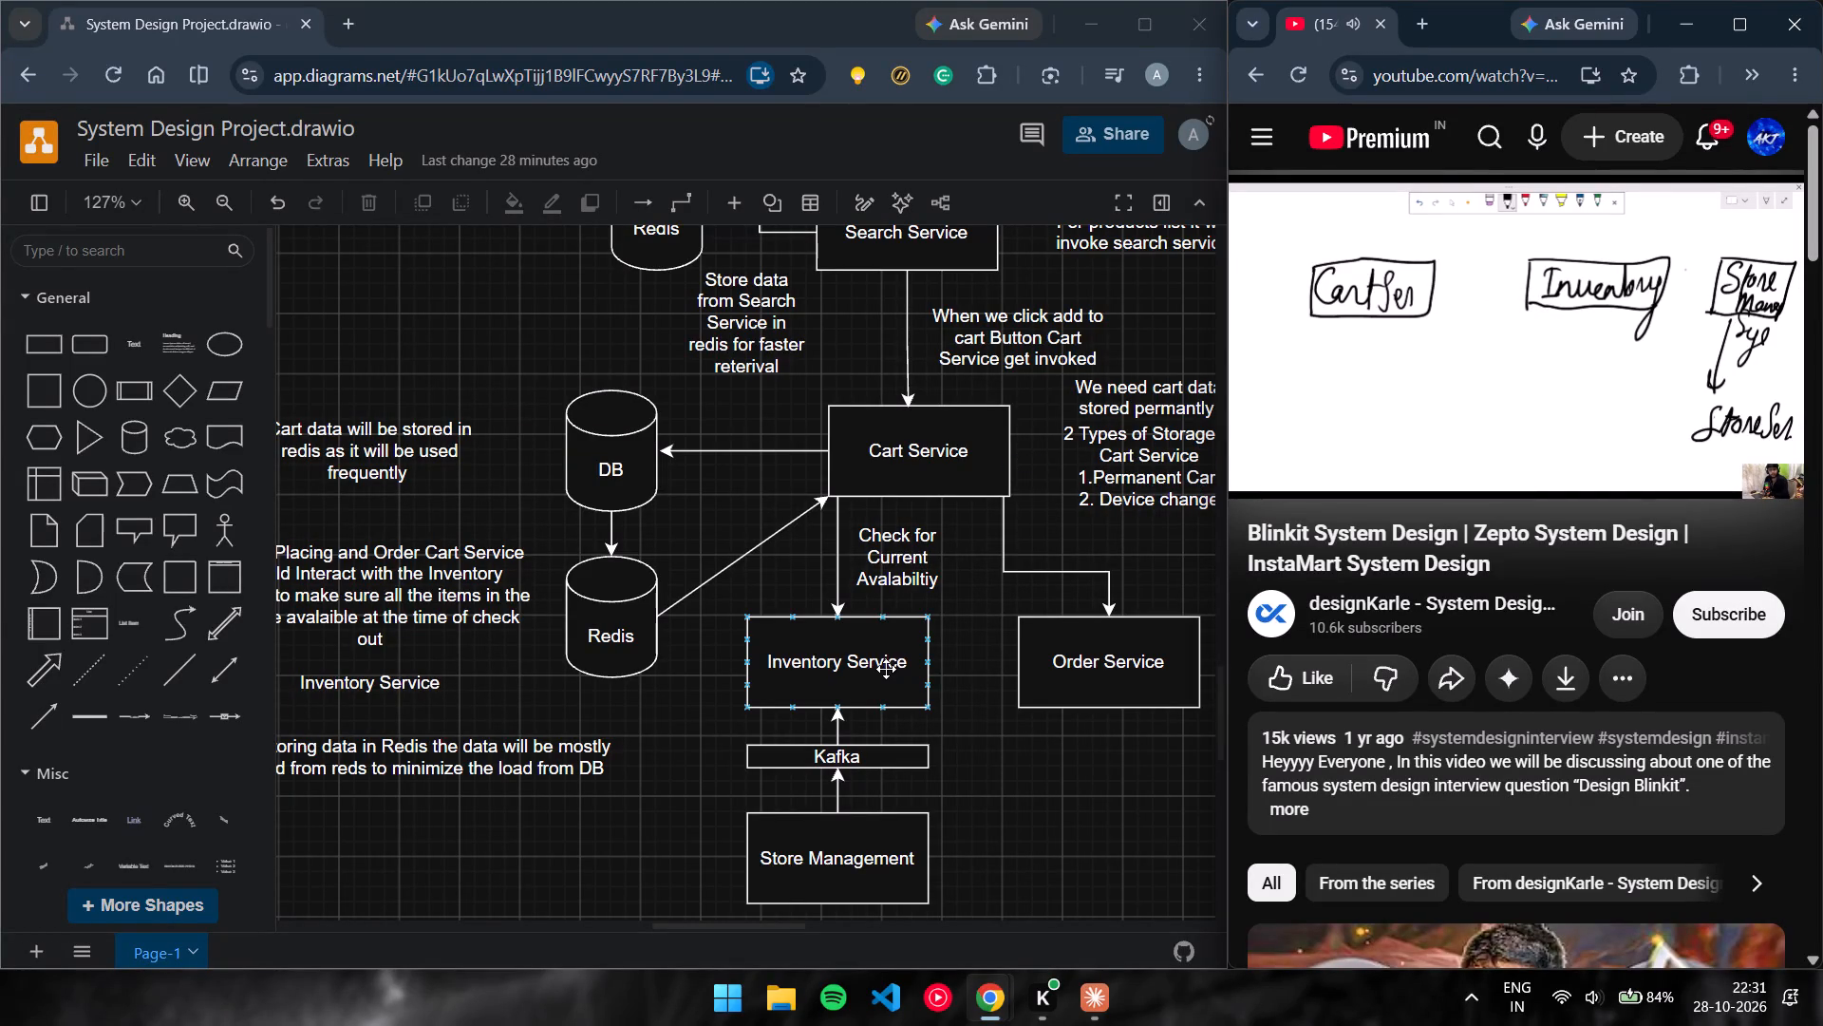
Pause, resume and skip ahead in the Blinkit System Design video, following how the inventory and store management boxes are linked.
{"action": "key", "text": "space"}
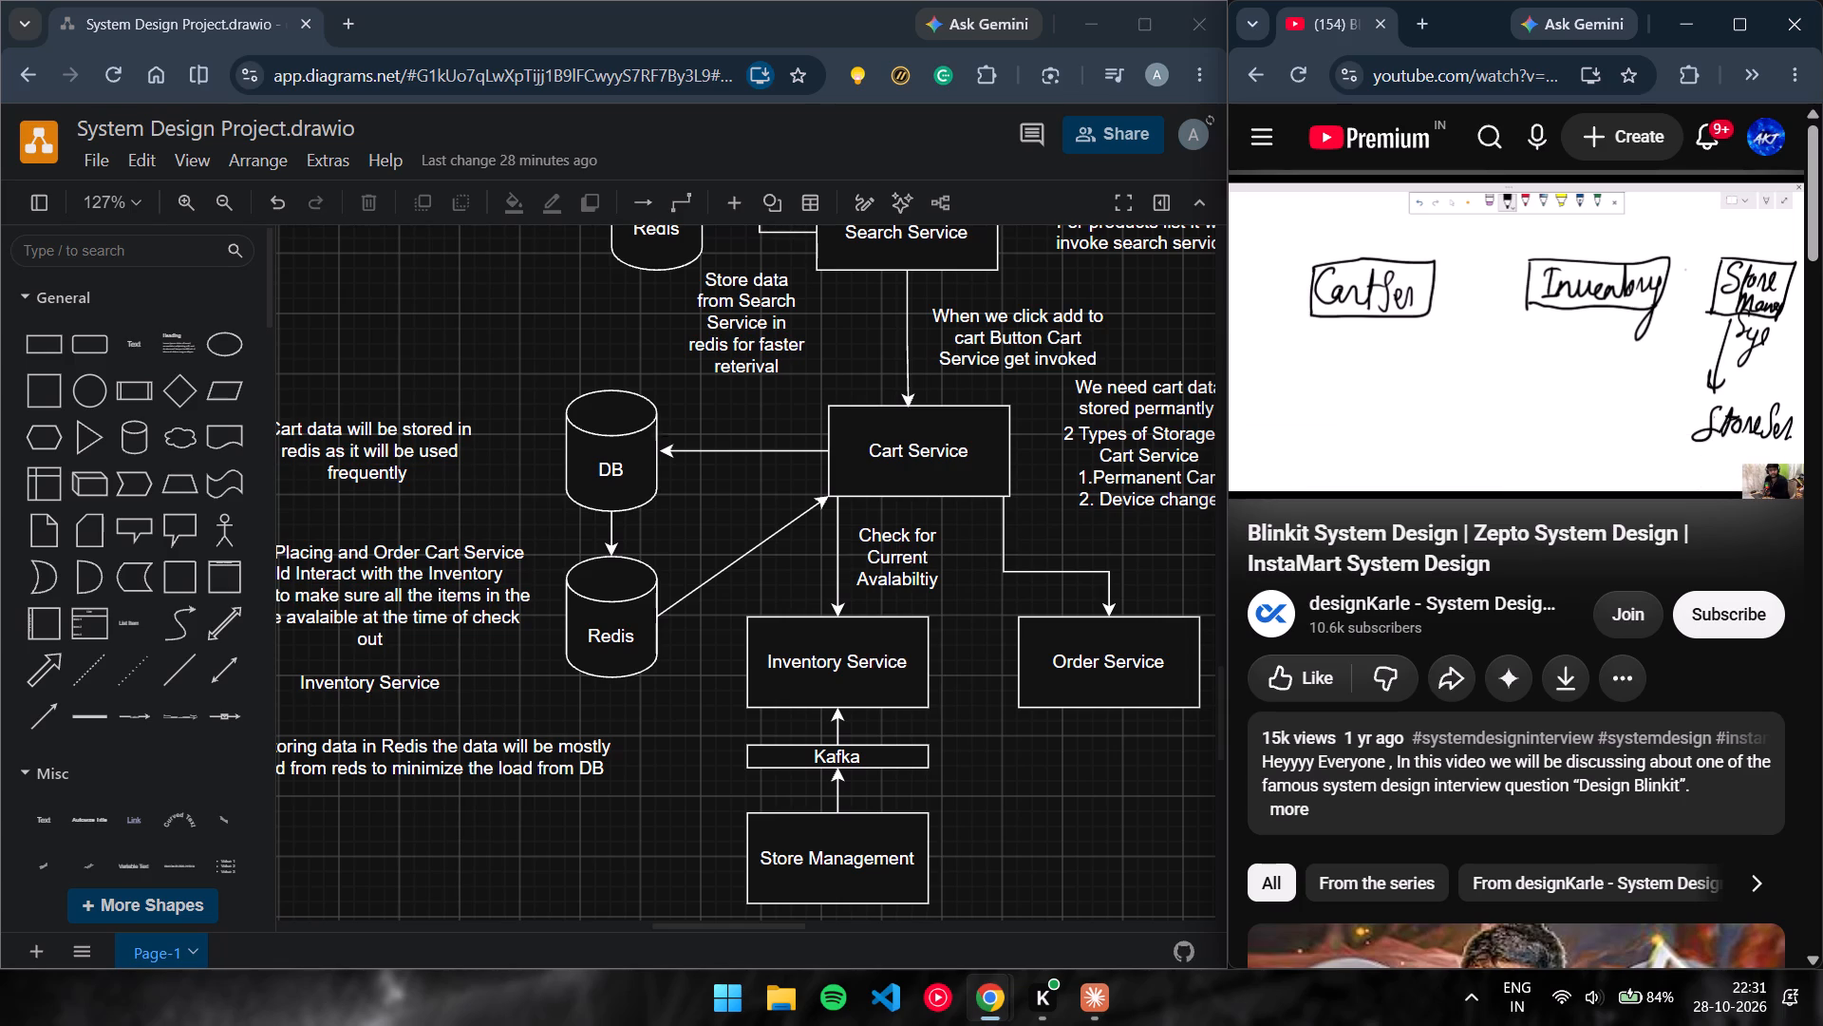
{"action": "key", "text": "space"}
{"action": "key", "text": "space"}
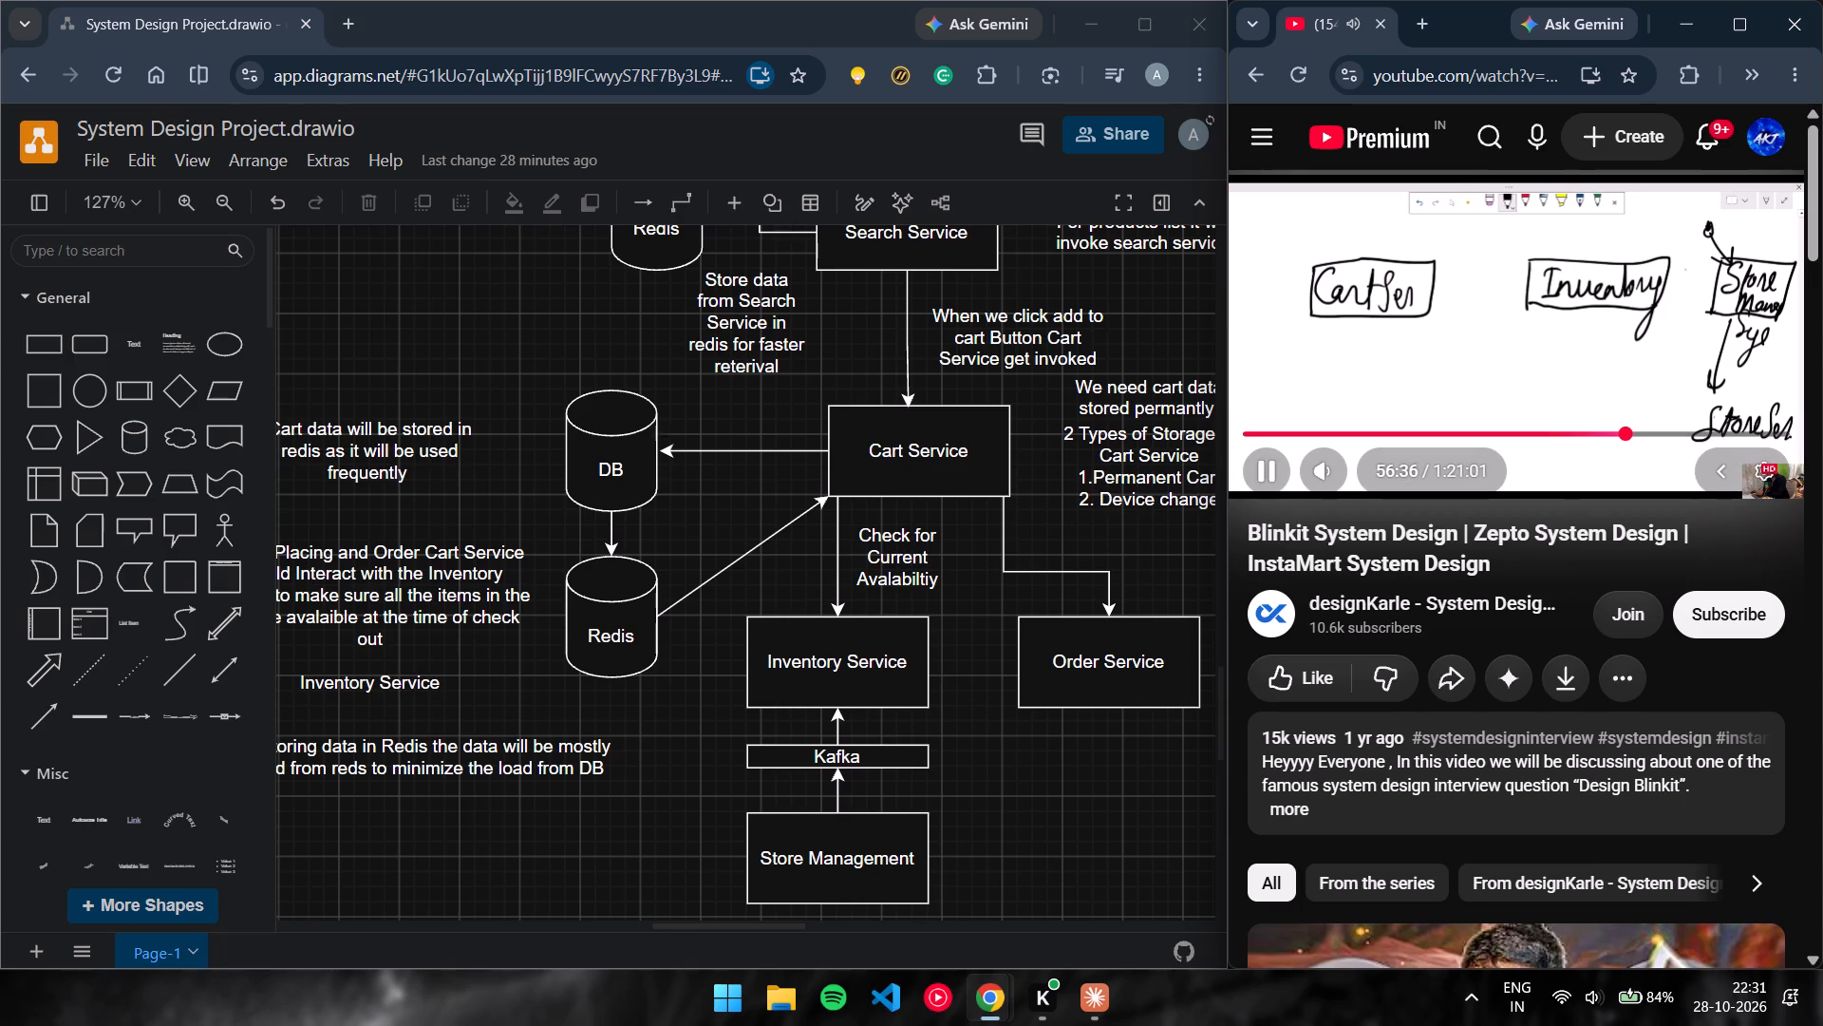
{"action": "key", "text": "bracketright"}
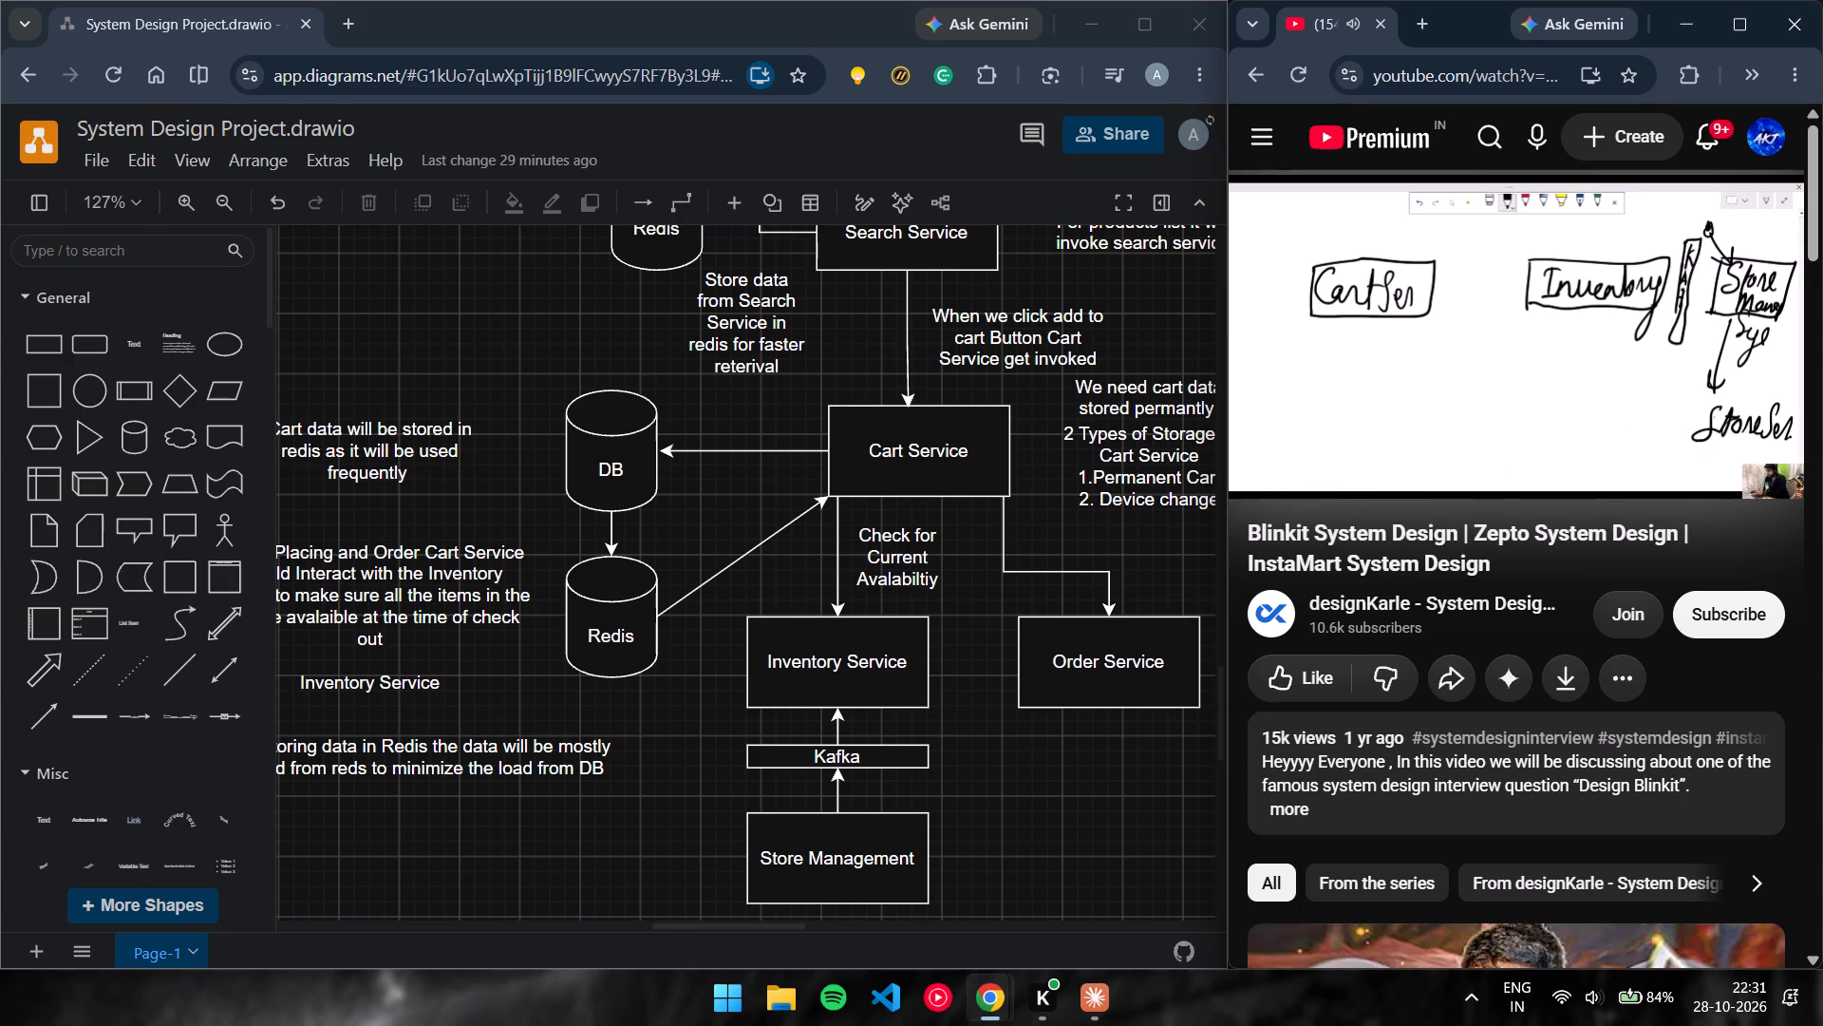
{"action": "key", "text": "Right"}
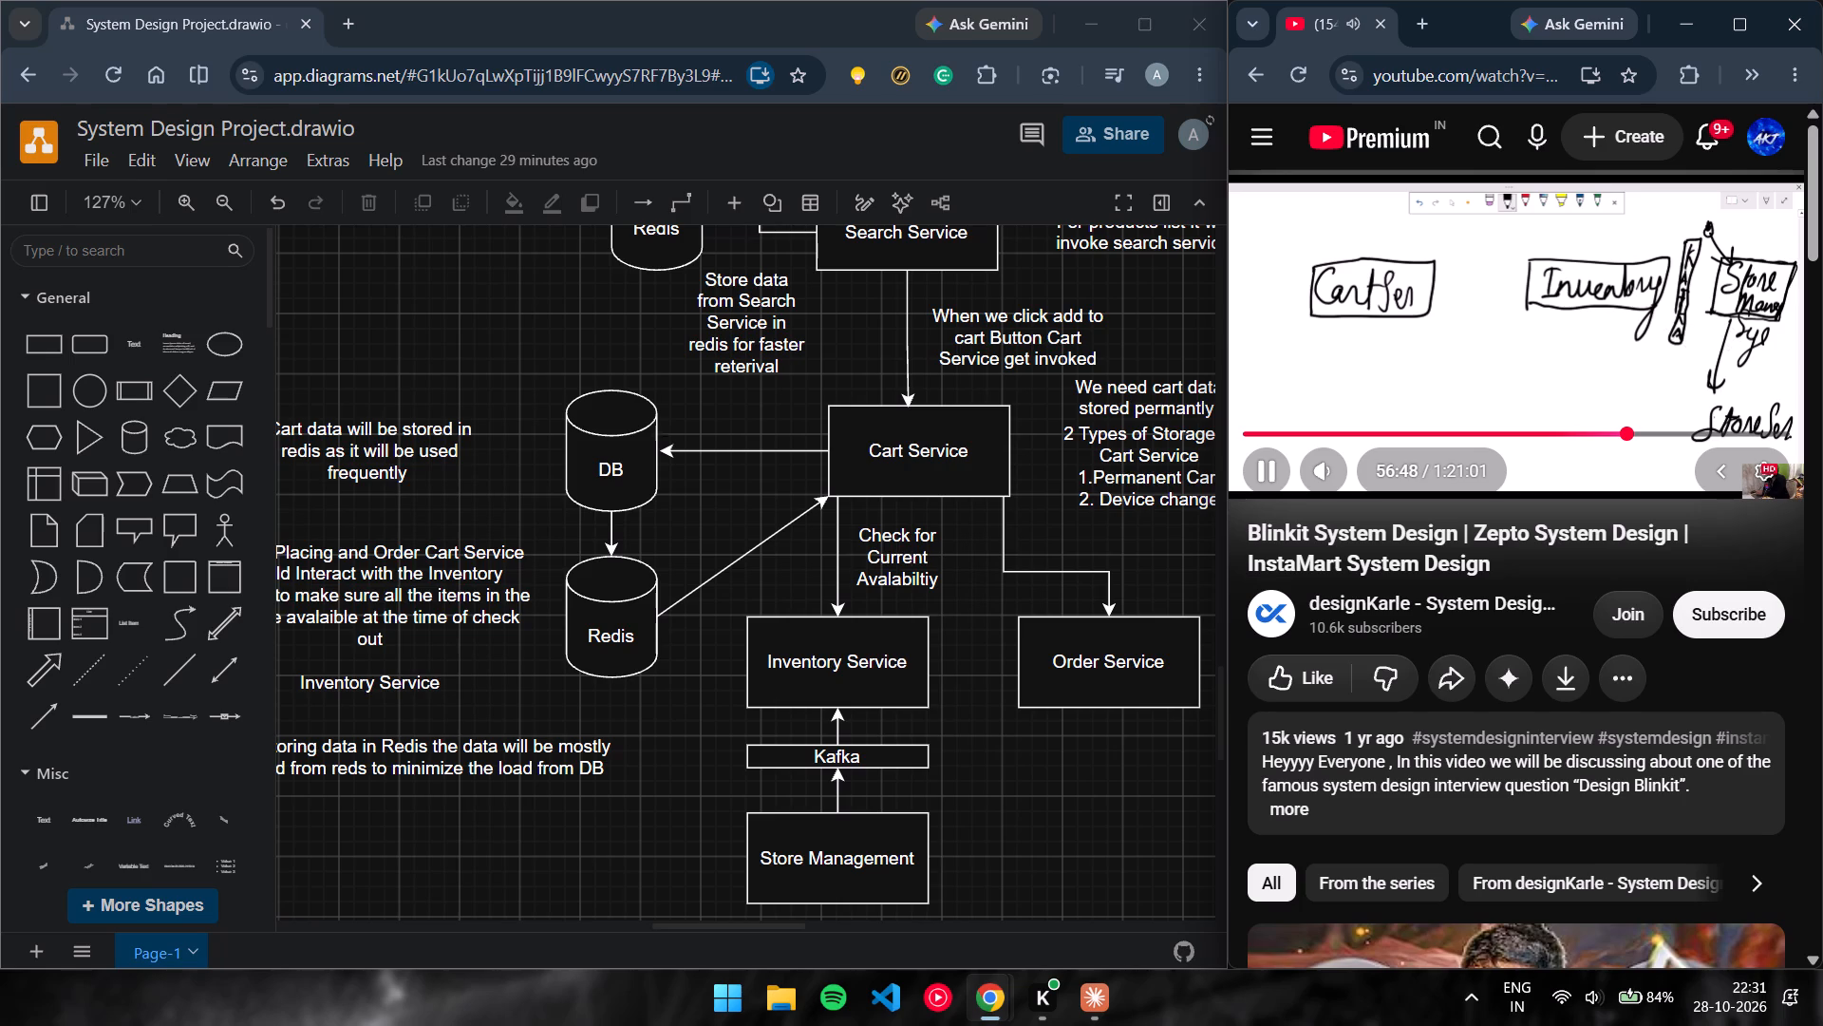
Add a text label reading "Producer" beside the Store Management box in the diagram.
{"action": "scroll", "coordinate": [935, 673], "scroll_direction": "down", "scroll_amount": 1}
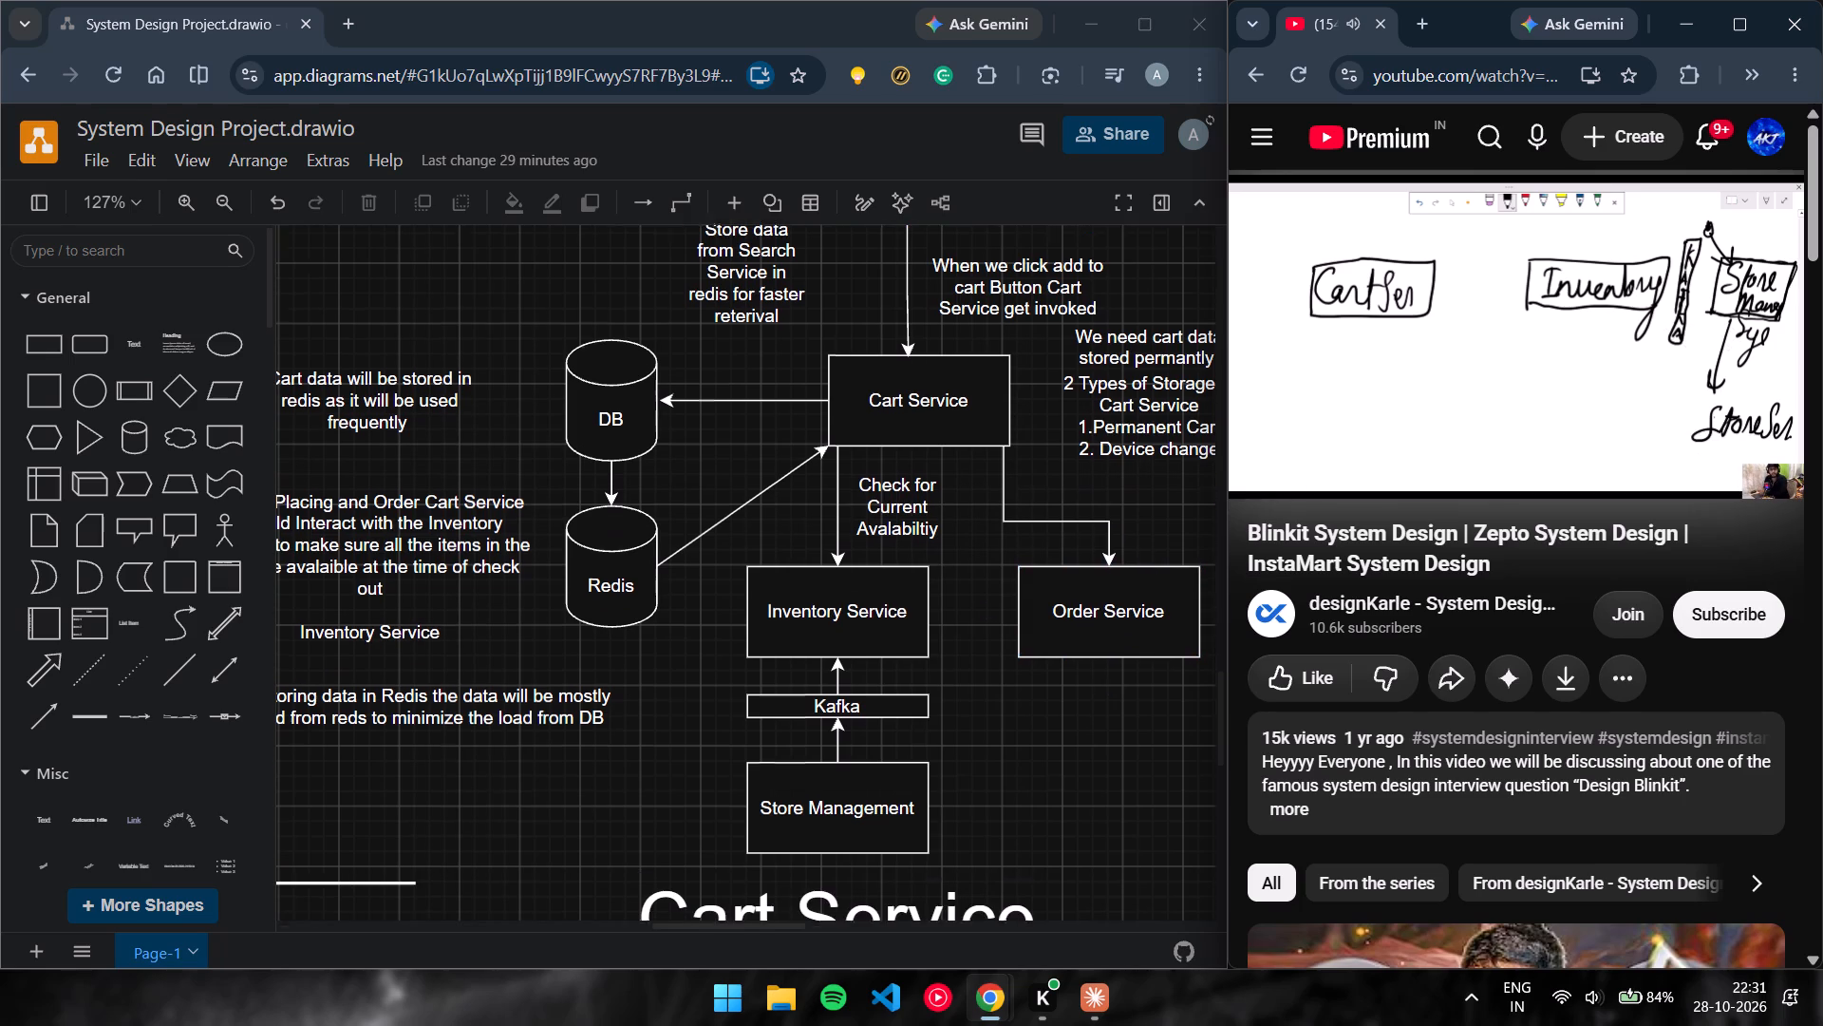
{"action": "scroll", "coordinate": [935, 673], "scroll_direction": "down", "scroll_amount": 1}
{"action": "left_click_drag", "start_coordinate": [123, 344], "coordinate": [630, 787]}
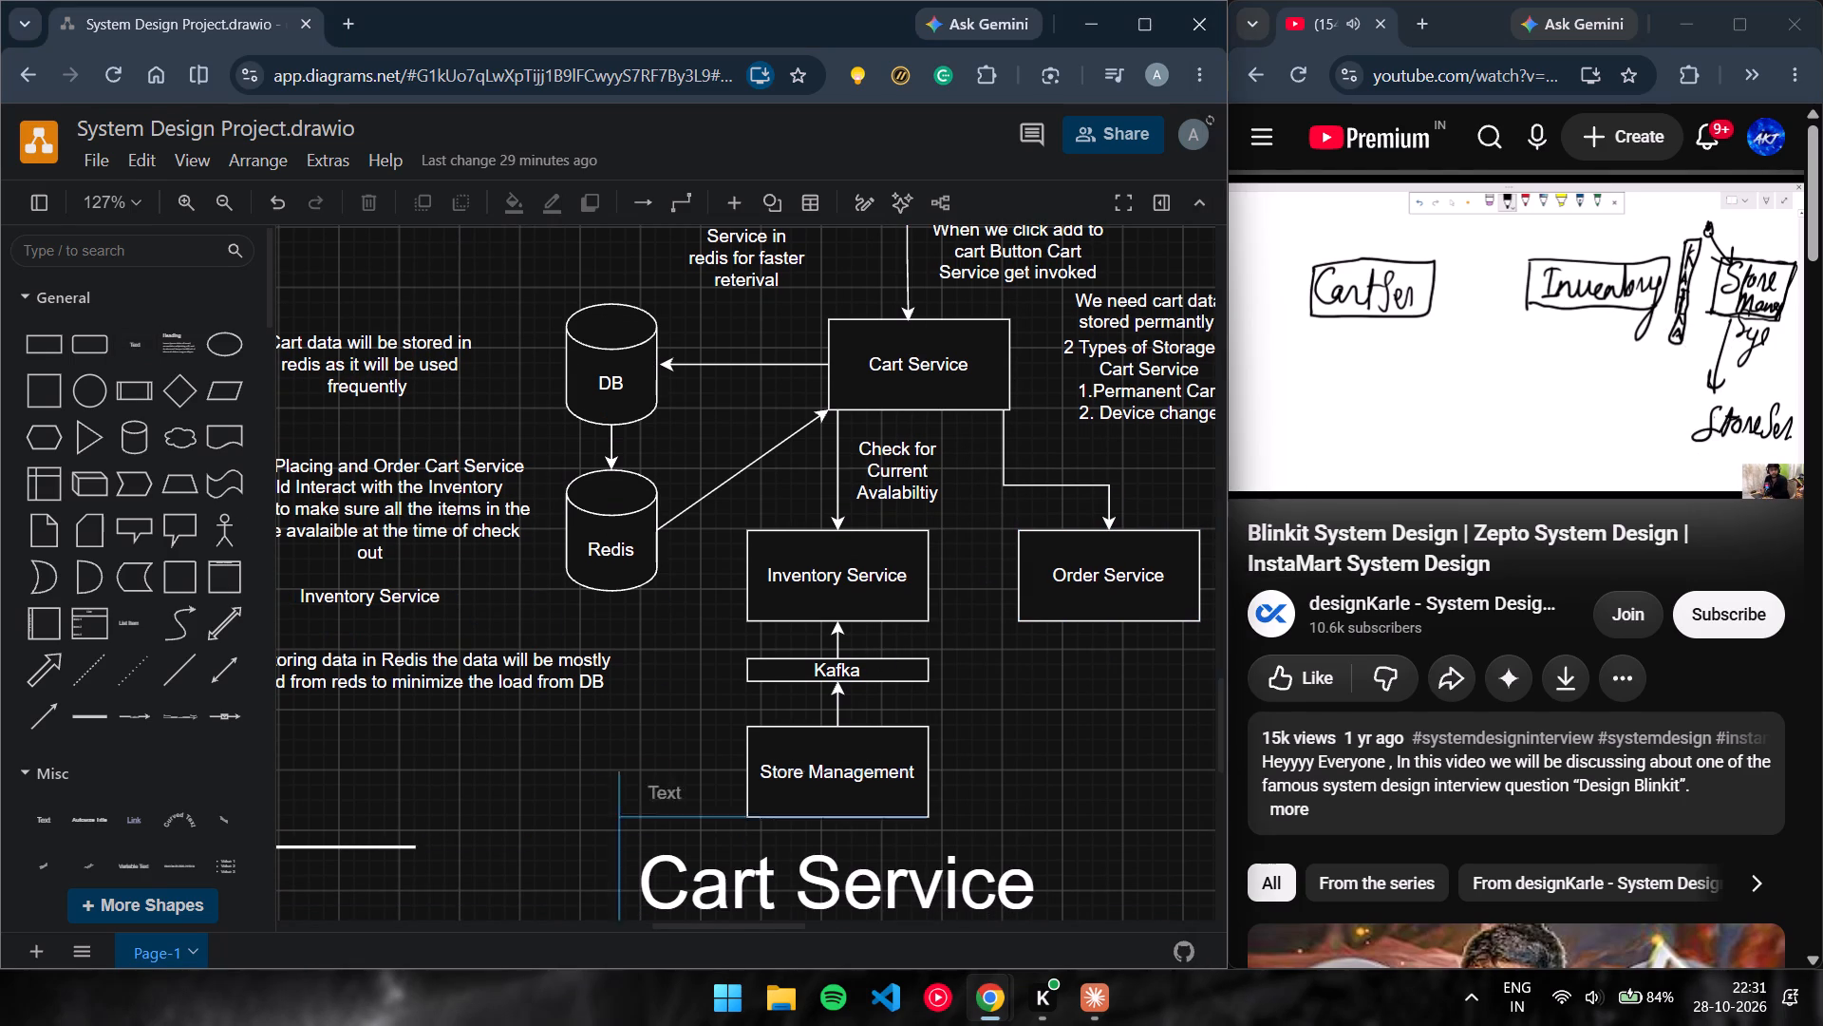
{"action": "left_click_drag", "start_coordinate": [630, 787], "coordinate": [652, 738]}
{"action": "double_click", "coordinate": [691, 763]}
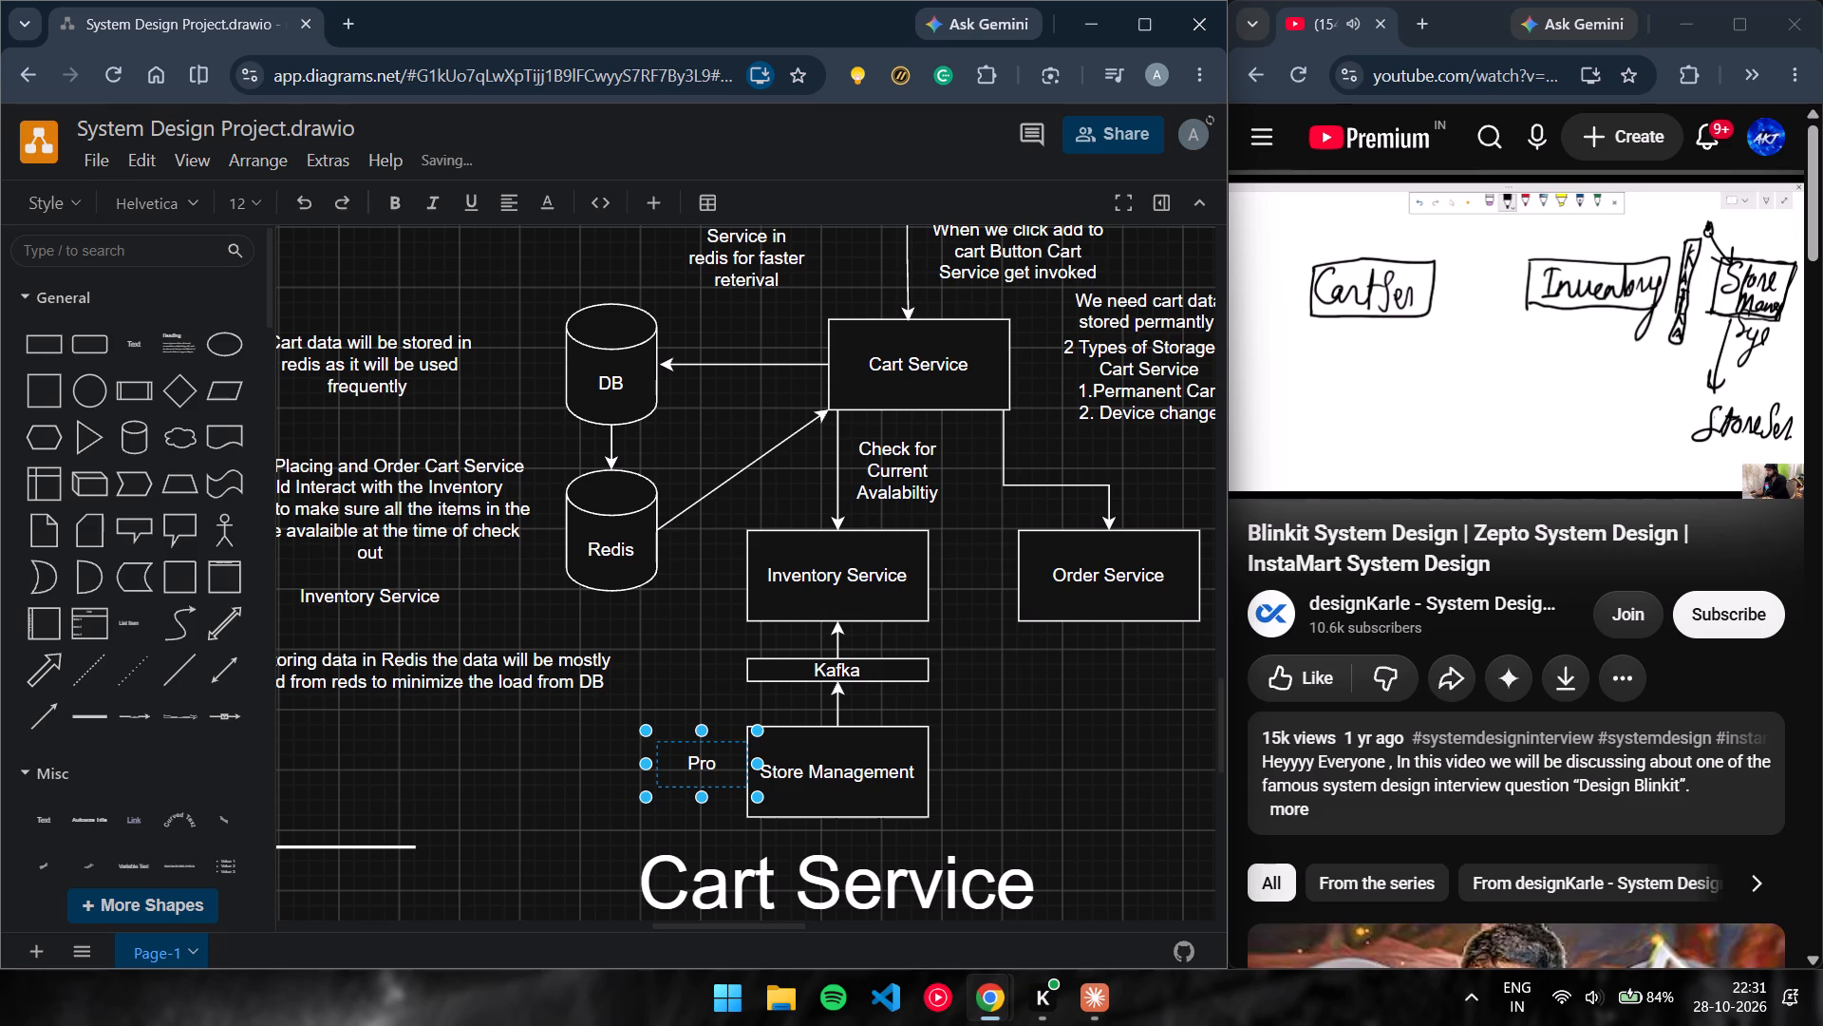
{"action": "left_click", "coordinate": [1009, 746]}
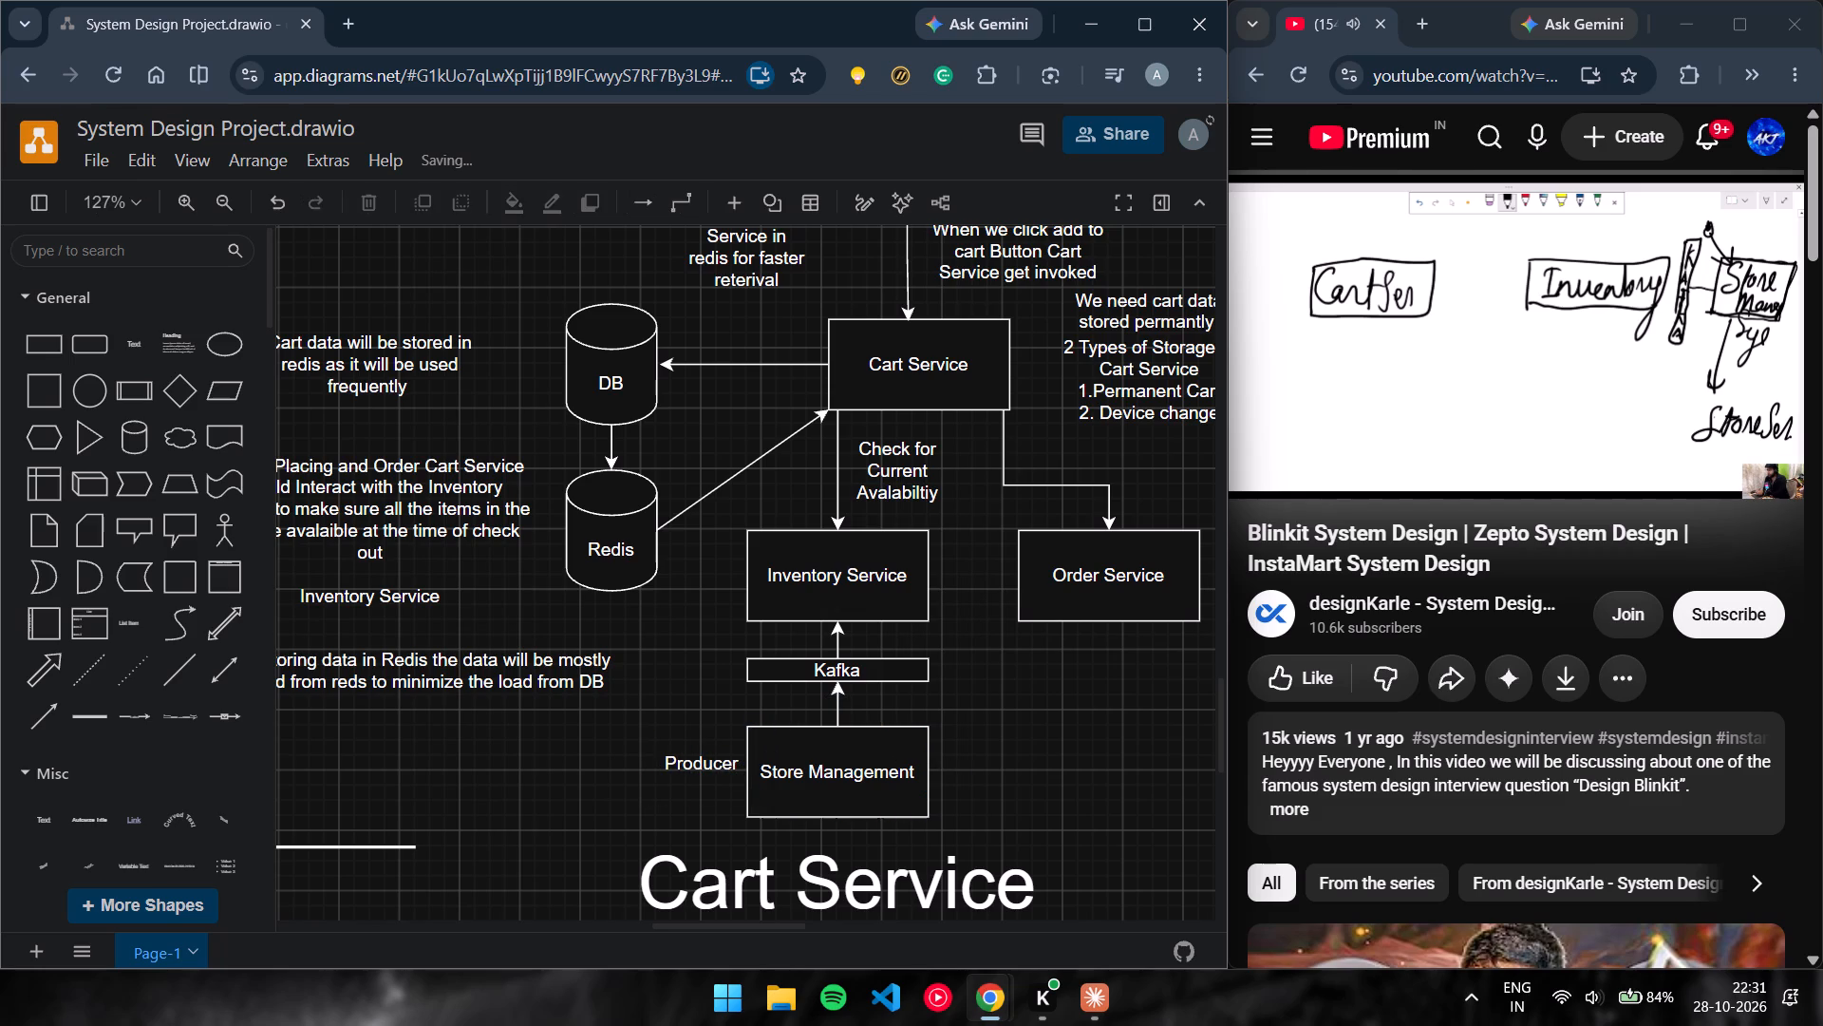
Add a text label reading "Consumer" beside the Inventory Service box in the diagram.
{"action": "left_click_drag", "start_coordinate": [127, 341], "coordinate": [128, 341]}
{"action": "left_click_drag", "start_coordinate": [128, 341], "coordinate": [664, 581]}
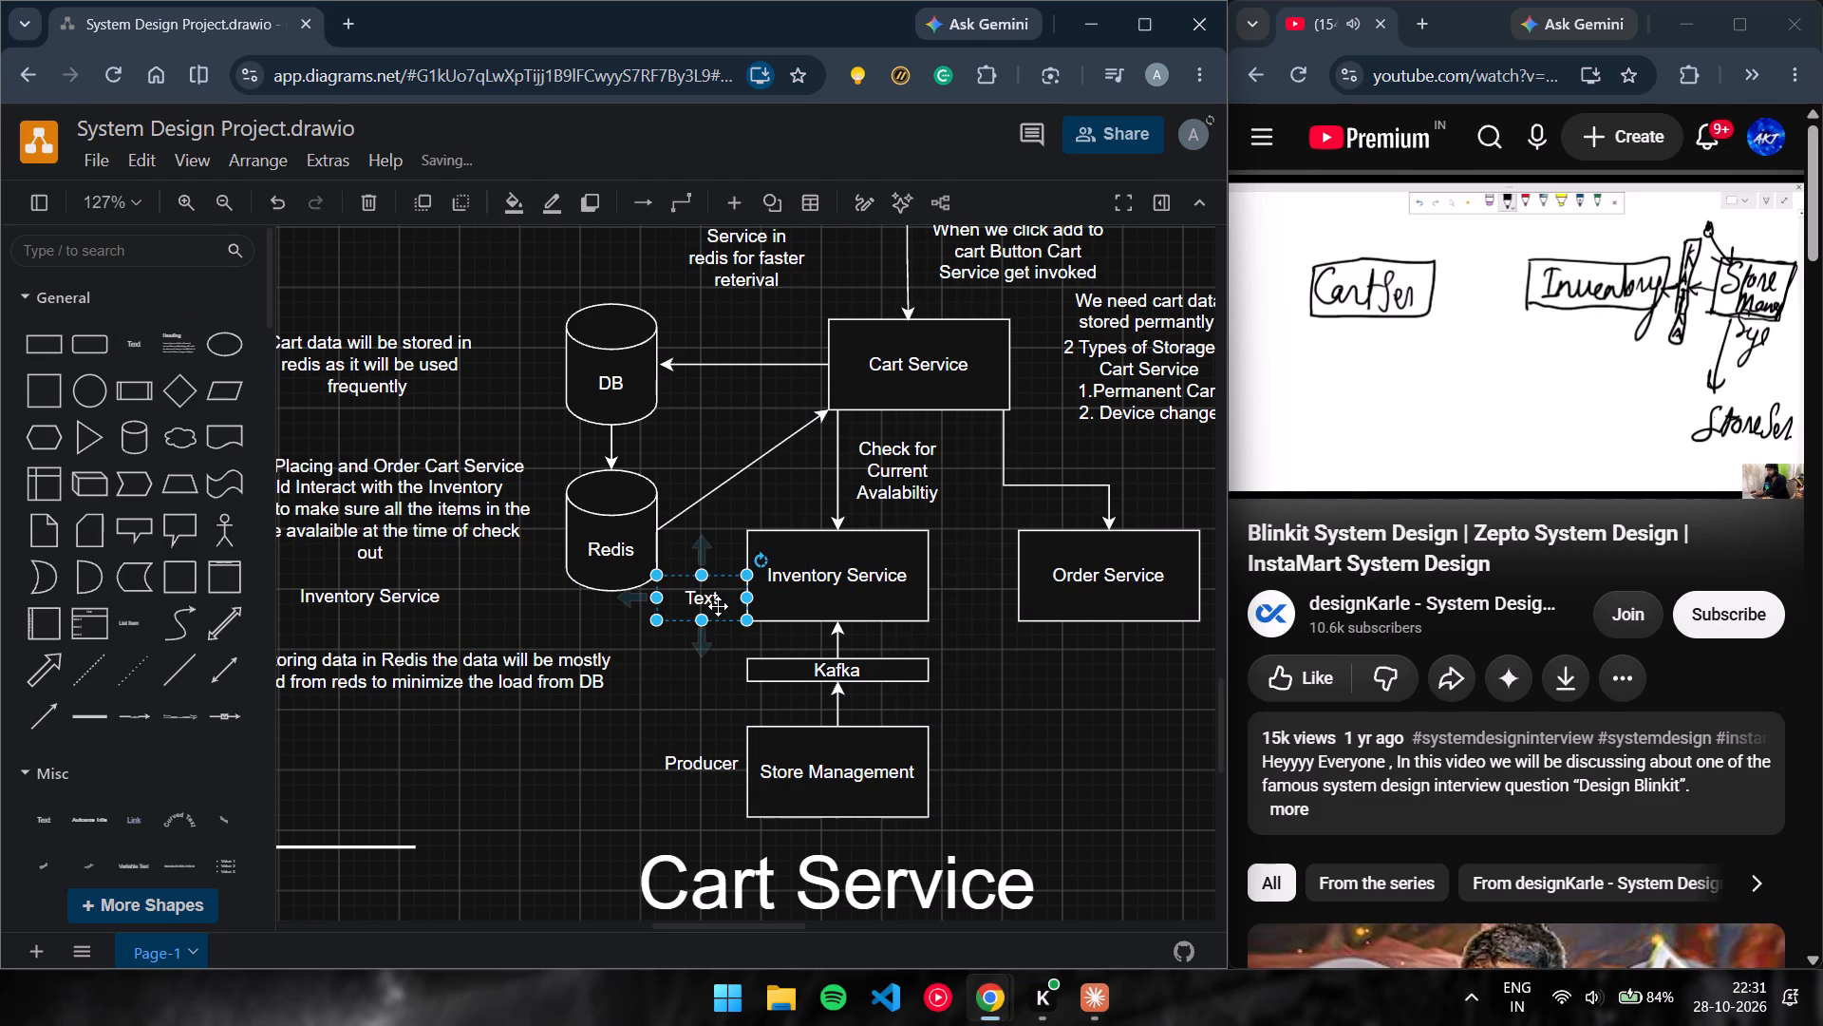
{"action": "double_click", "coordinate": [720, 604]}
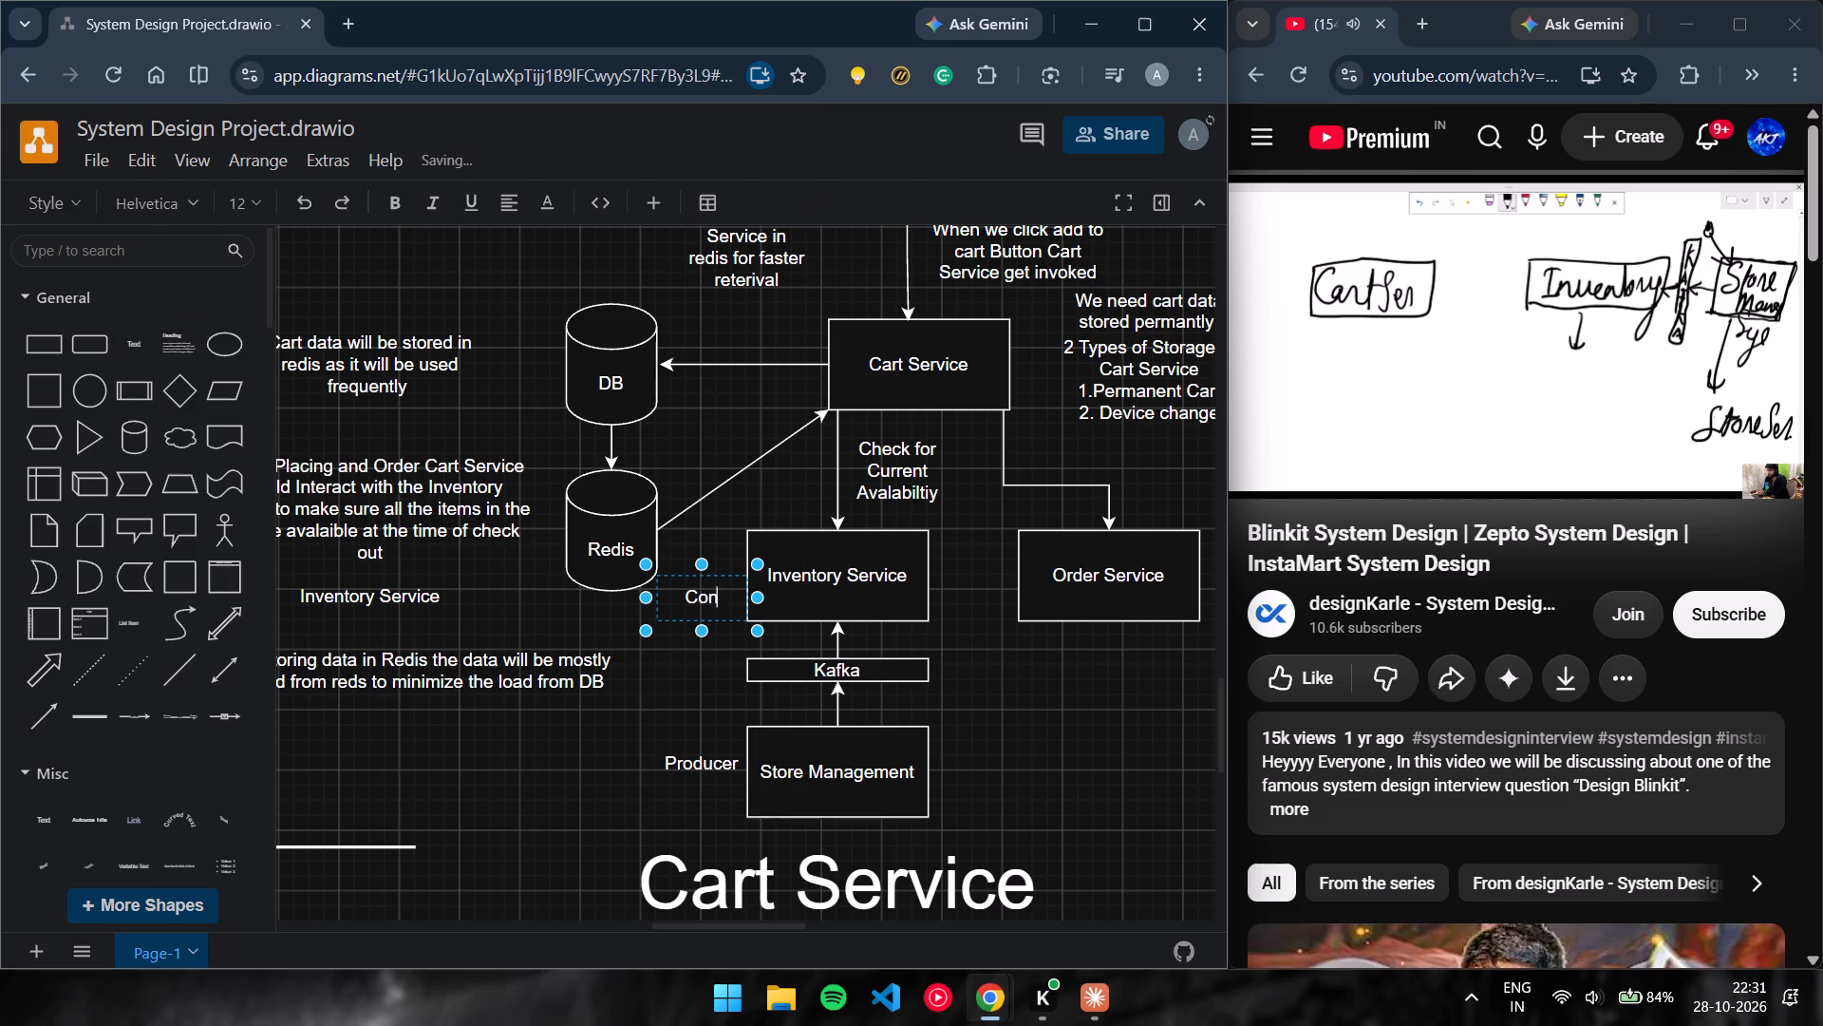
{"action": "left_click", "coordinate": [1048, 697]}
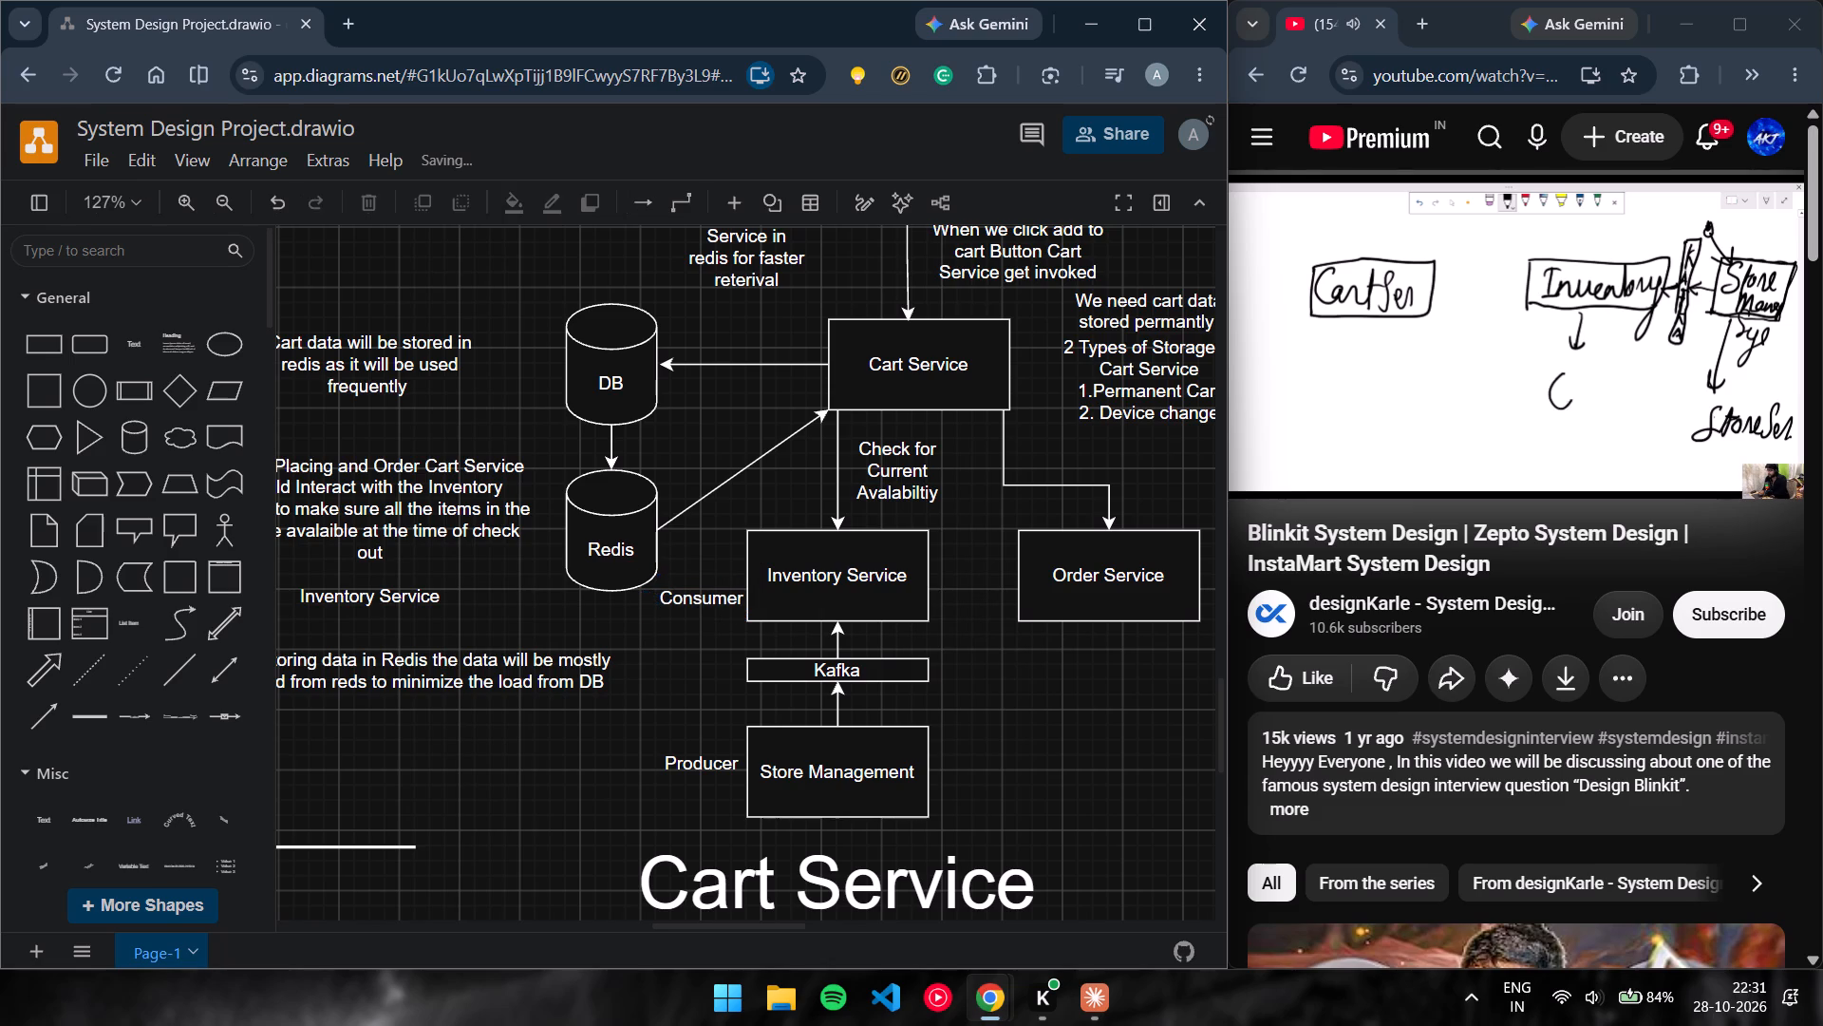
{"action": "left_click", "coordinate": [711, 600]}
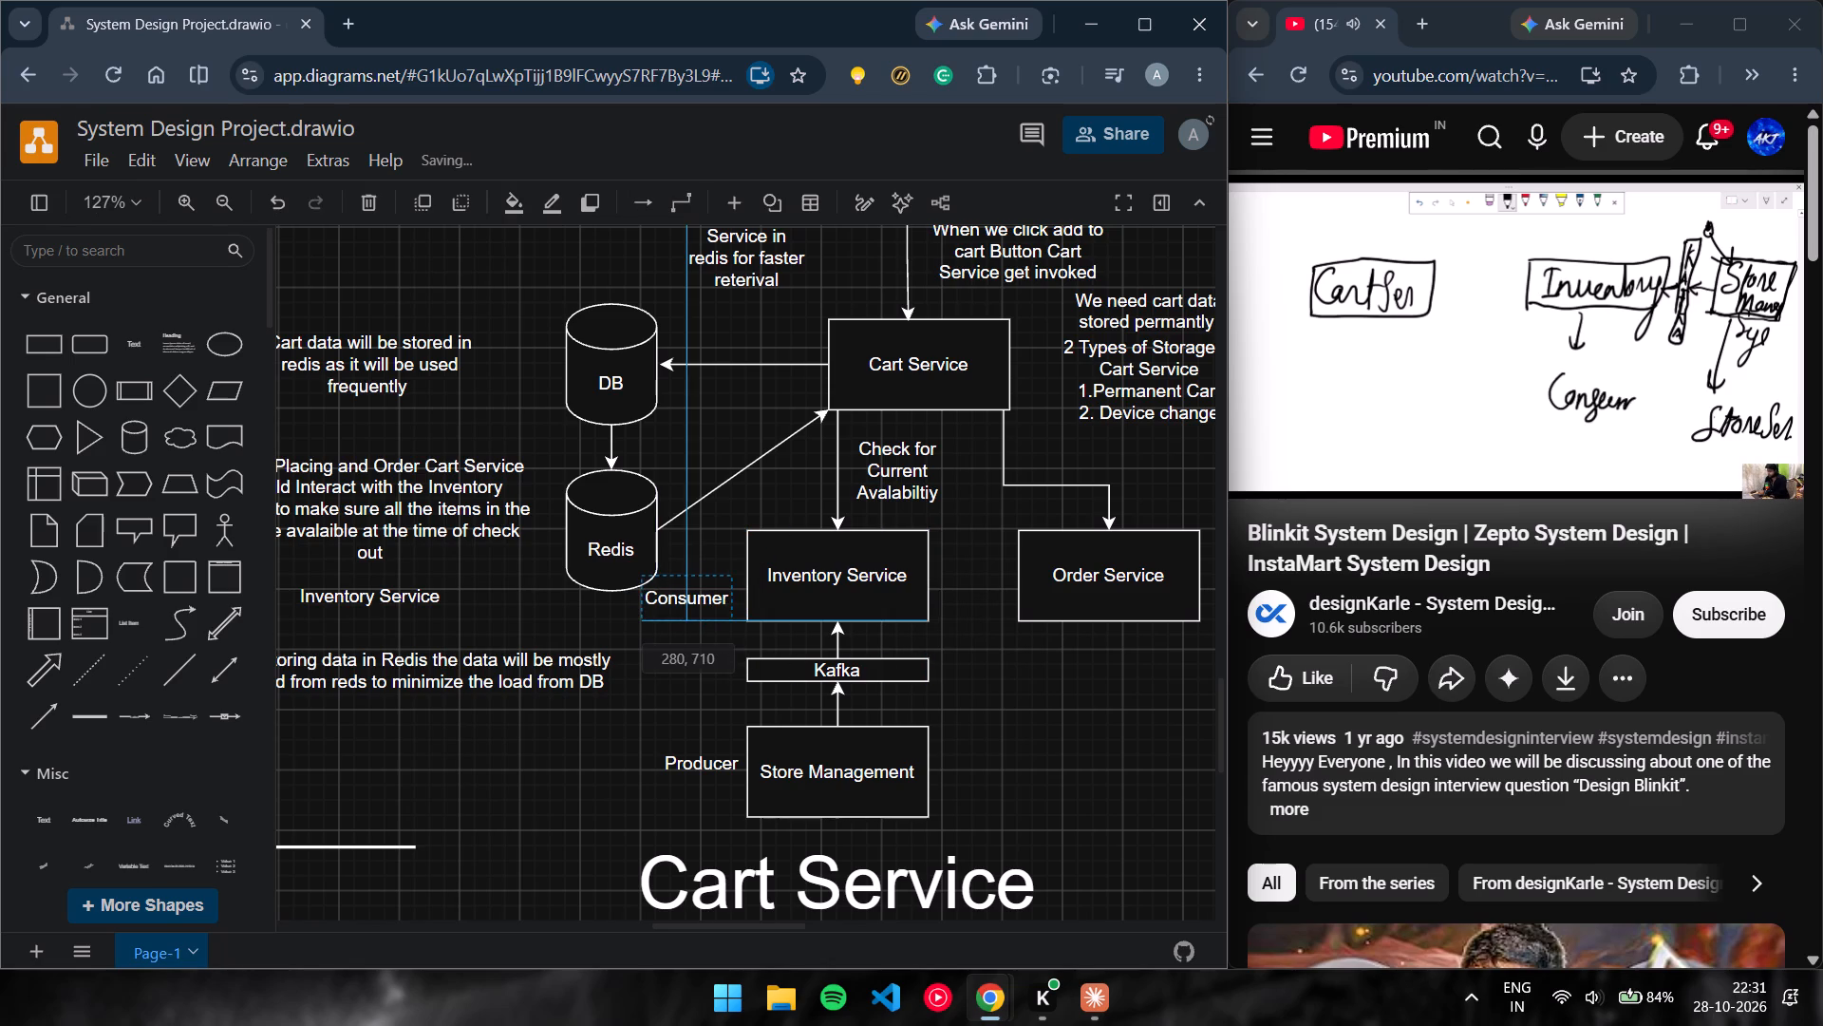
{"action": "left_click", "coordinate": [1182, 737]}
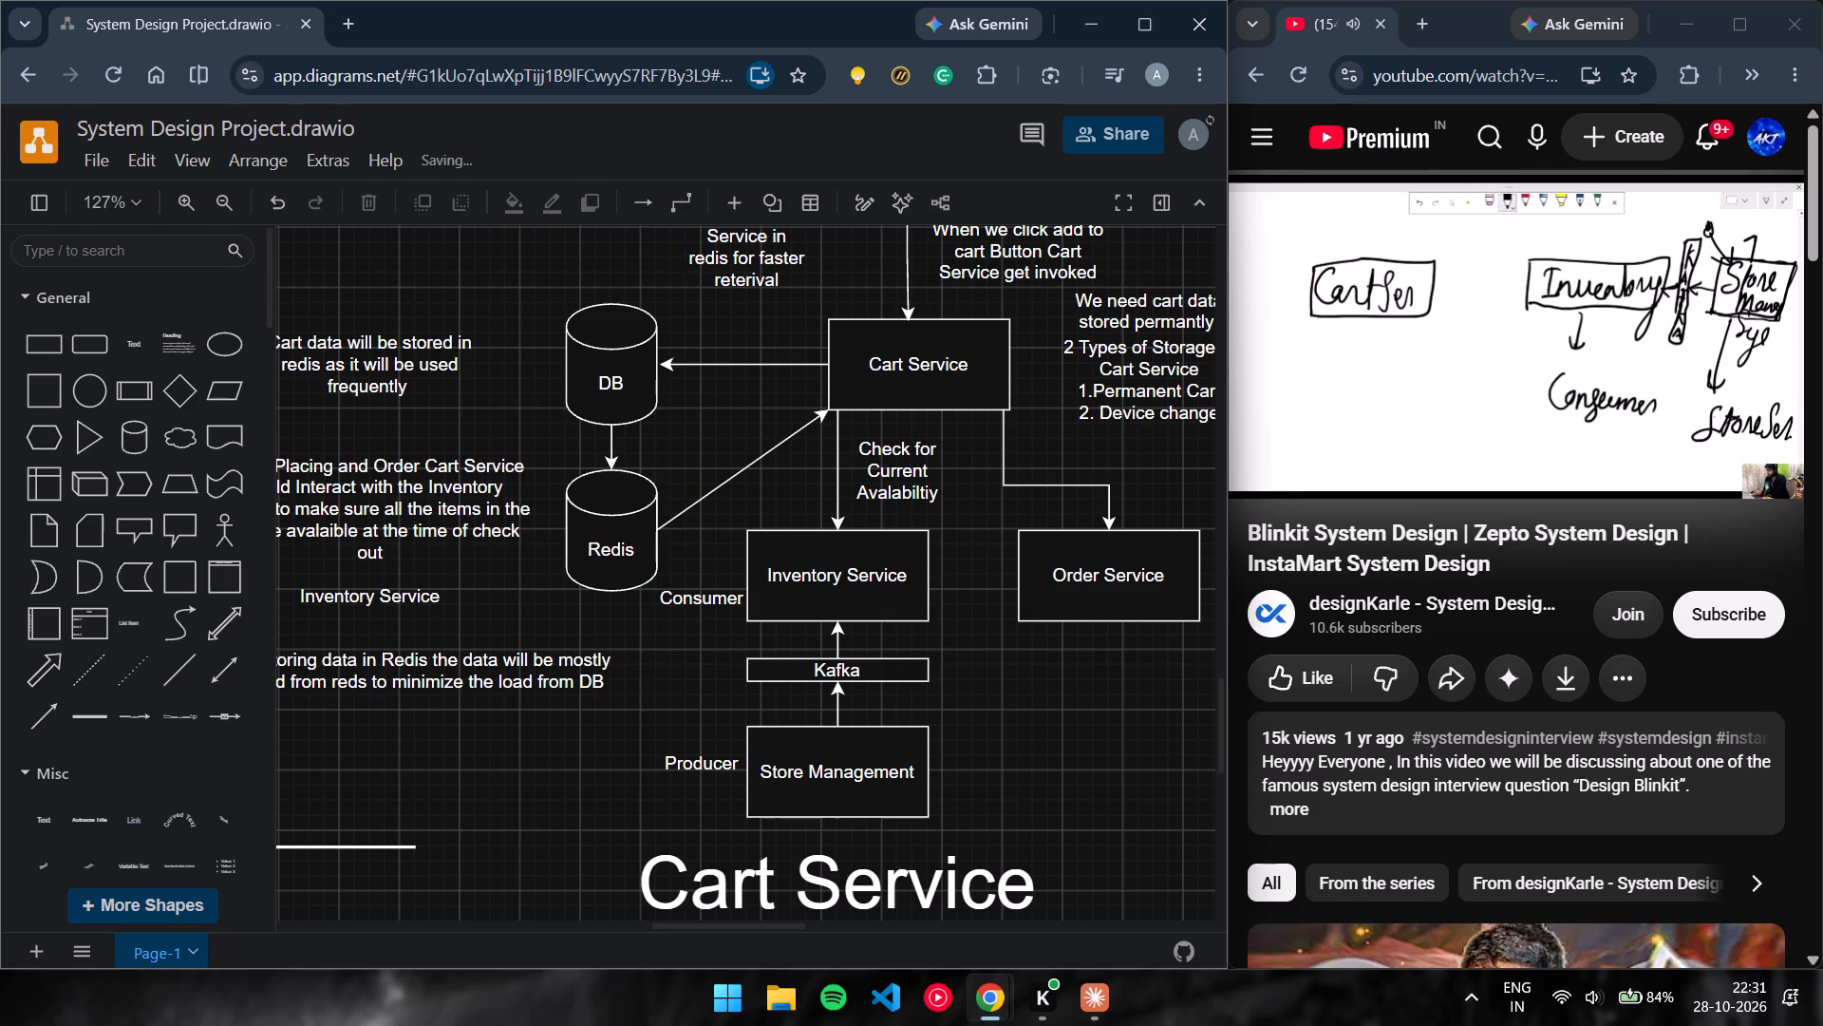
Pause the Blinkit System Design video.
{"action": "left_click", "coordinate": [1461, 322]}
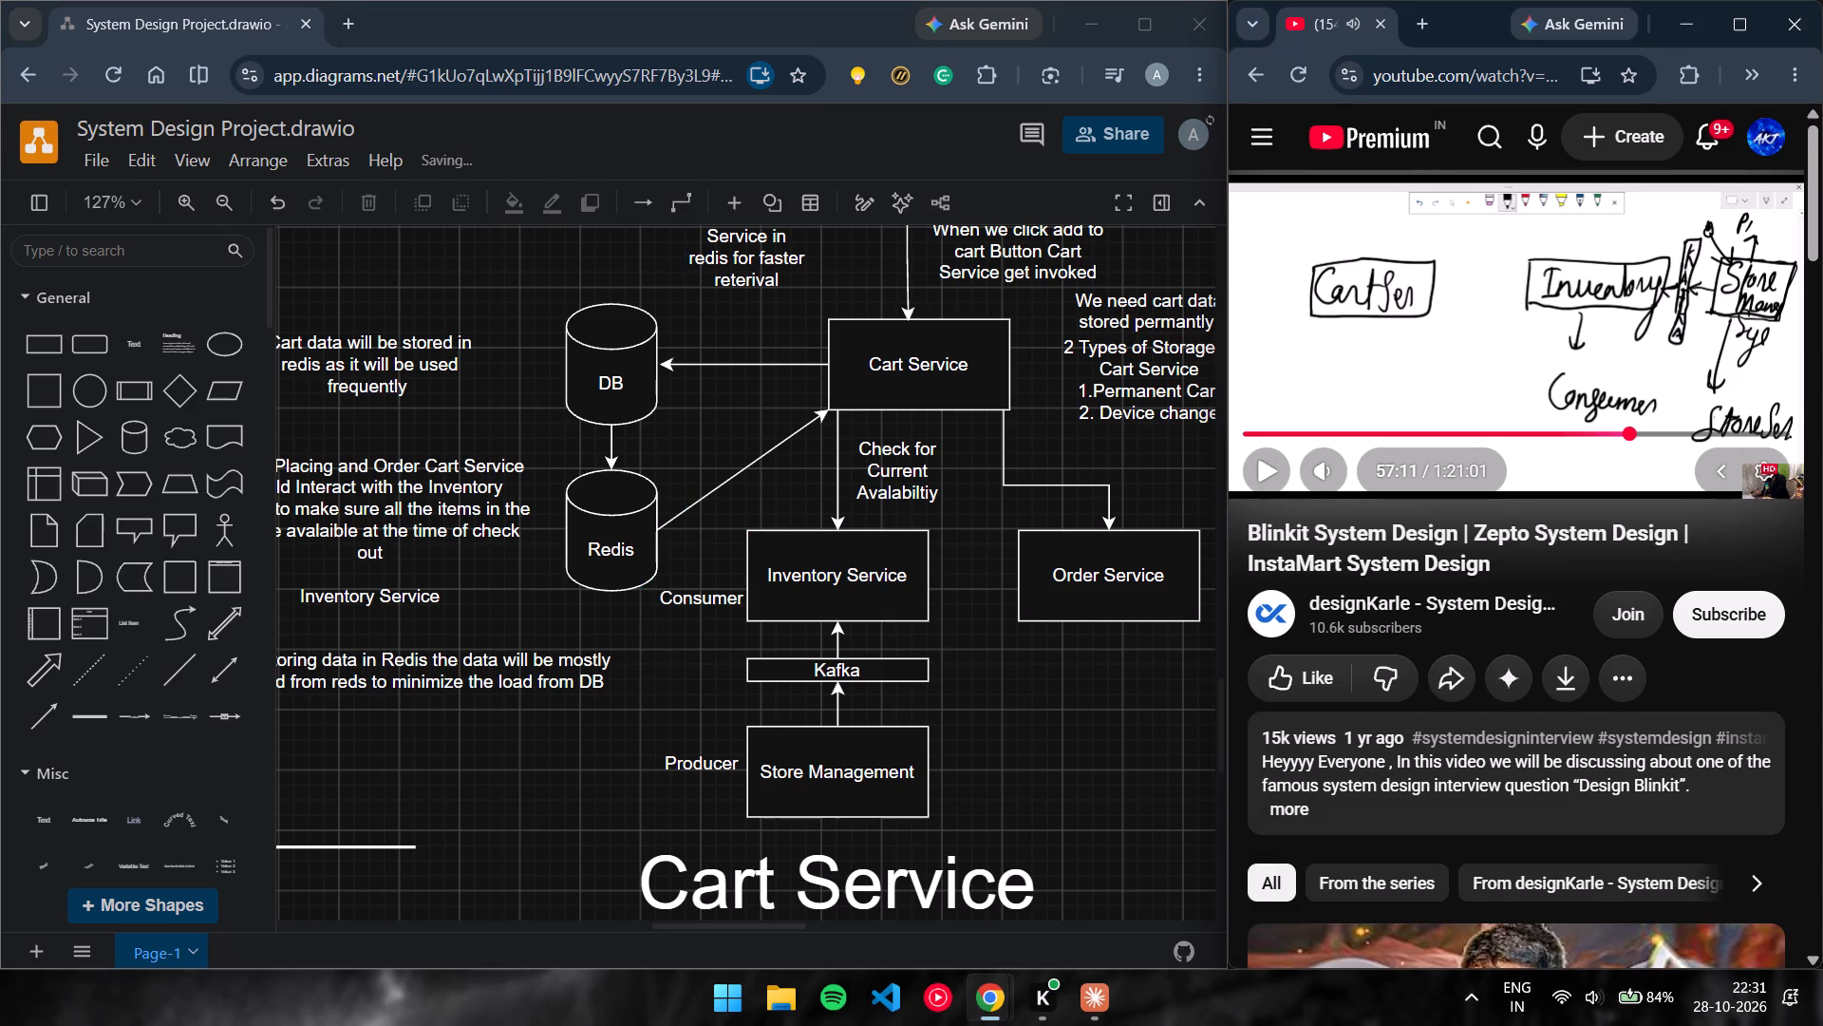
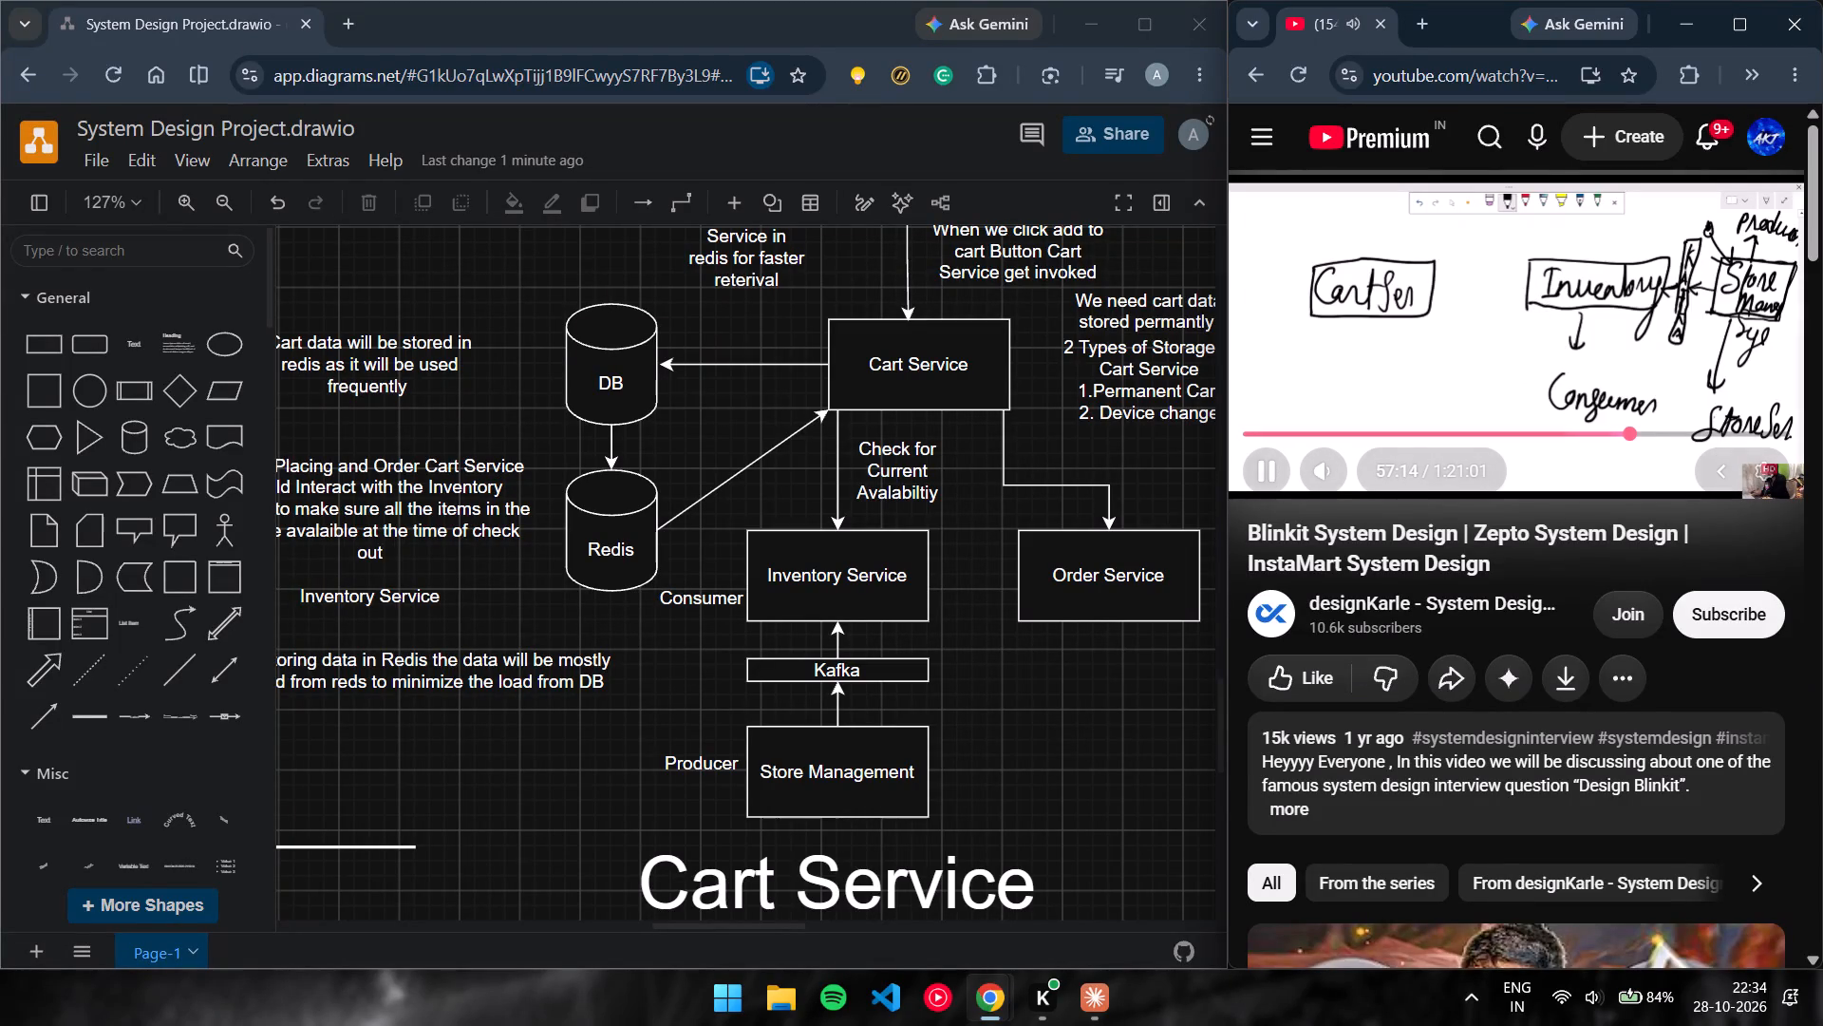
Skip ahead in the Blinkit System Design video.
{"action": "key", "text": "Right"}
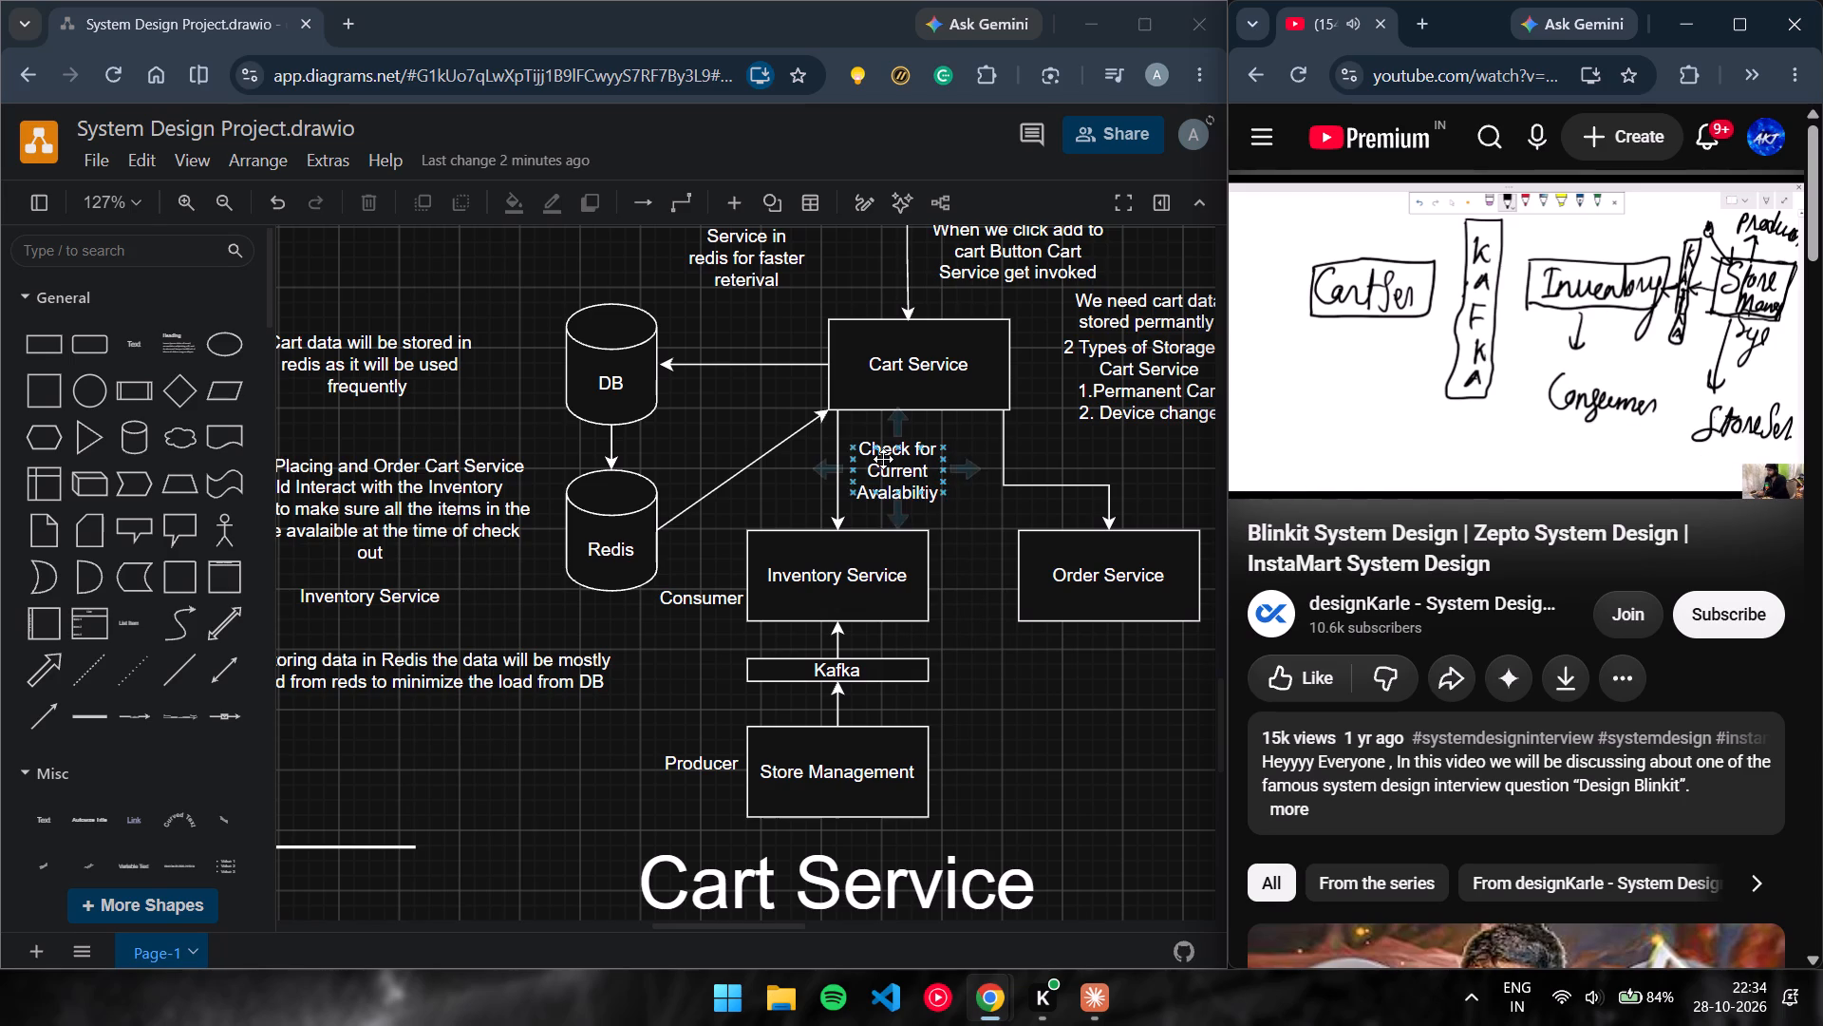
Add a rectangle labelled "Kafka" above the note about cart data stored in Redis and shrink it to a thin bar.
{"action": "scroll", "coordinate": [883, 459], "scroll_direction": "up", "scroll_amount": 1}
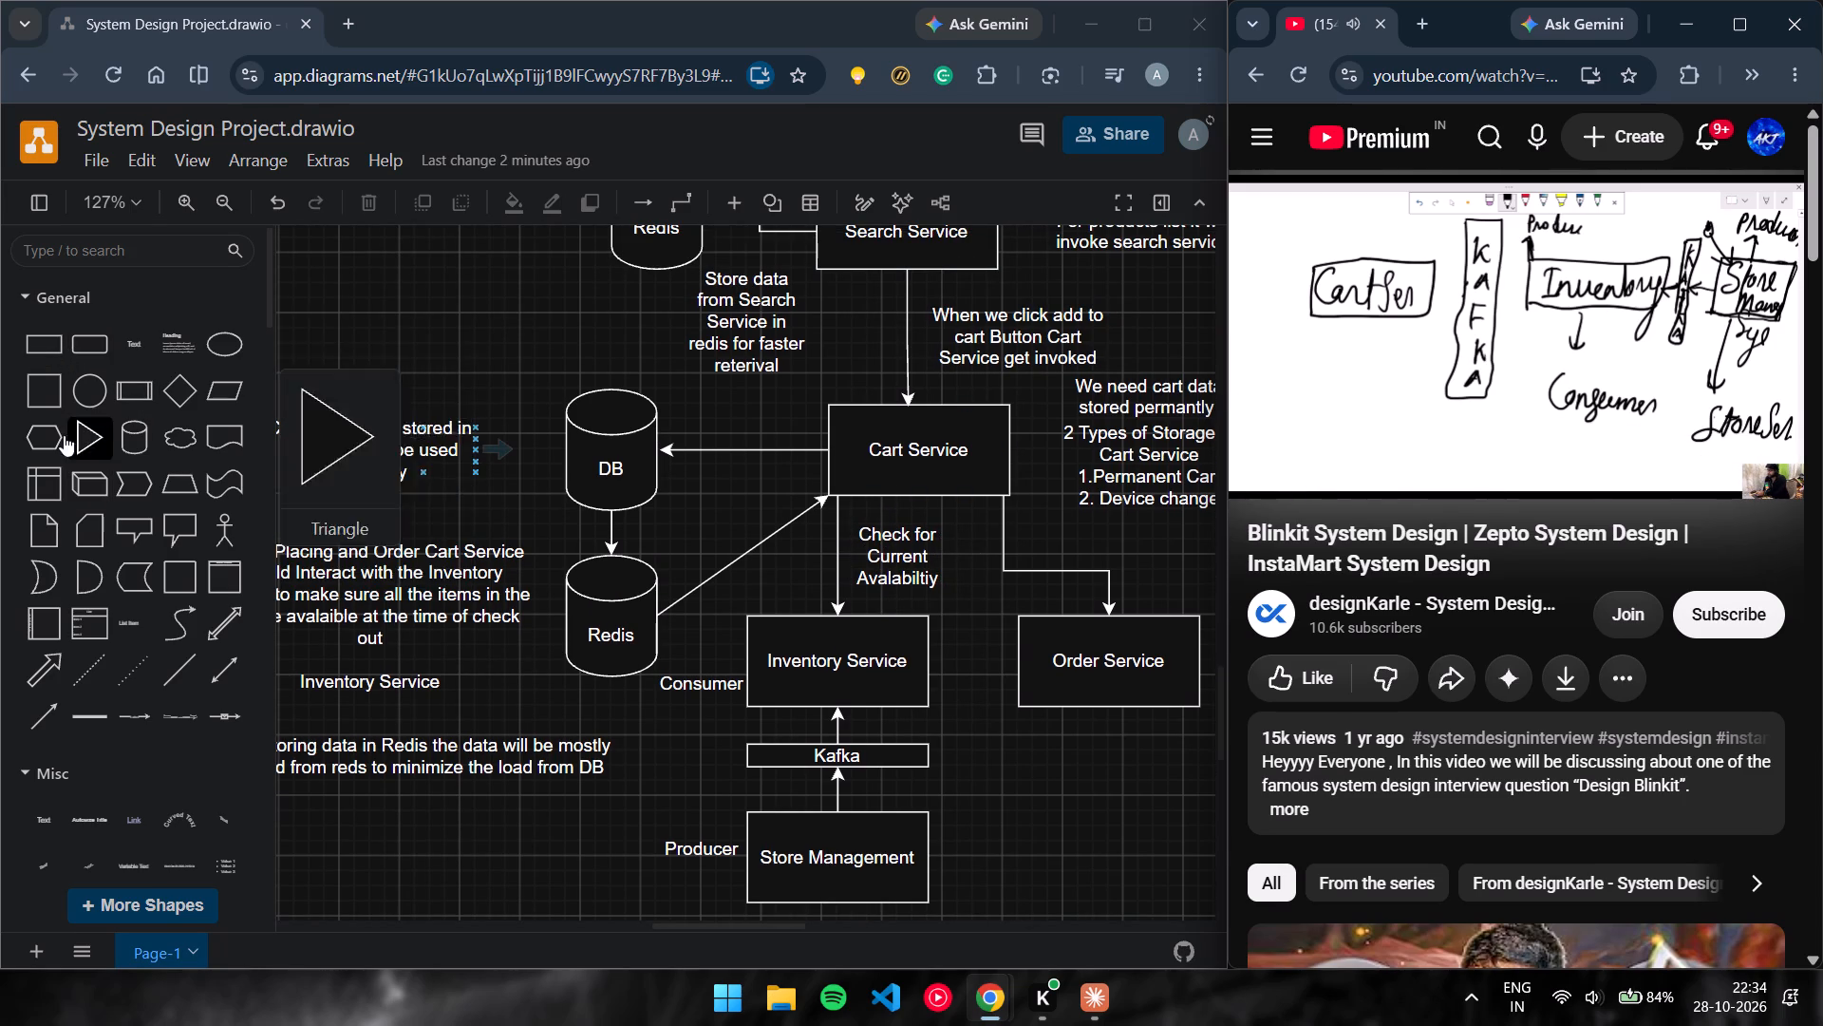
{"action": "left_click_drag", "start_coordinate": [41, 355], "coordinate": [364, 257]}
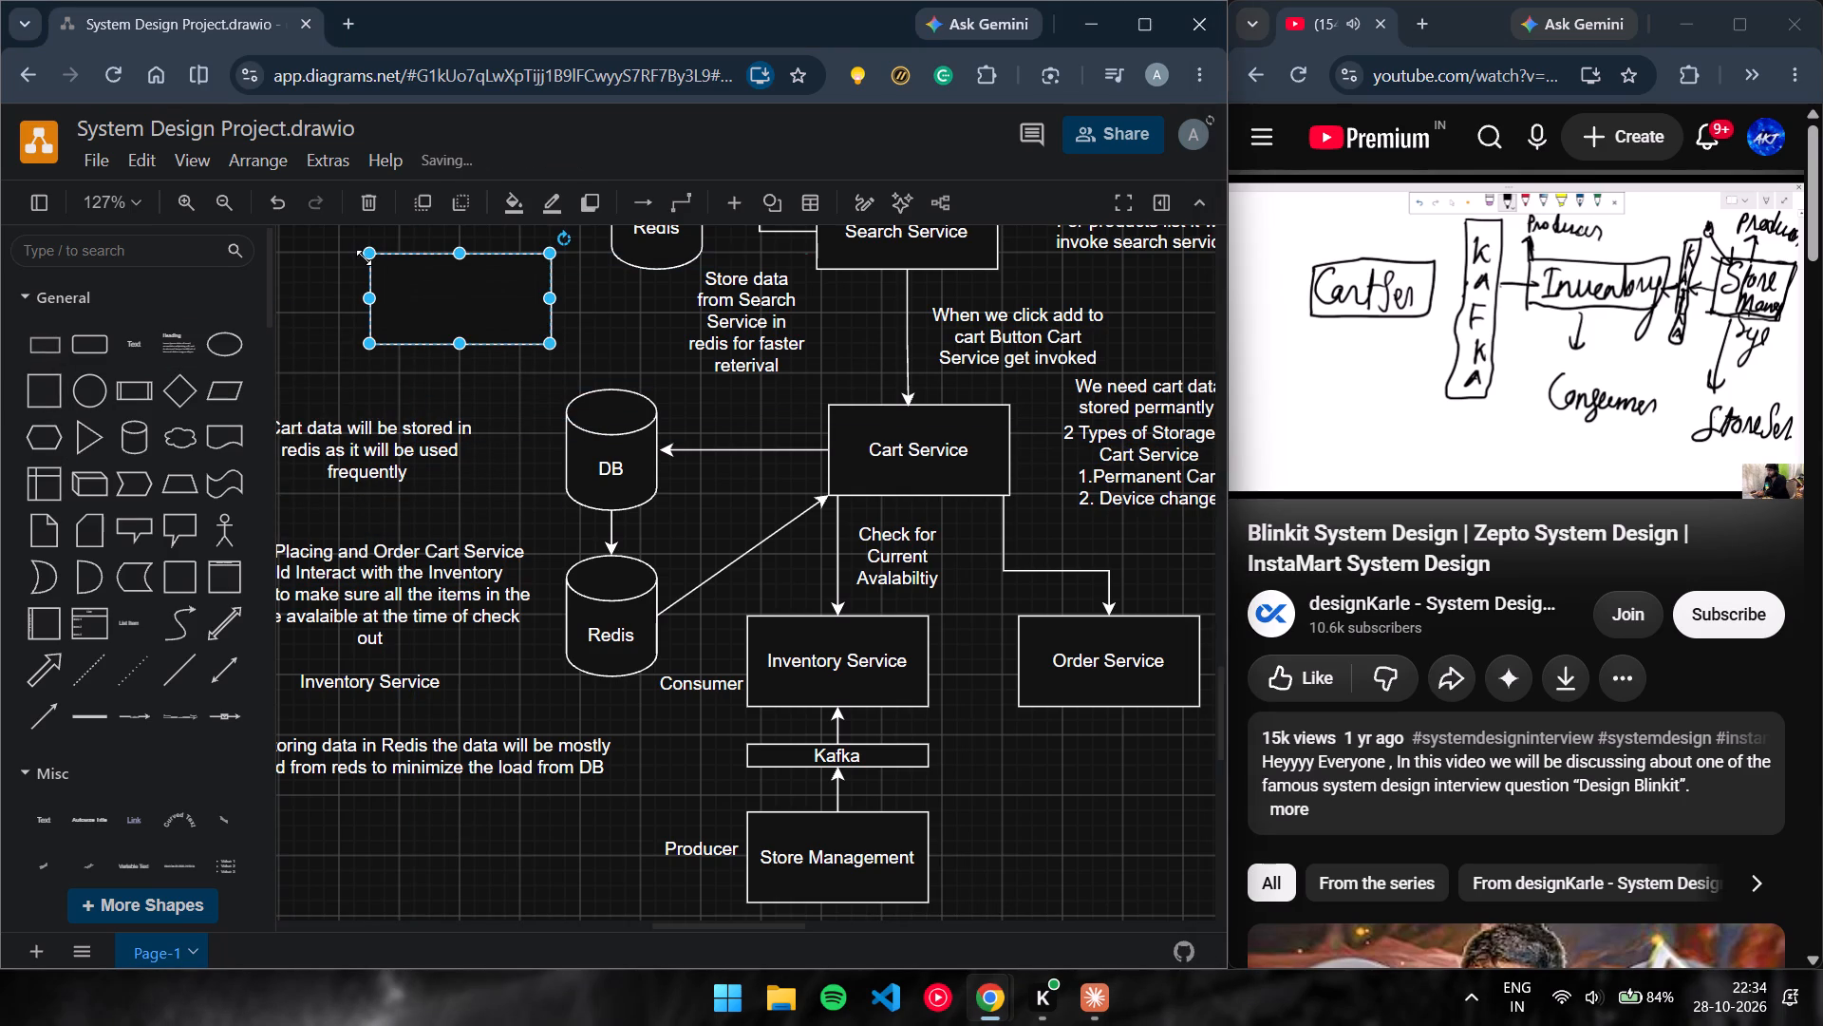
{"action": "double_click", "coordinate": [468, 309]}
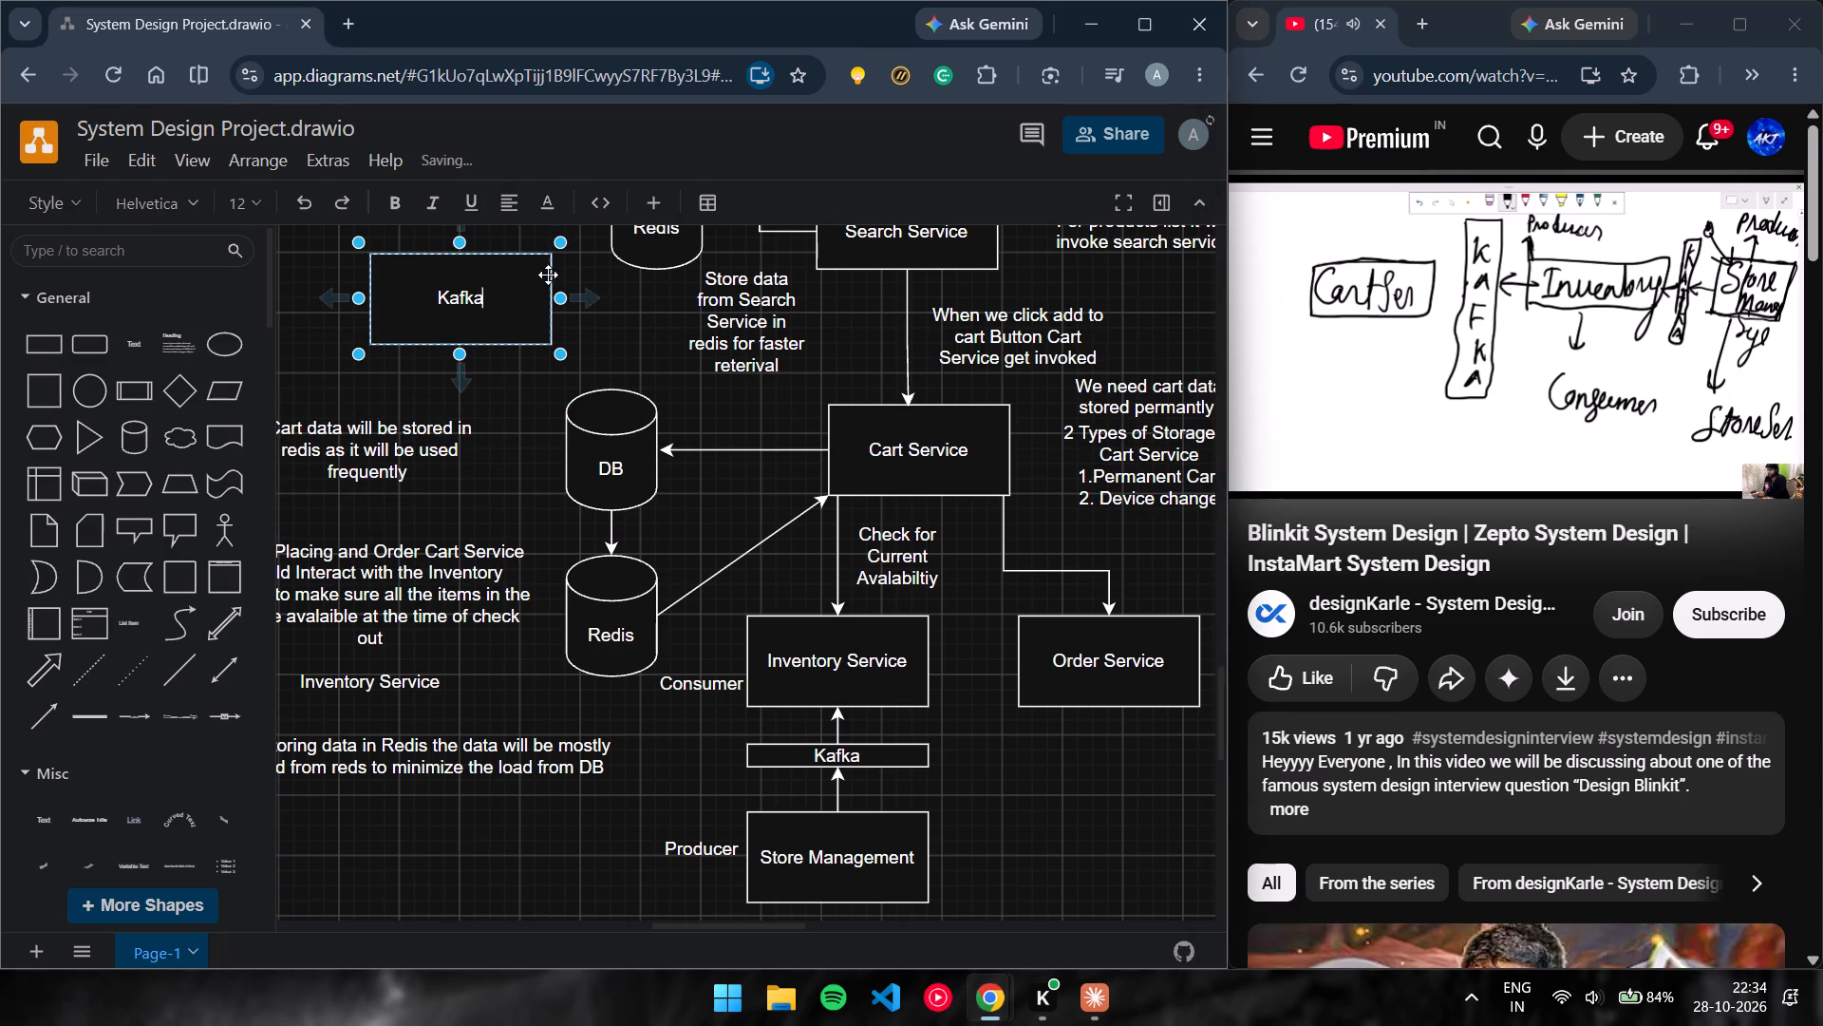
{"action": "left_click_drag", "start_coordinate": [556, 241], "coordinate": [460, 280]}
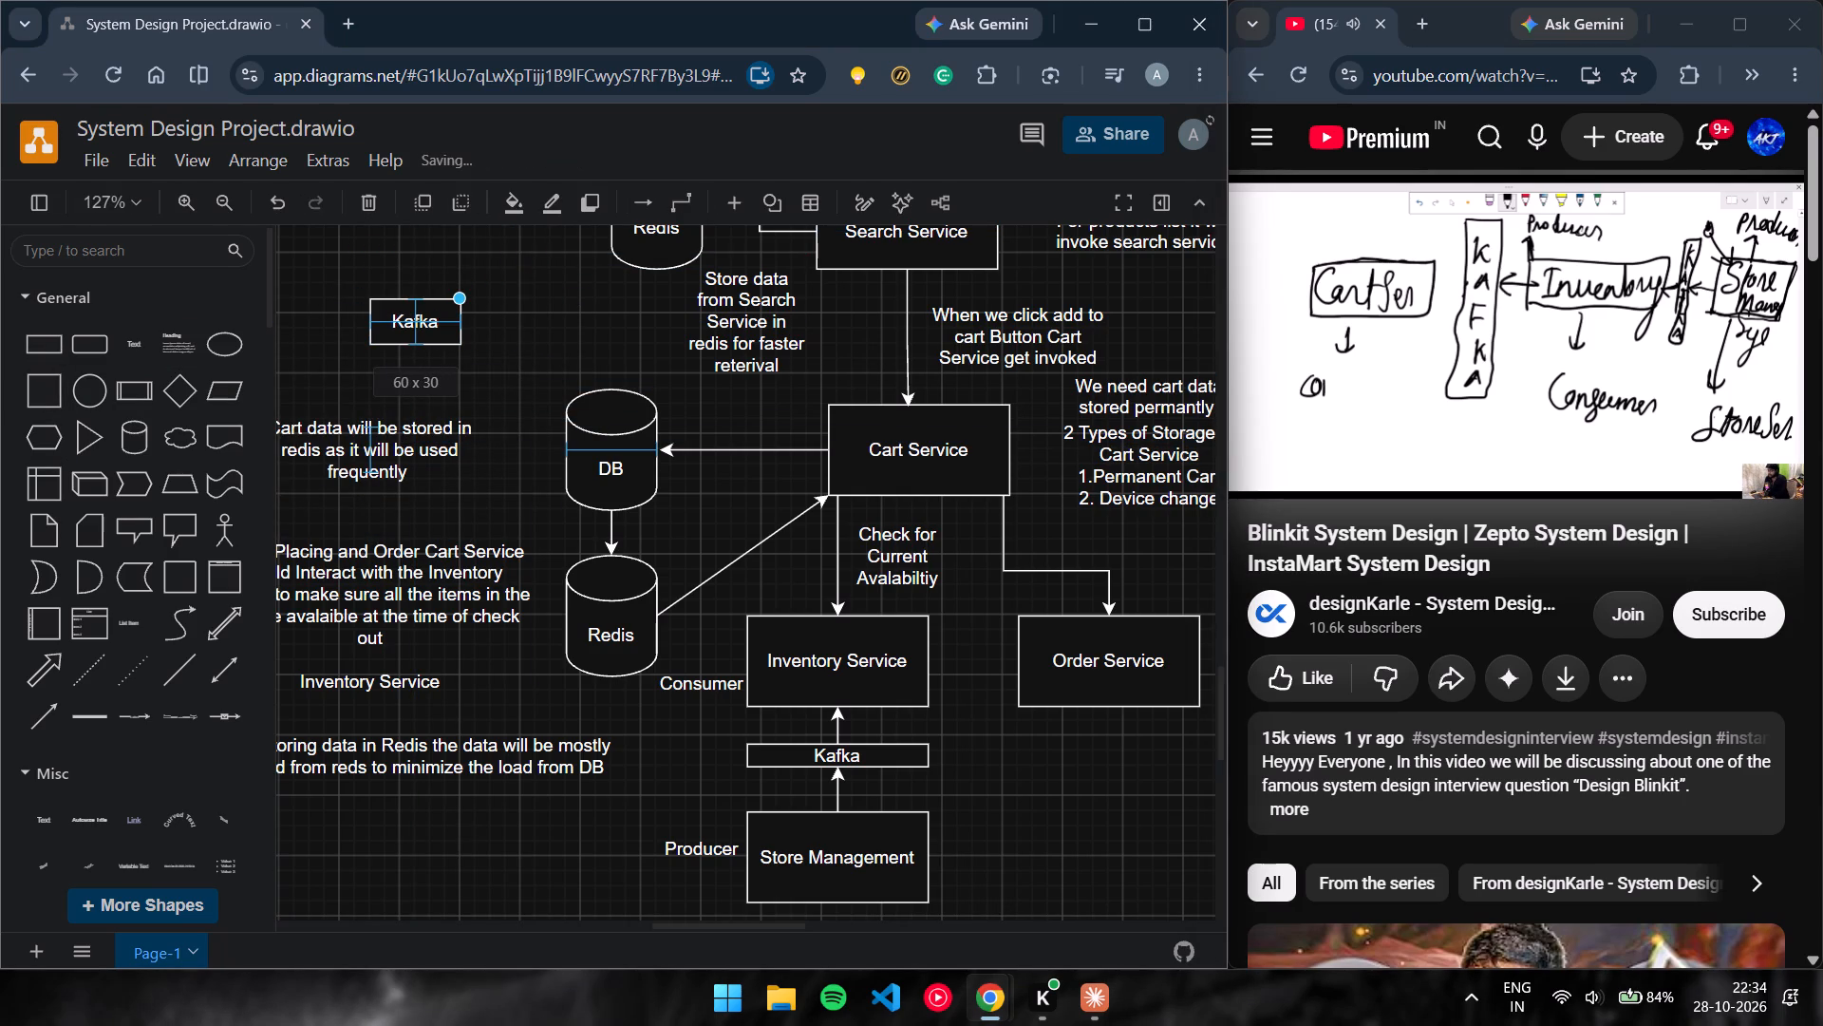
{"action": "left_click_drag", "start_coordinate": [460, 280], "coordinate": [499, 305]}
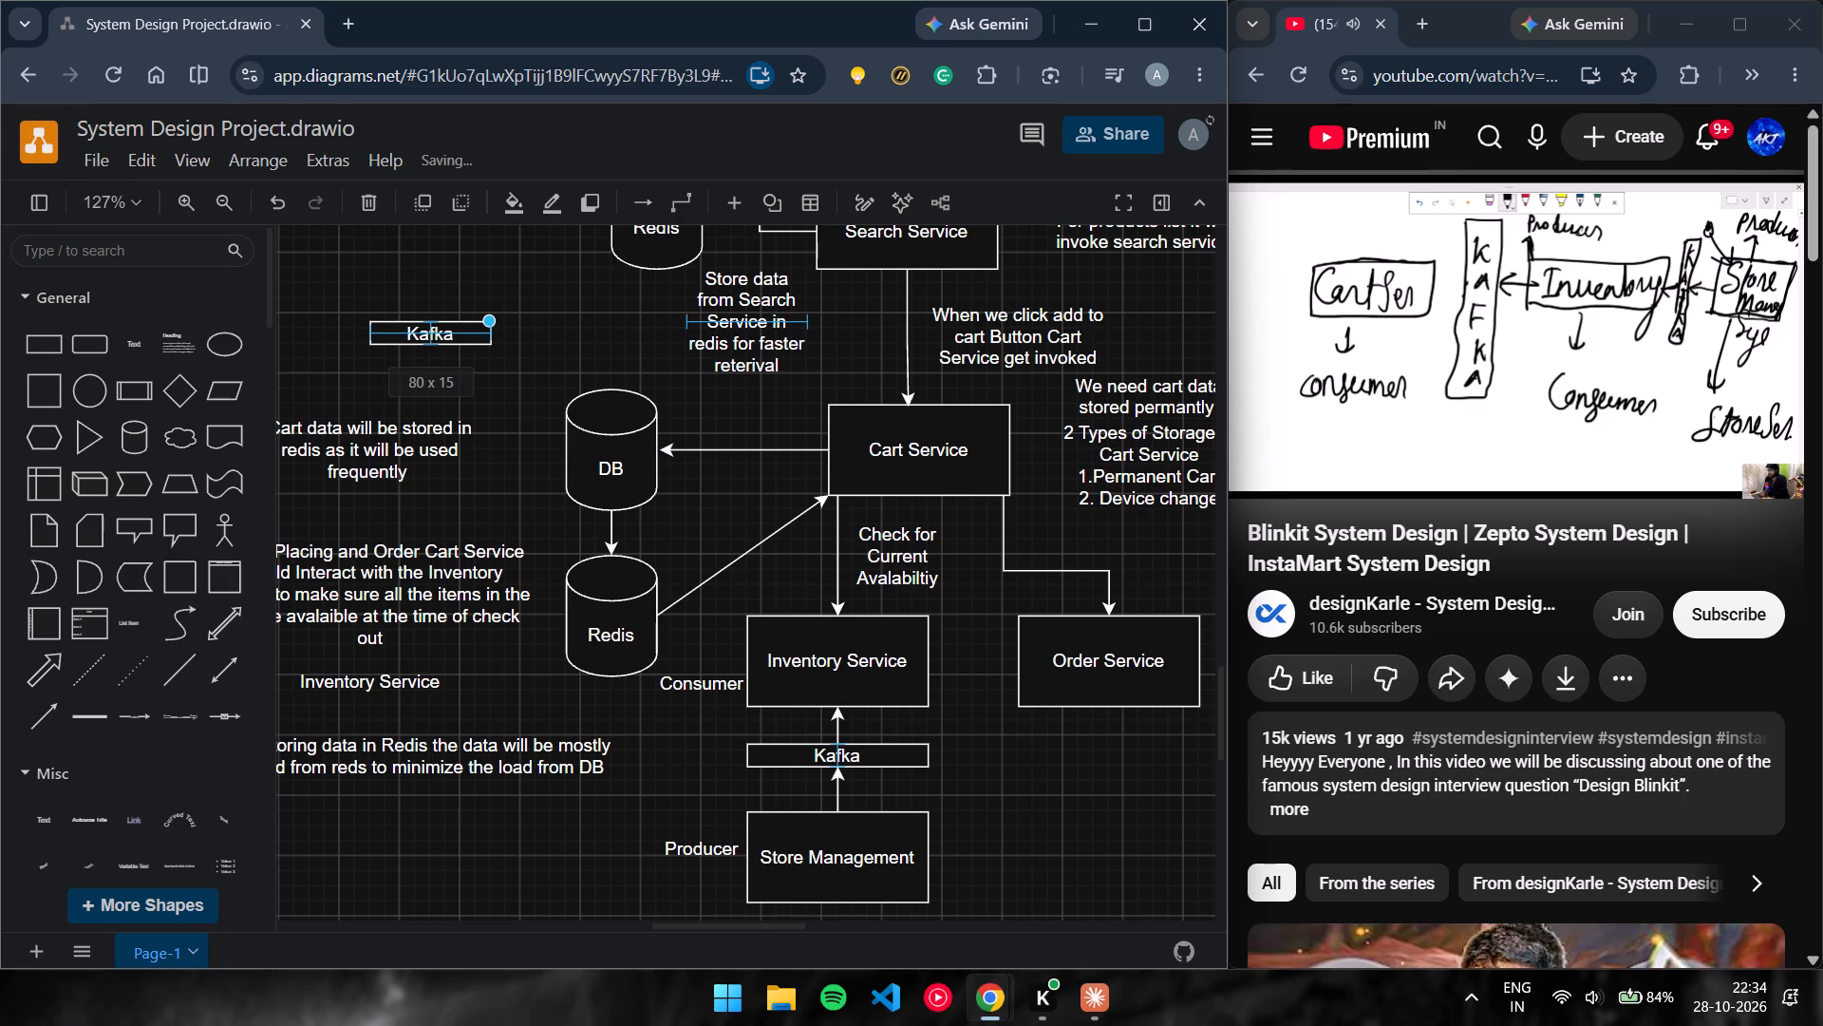
{"action": "left_click_drag", "start_coordinate": [499, 305], "coordinate": [510, 306]}
{"action": "left_click", "coordinate": [573, 314]}
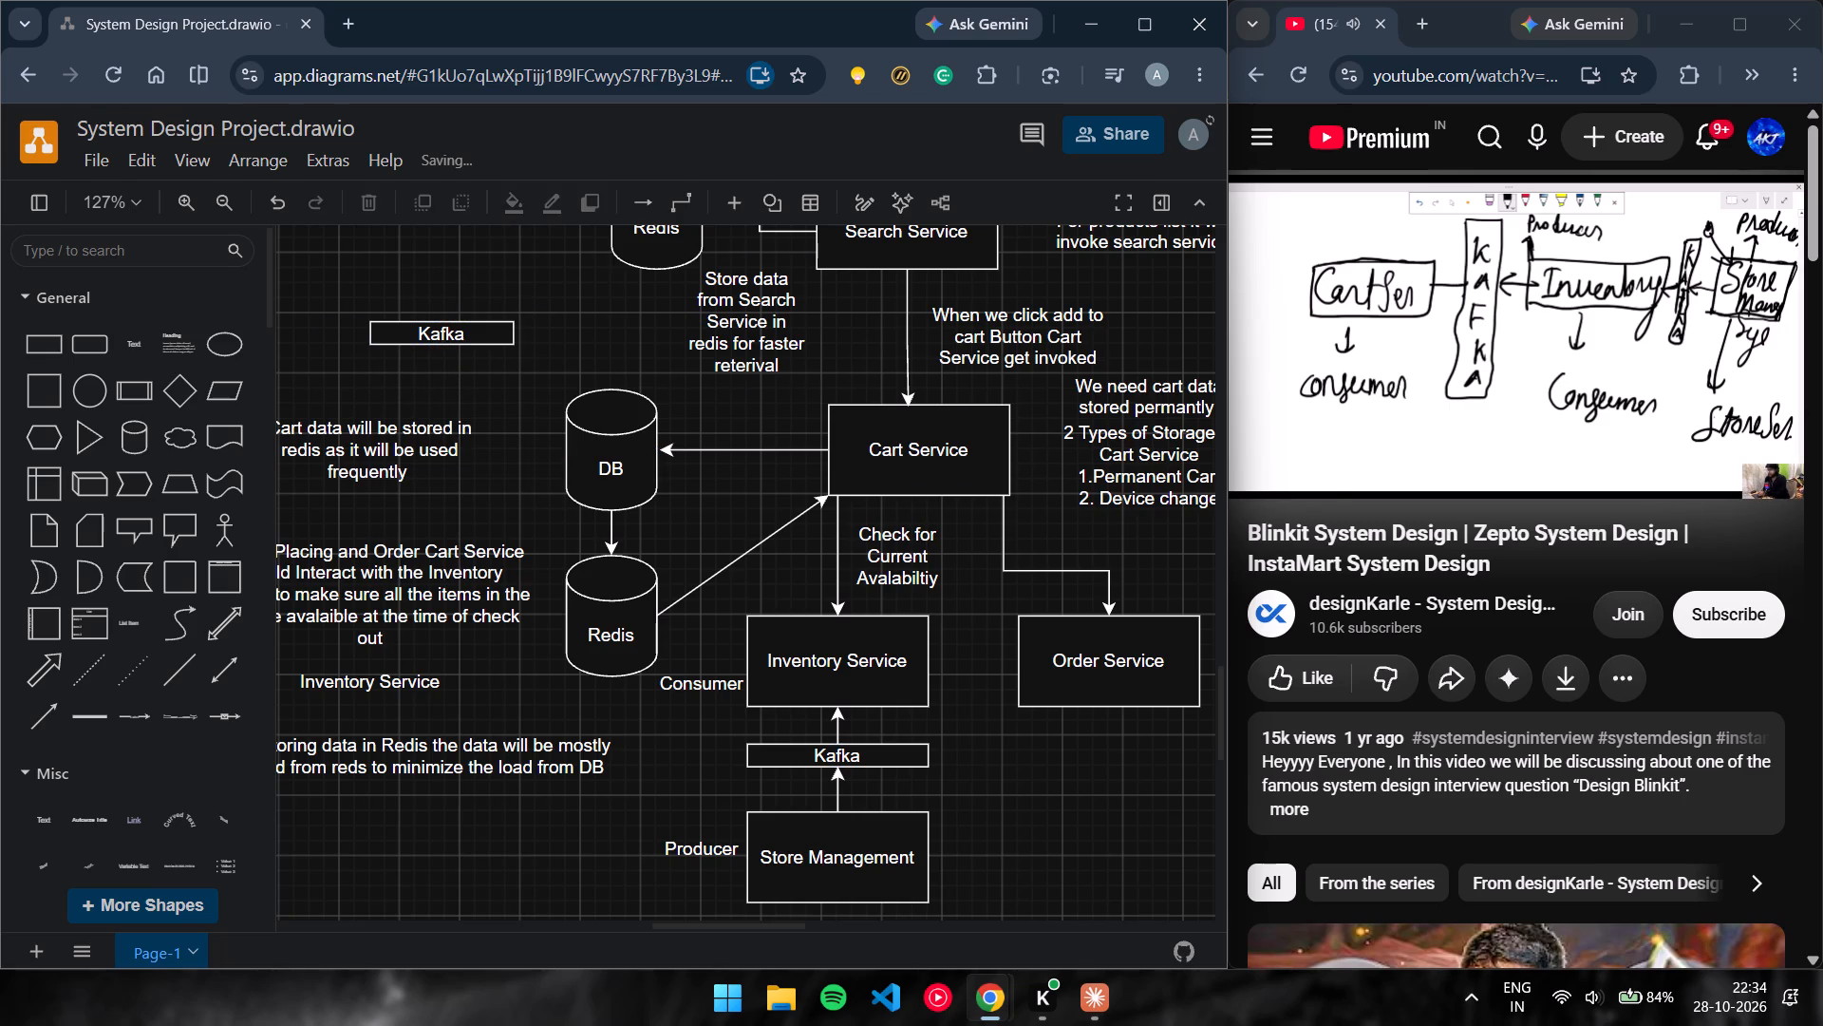
Pause the Blinkit System Design video.
{"action": "left_click", "coordinate": [1372, 358]}
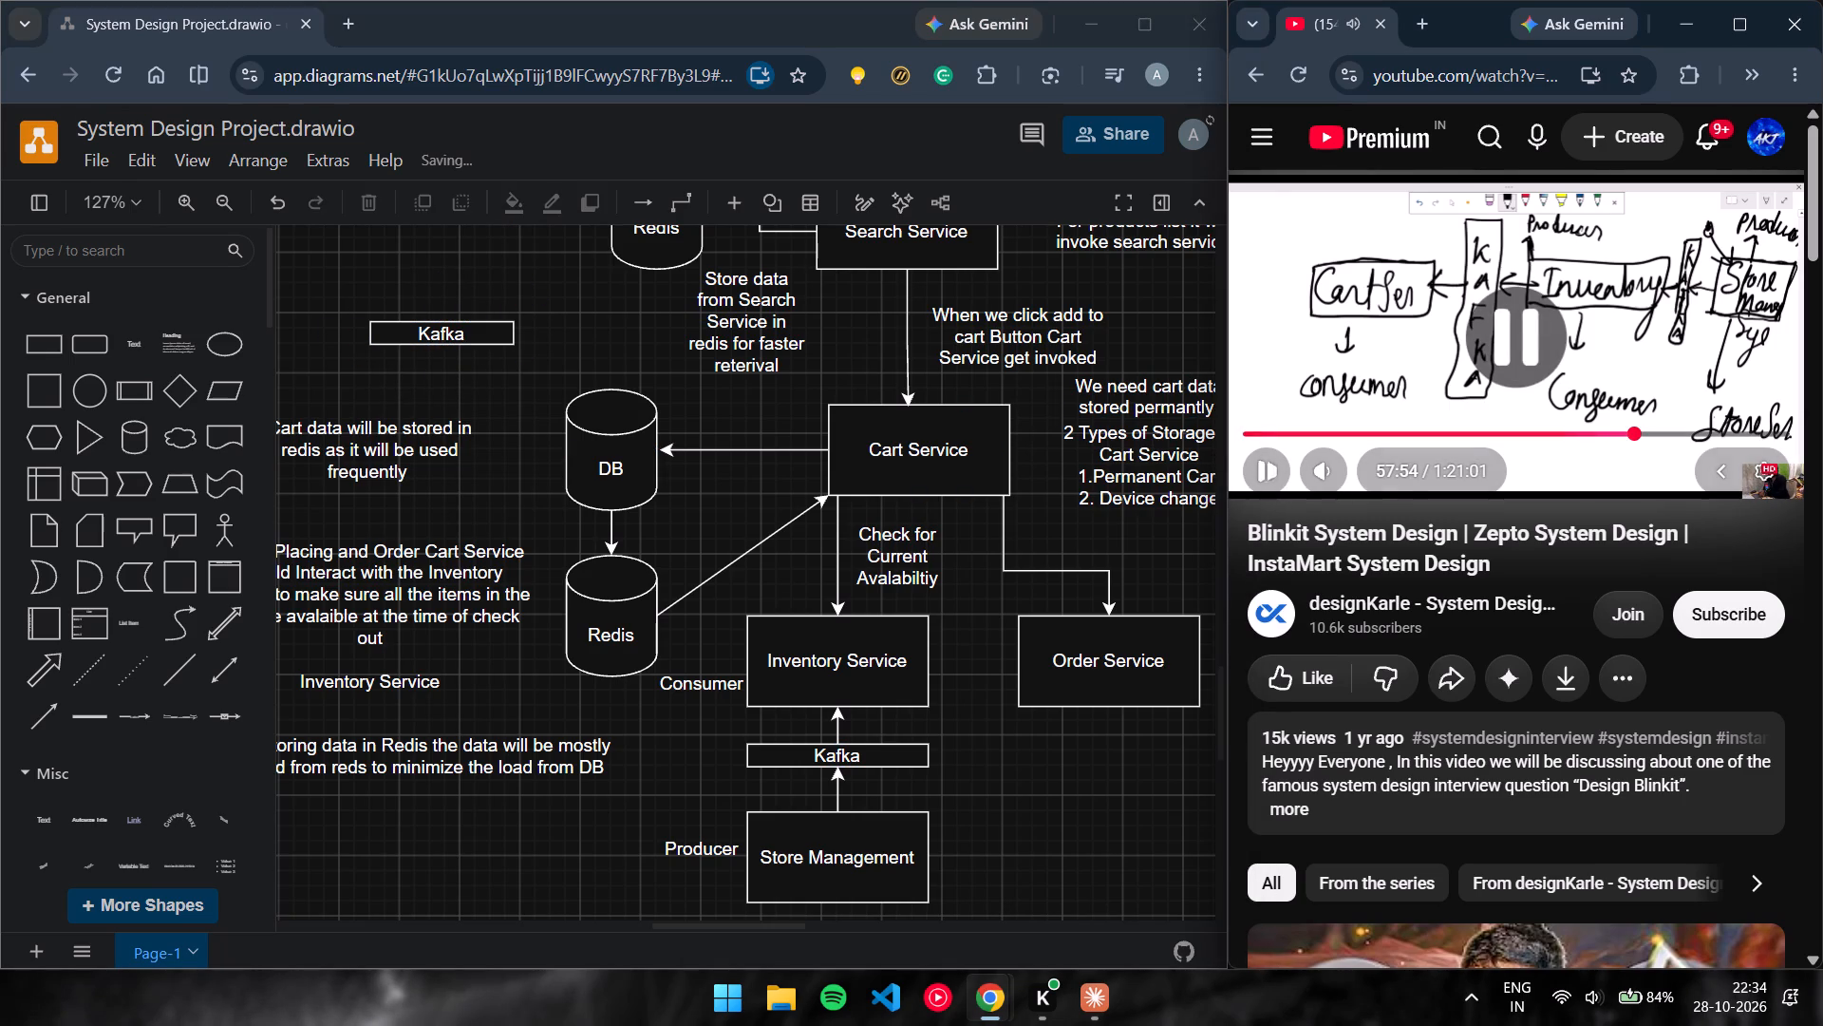
Move the Inventory Service, Kafka and Store Management boxes down together to make room below the Cart Service box.
{"action": "scroll", "coordinate": [879, 678], "scroll_direction": "down", "scroll_amount": 1}
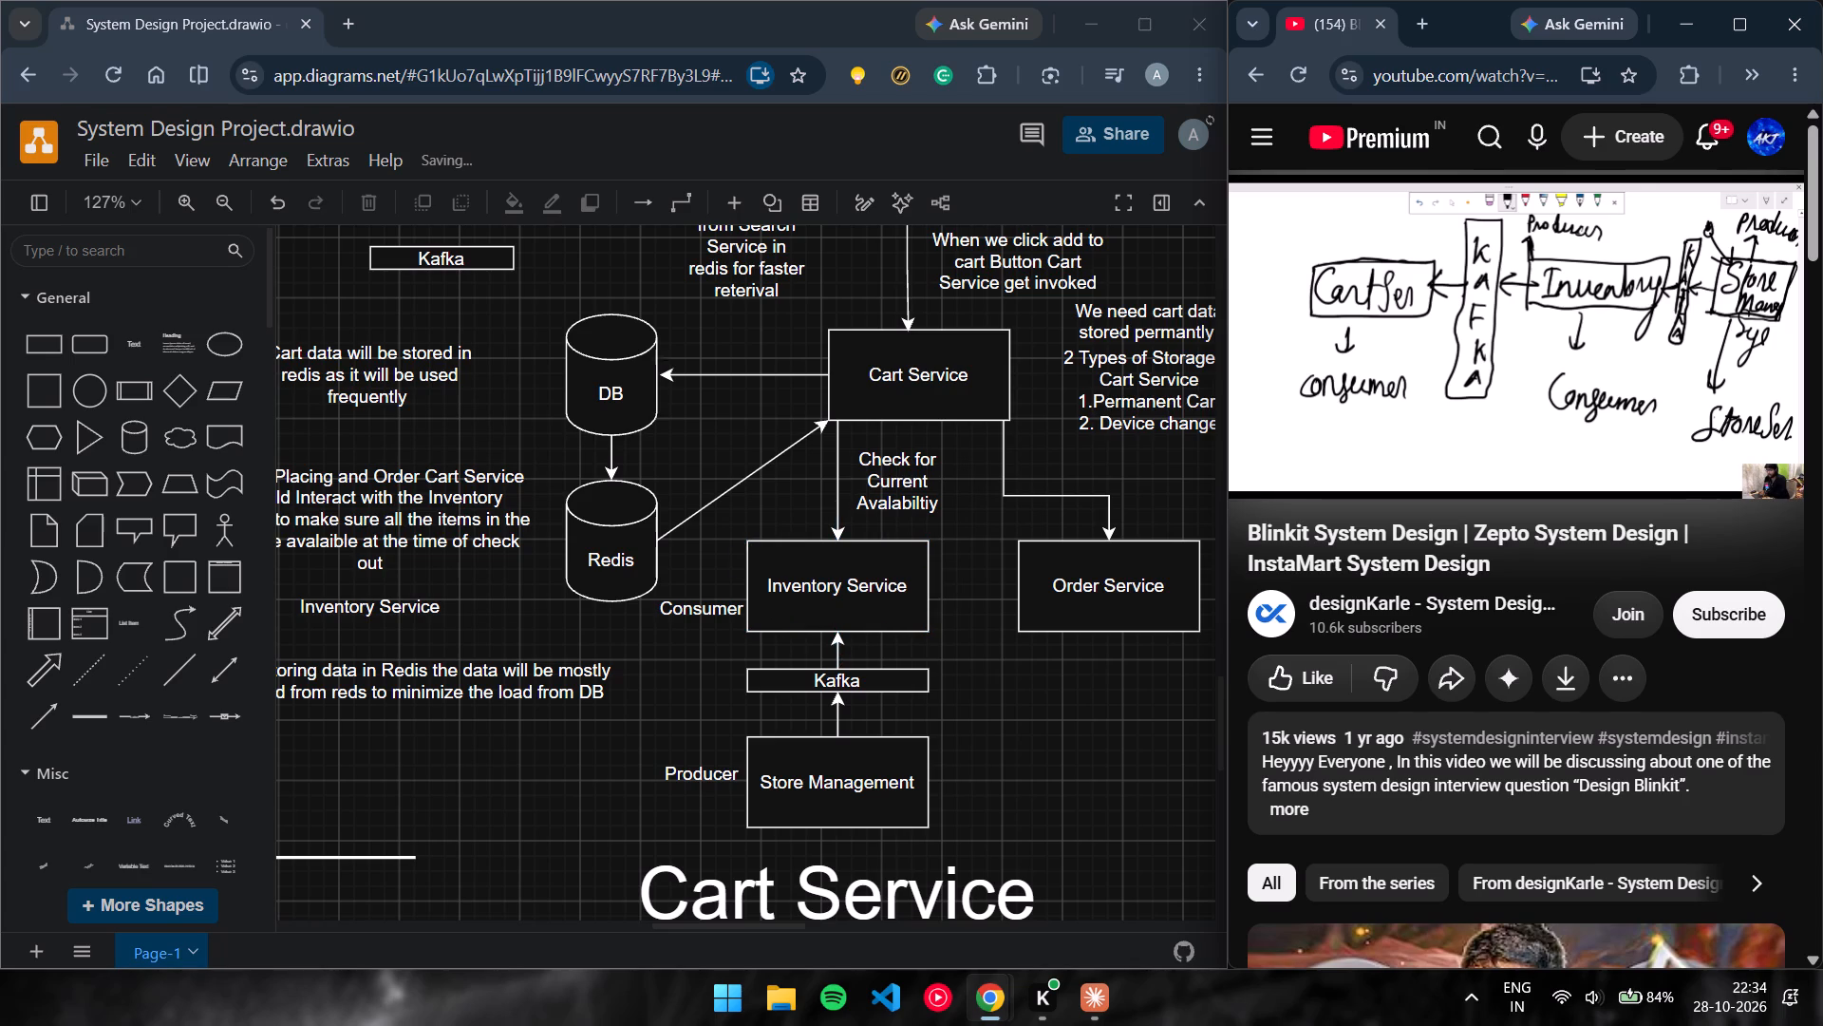
{"action": "left_click_drag", "start_coordinate": [667, 537], "coordinate": [766, 596]}
{"action": "key", "text": "ctrl+z"}
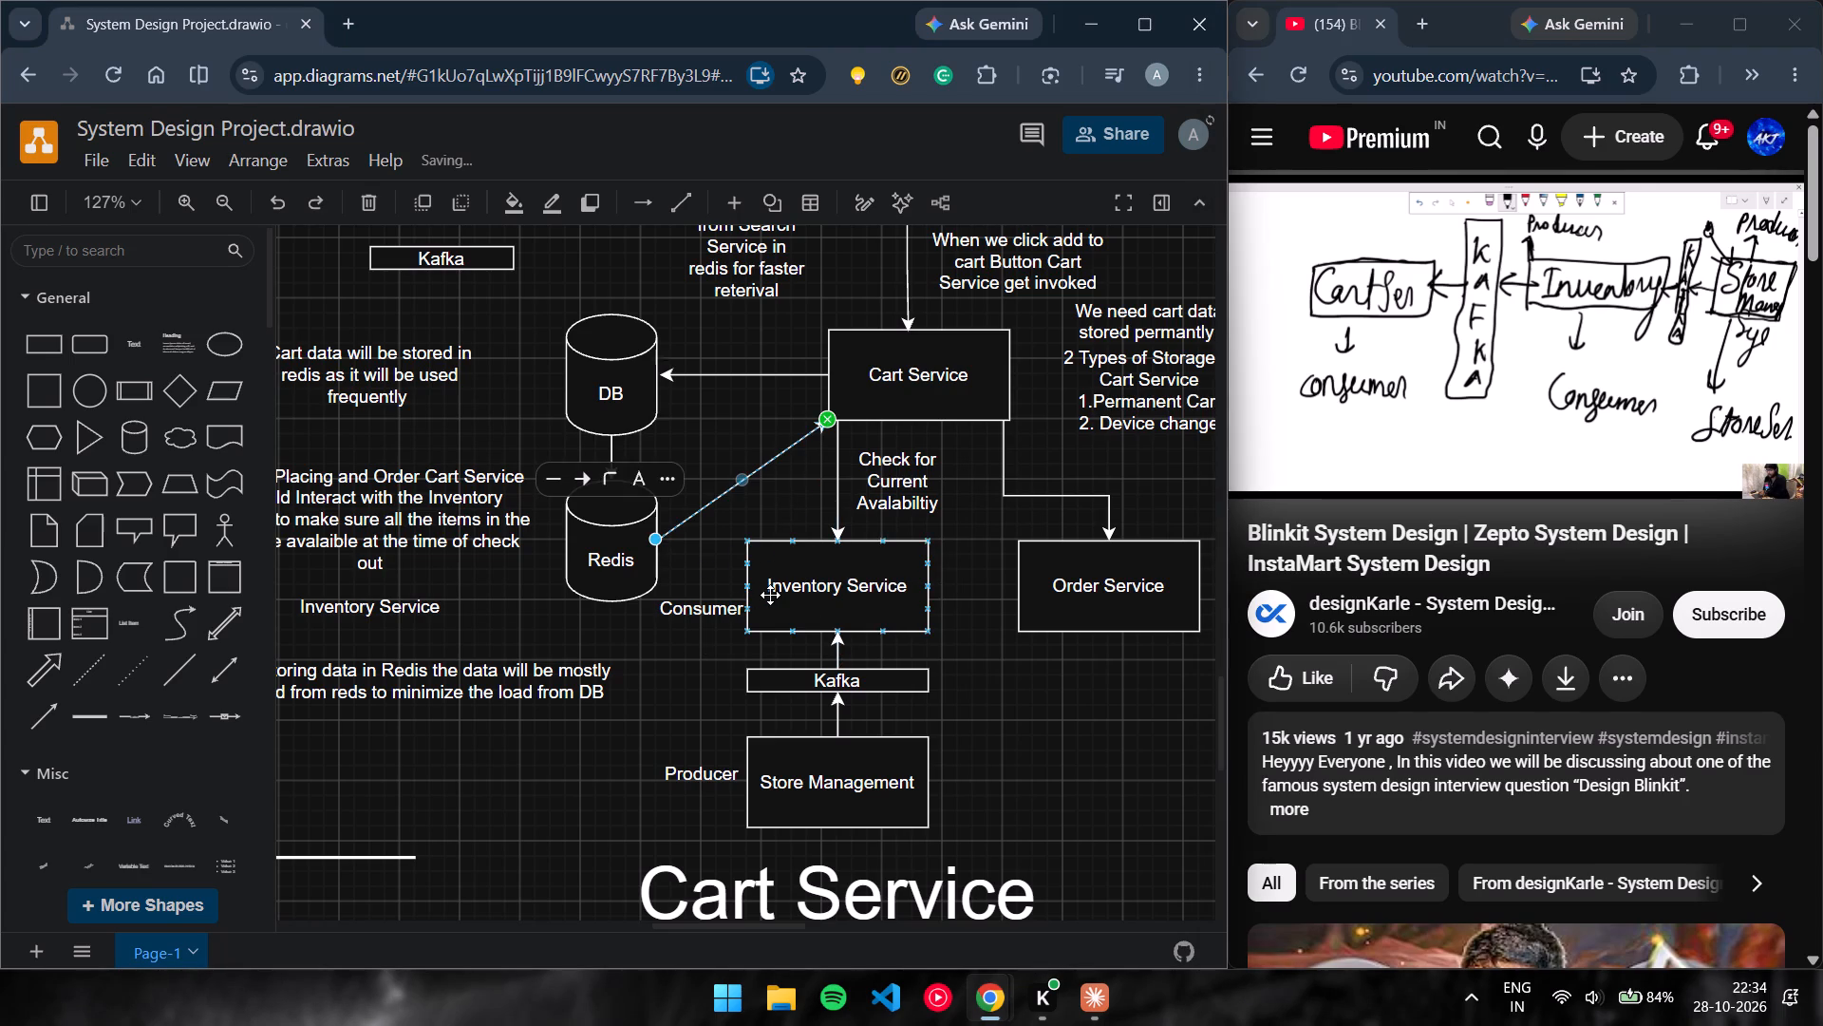
{"action": "left_click", "coordinate": [717, 565]}
{"action": "left_click_drag", "start_coordinate": [672, 539], "coordinate": [932, 791]}
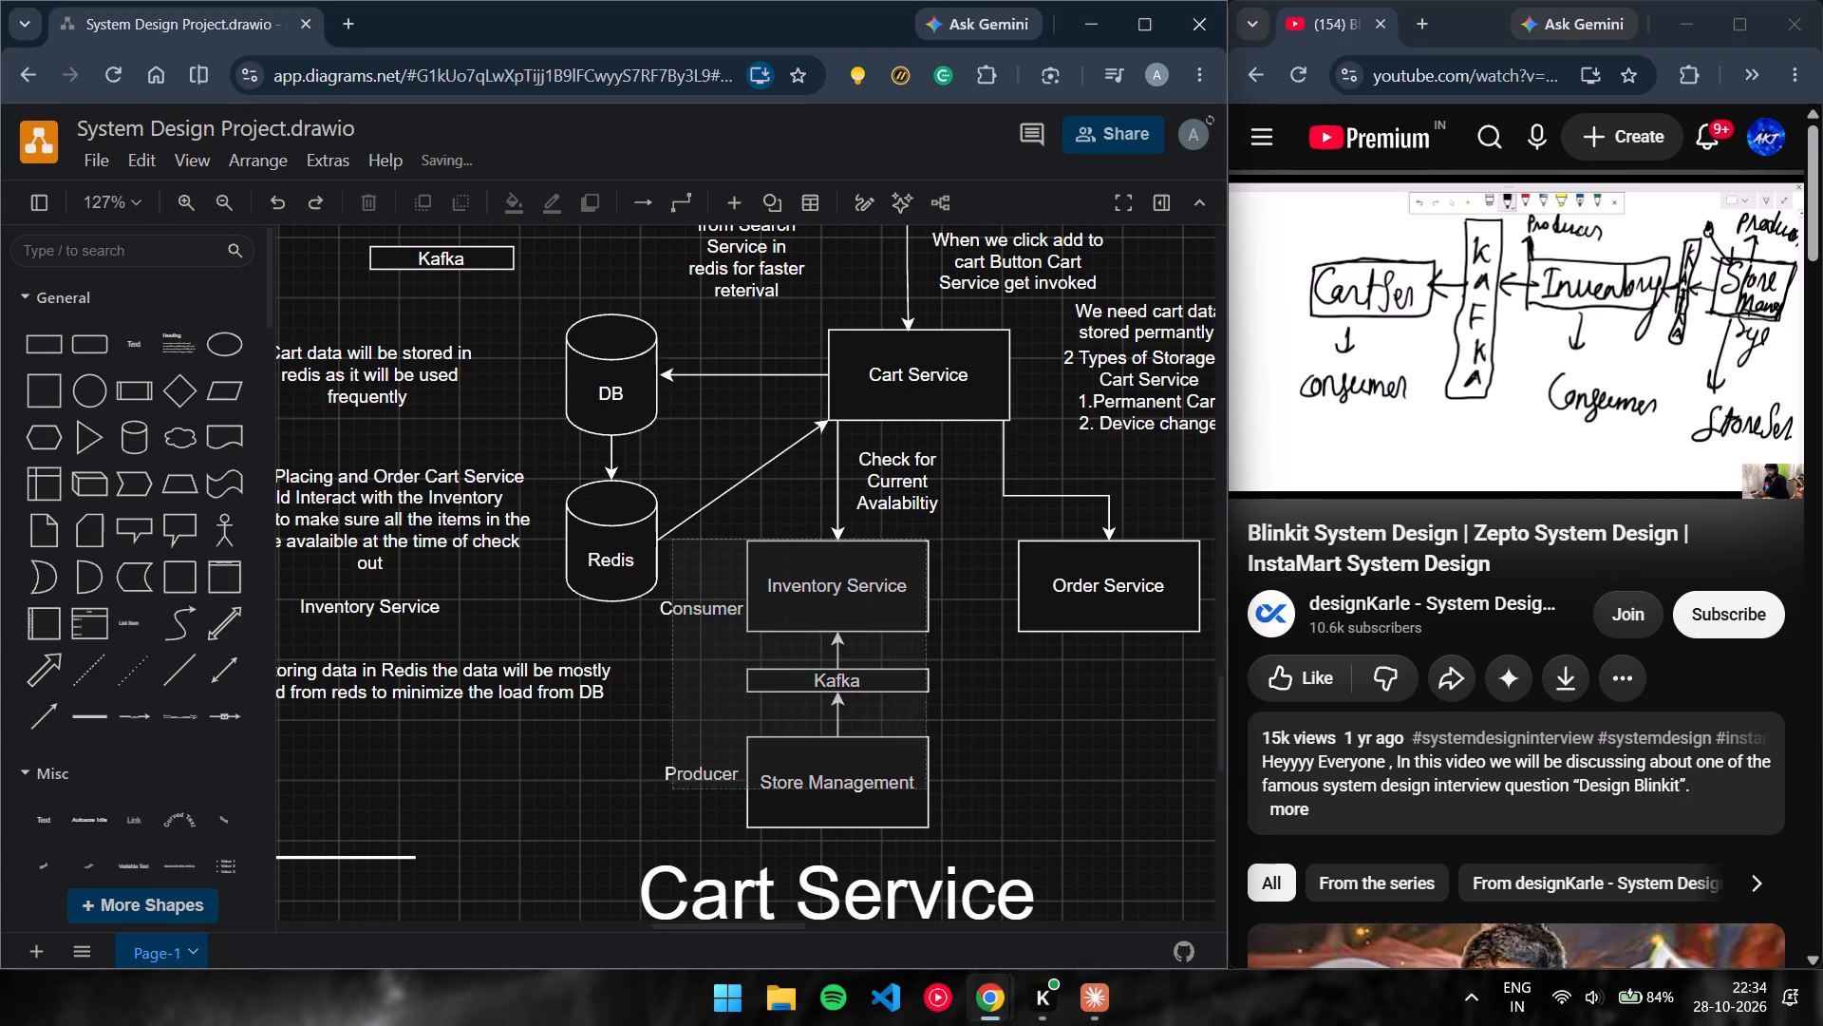
{"action": "left_click_drag", "start_coordinate": [932, 791], "coordinate": [970, 801]}
{"action": "left_click", "coordinate": [1013, 732]}
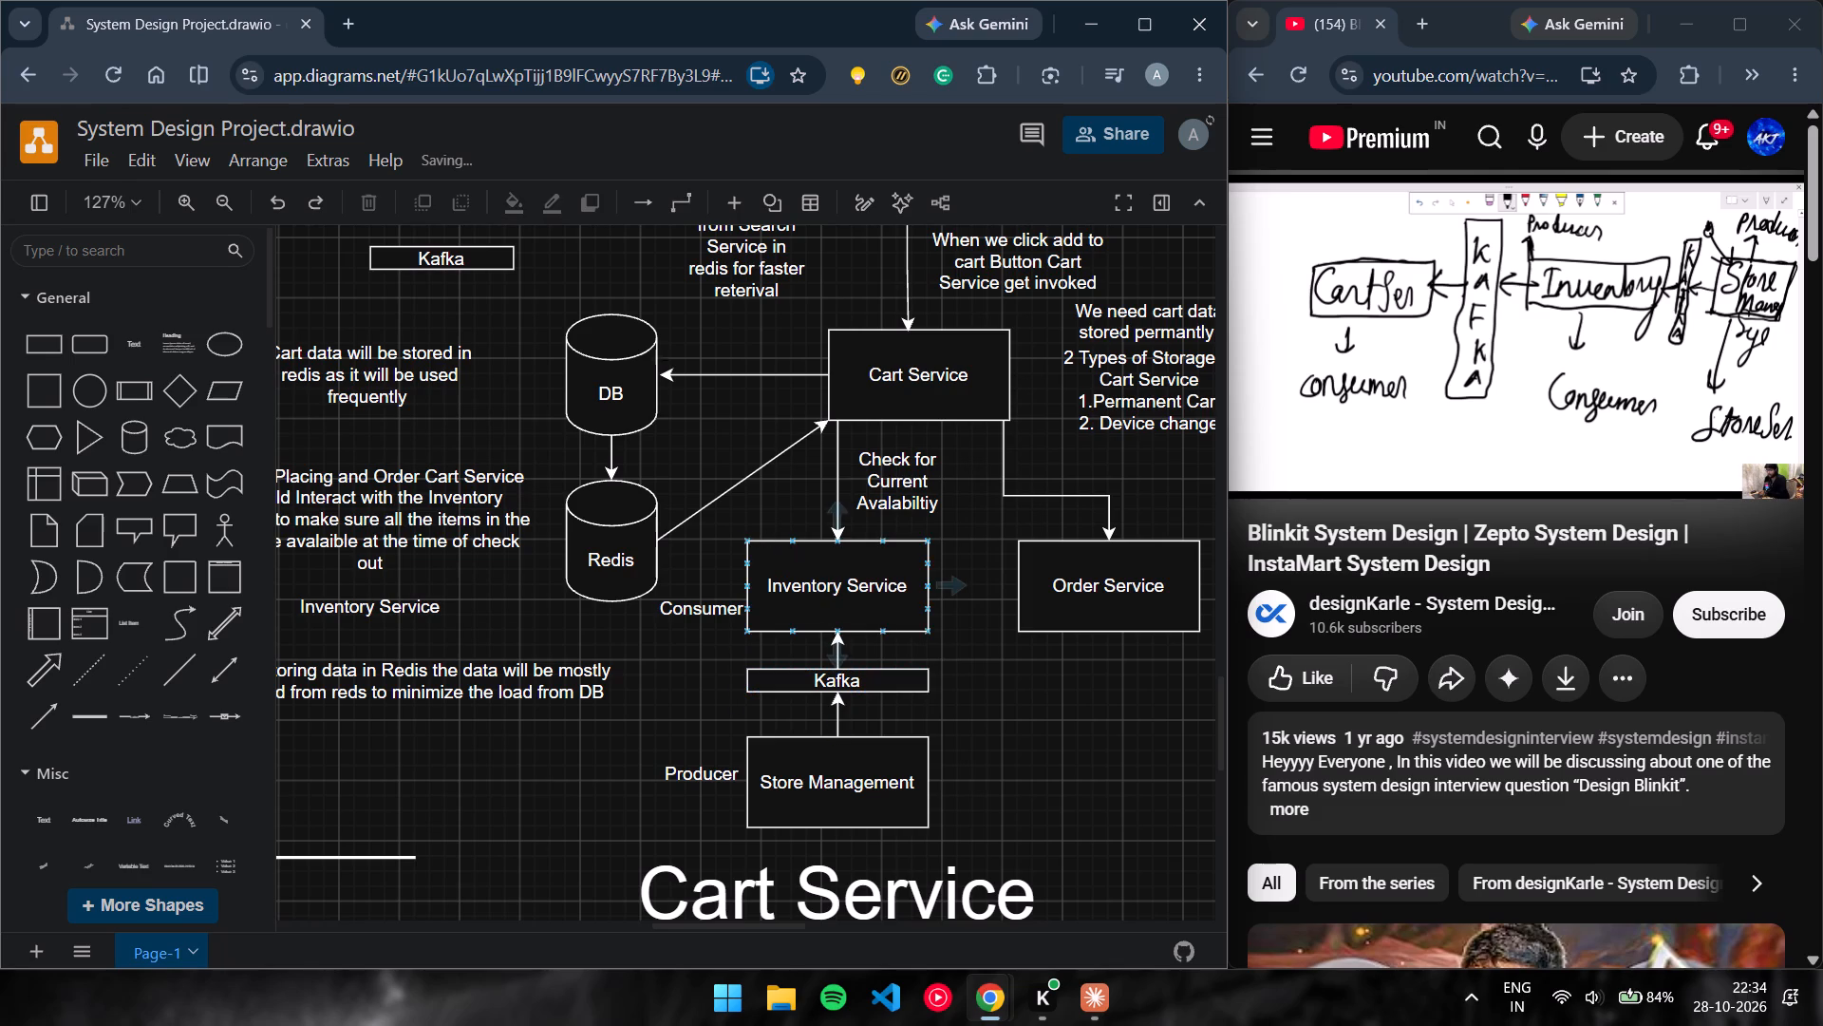
{"action": "left_click_drag", "start_coordinate": [722, 516], "coordinate": [974, 838]}
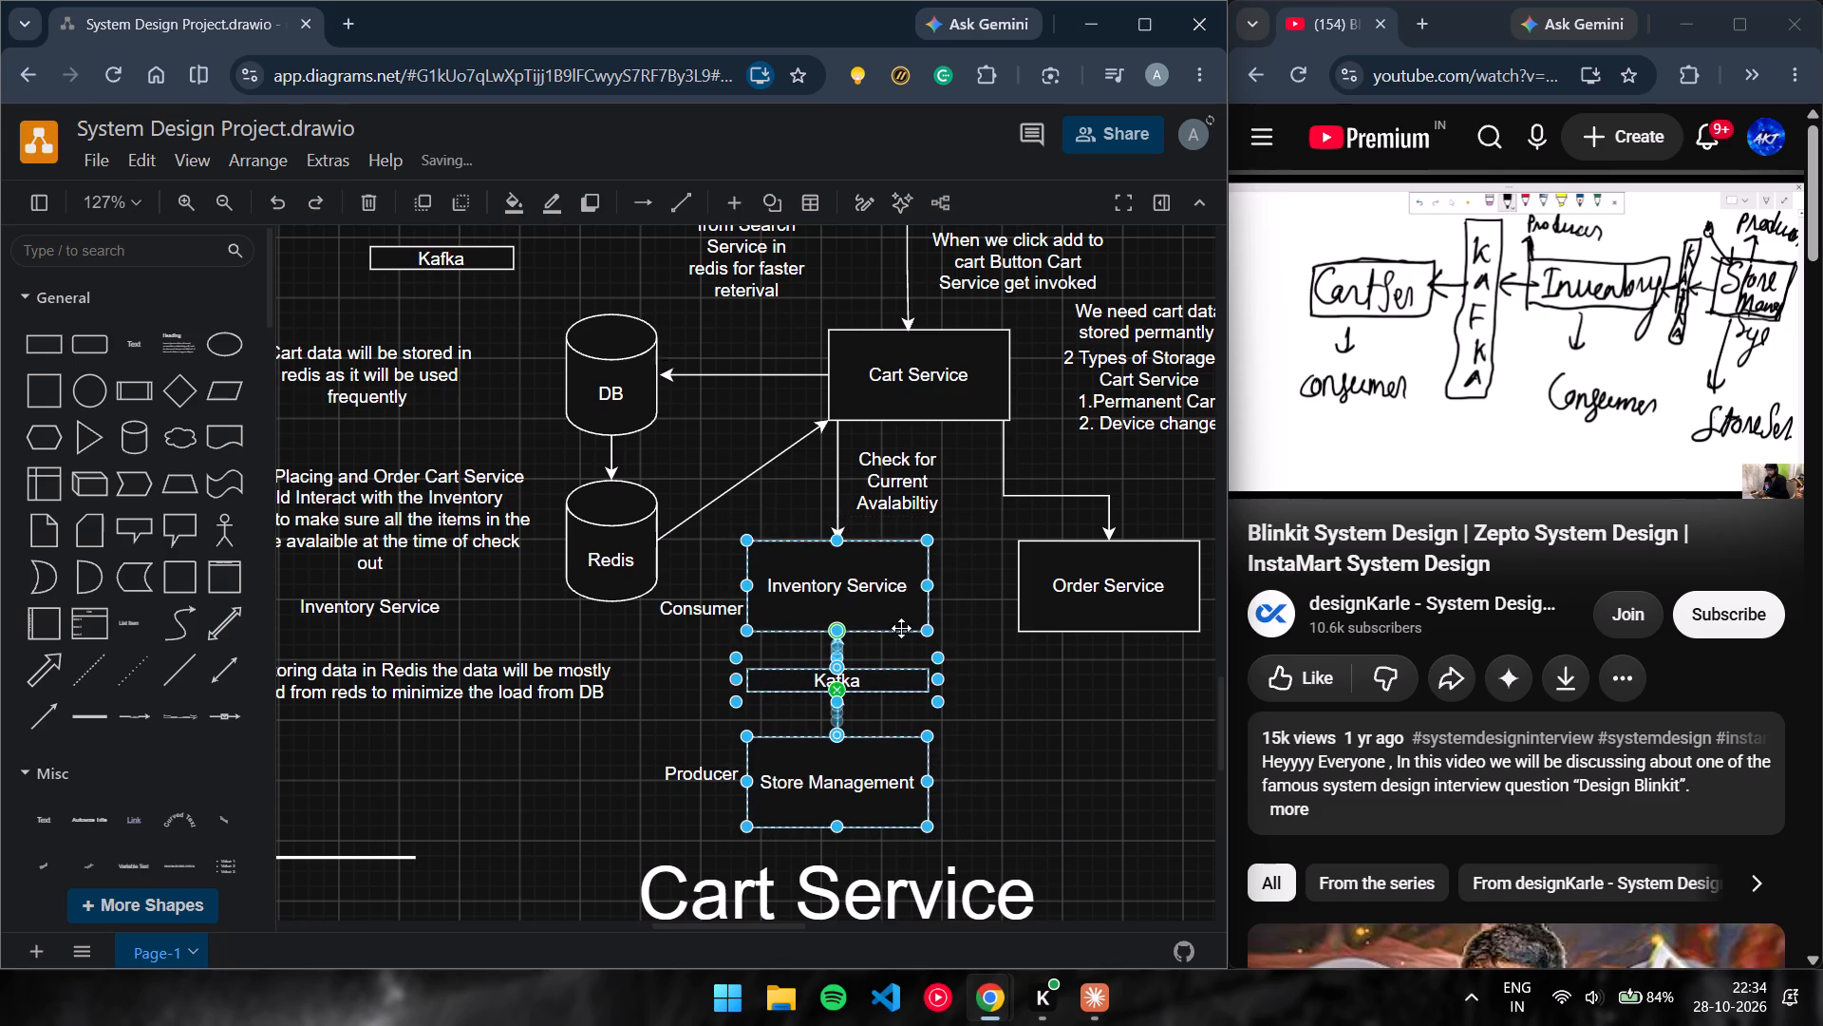
{"action": "left_click_drag", "start_coordinate": [885, 593], "coordinate": [900, 645]}
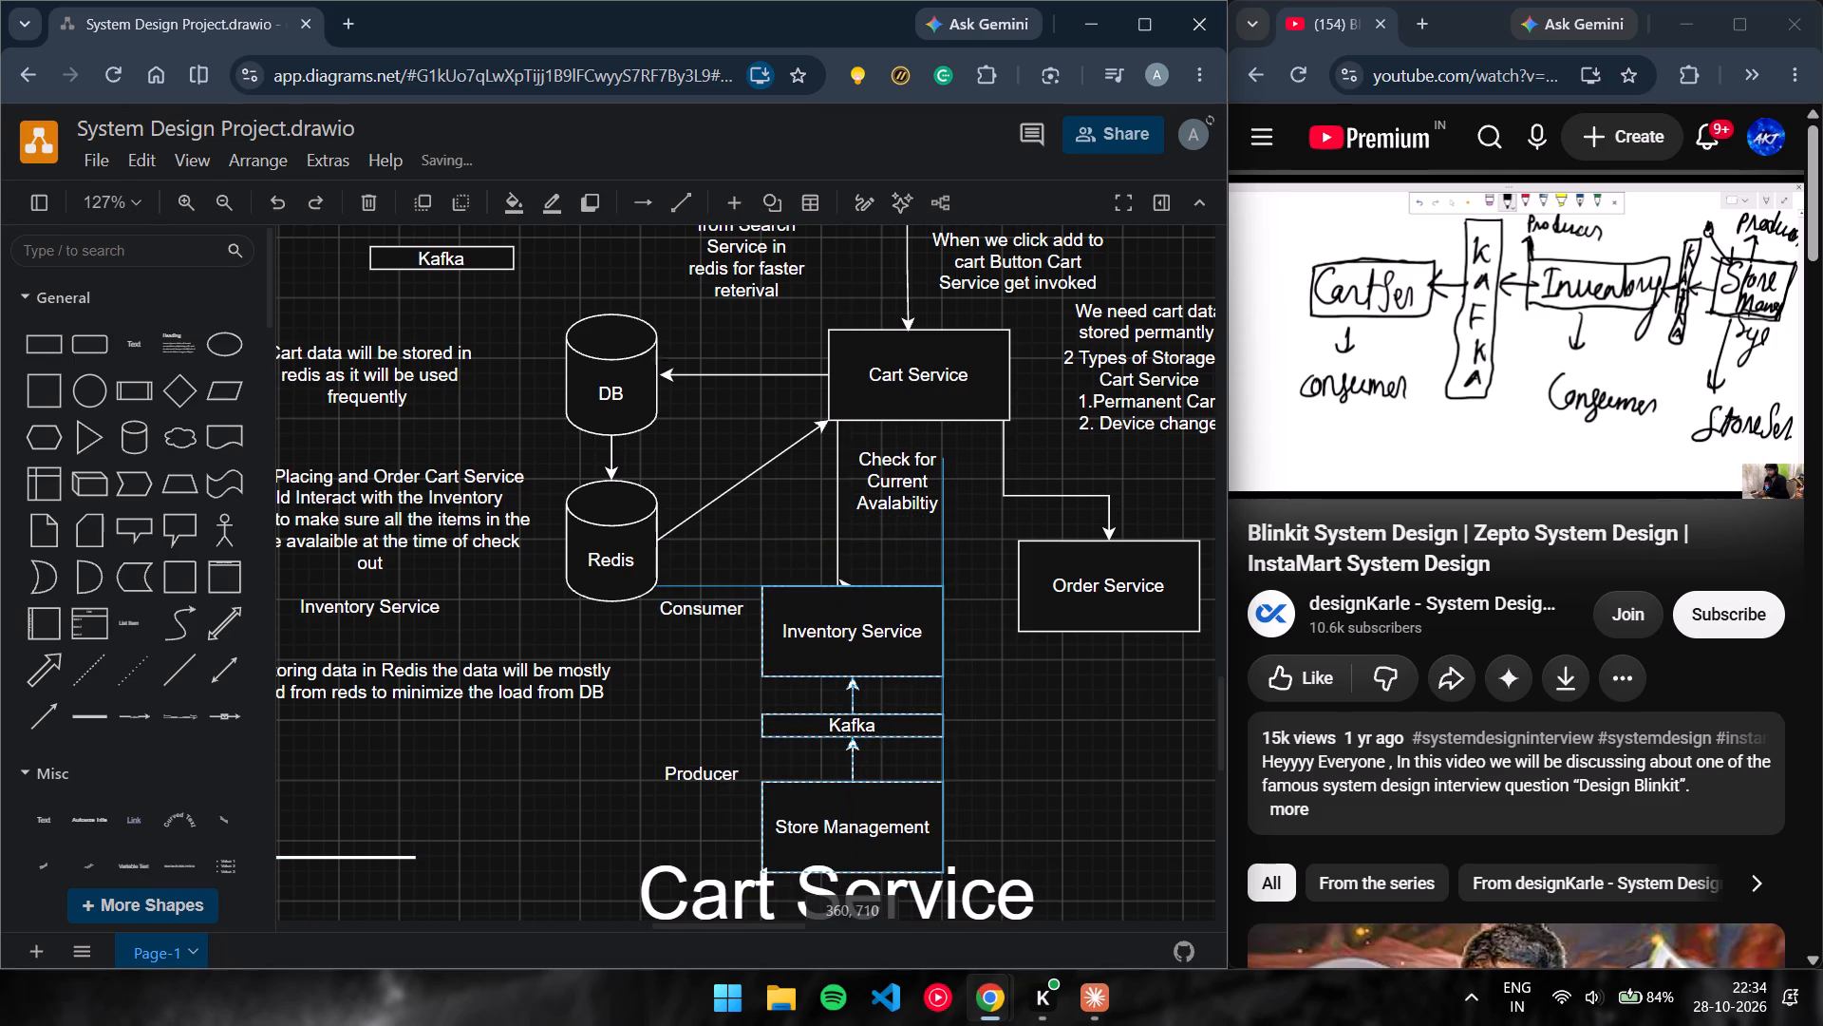
{"action": "left_click_drag", "start_coordinate": [900, 645], "coordinate": [888, 693]}
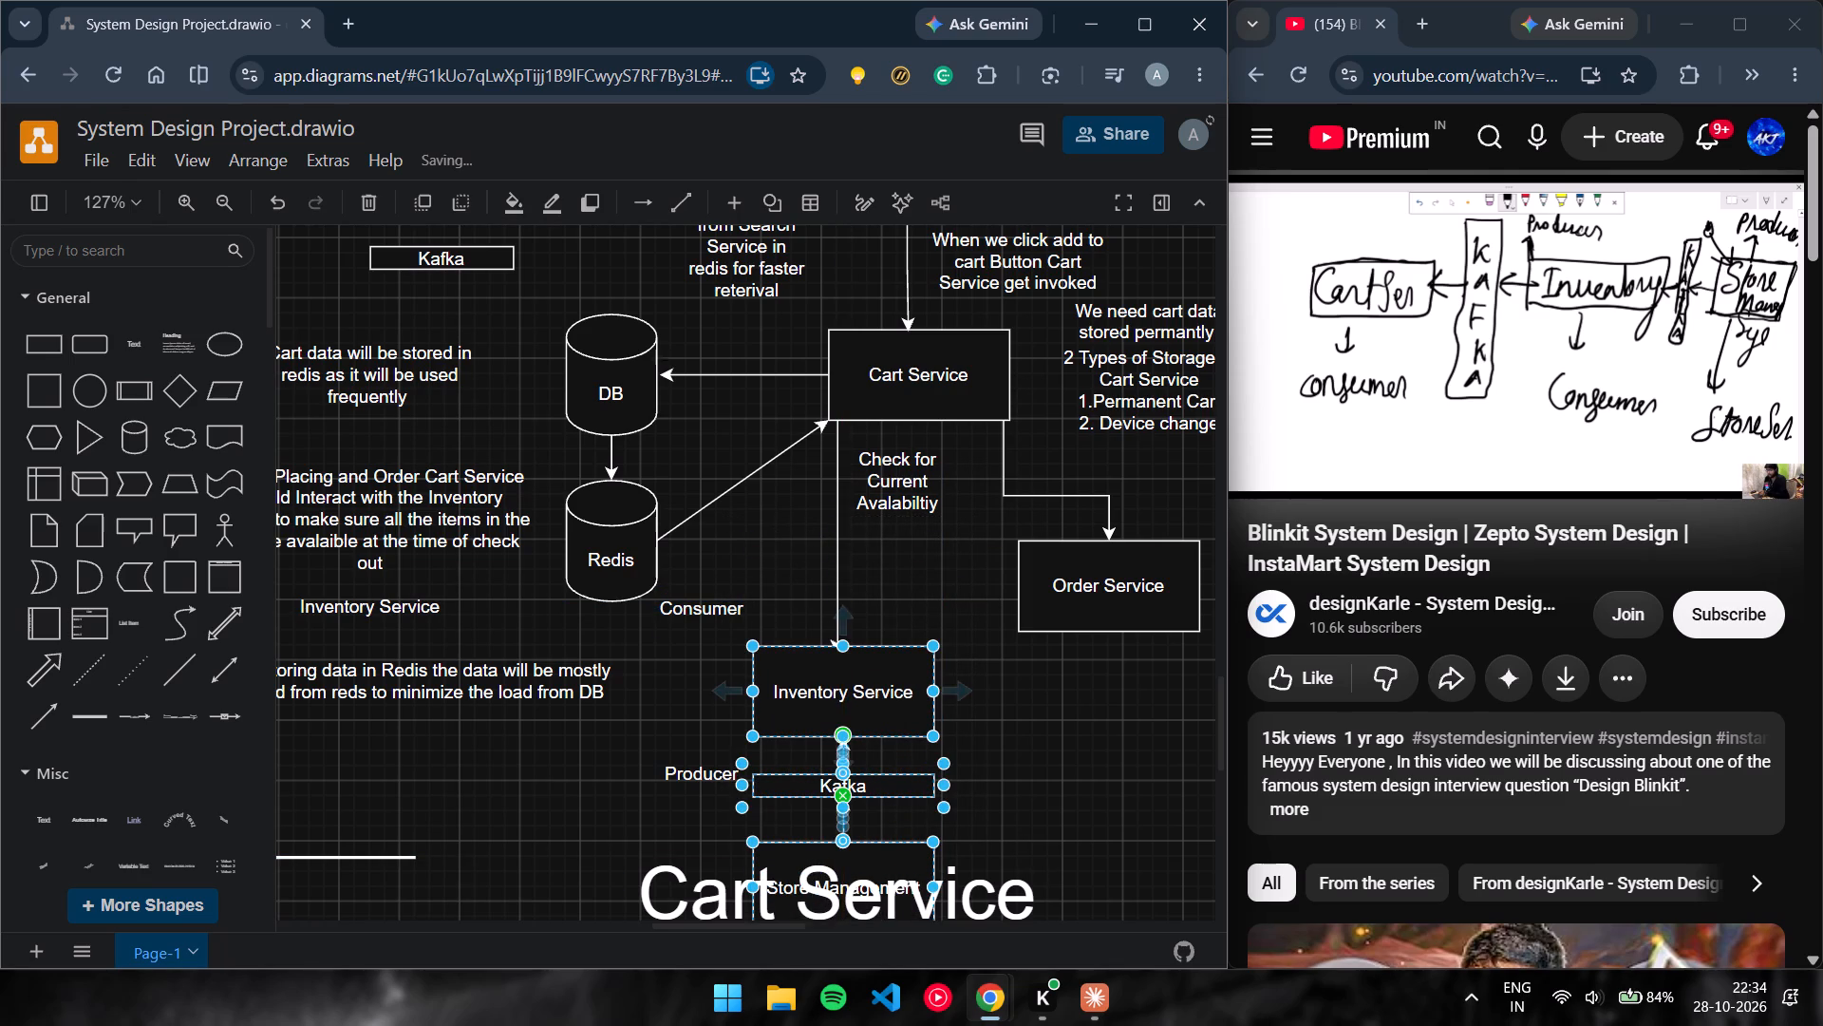
{"action": "left_click", "coordinate": [1020, 733]}
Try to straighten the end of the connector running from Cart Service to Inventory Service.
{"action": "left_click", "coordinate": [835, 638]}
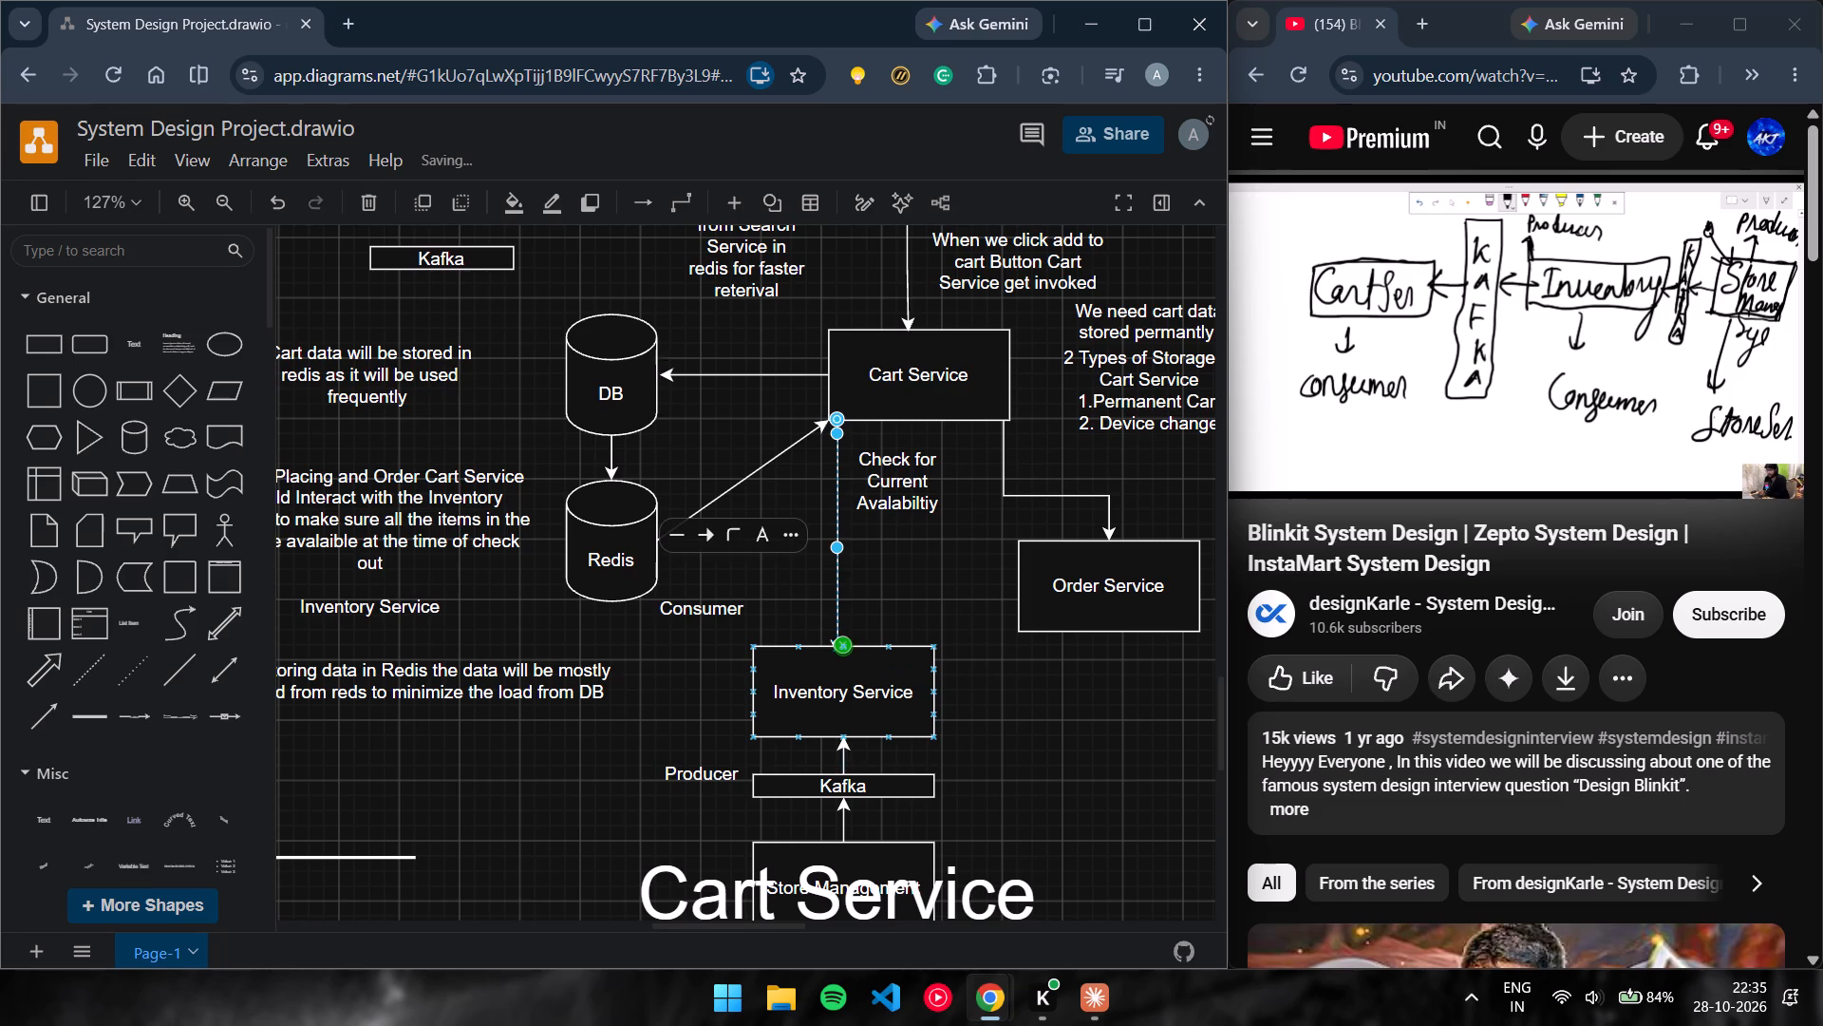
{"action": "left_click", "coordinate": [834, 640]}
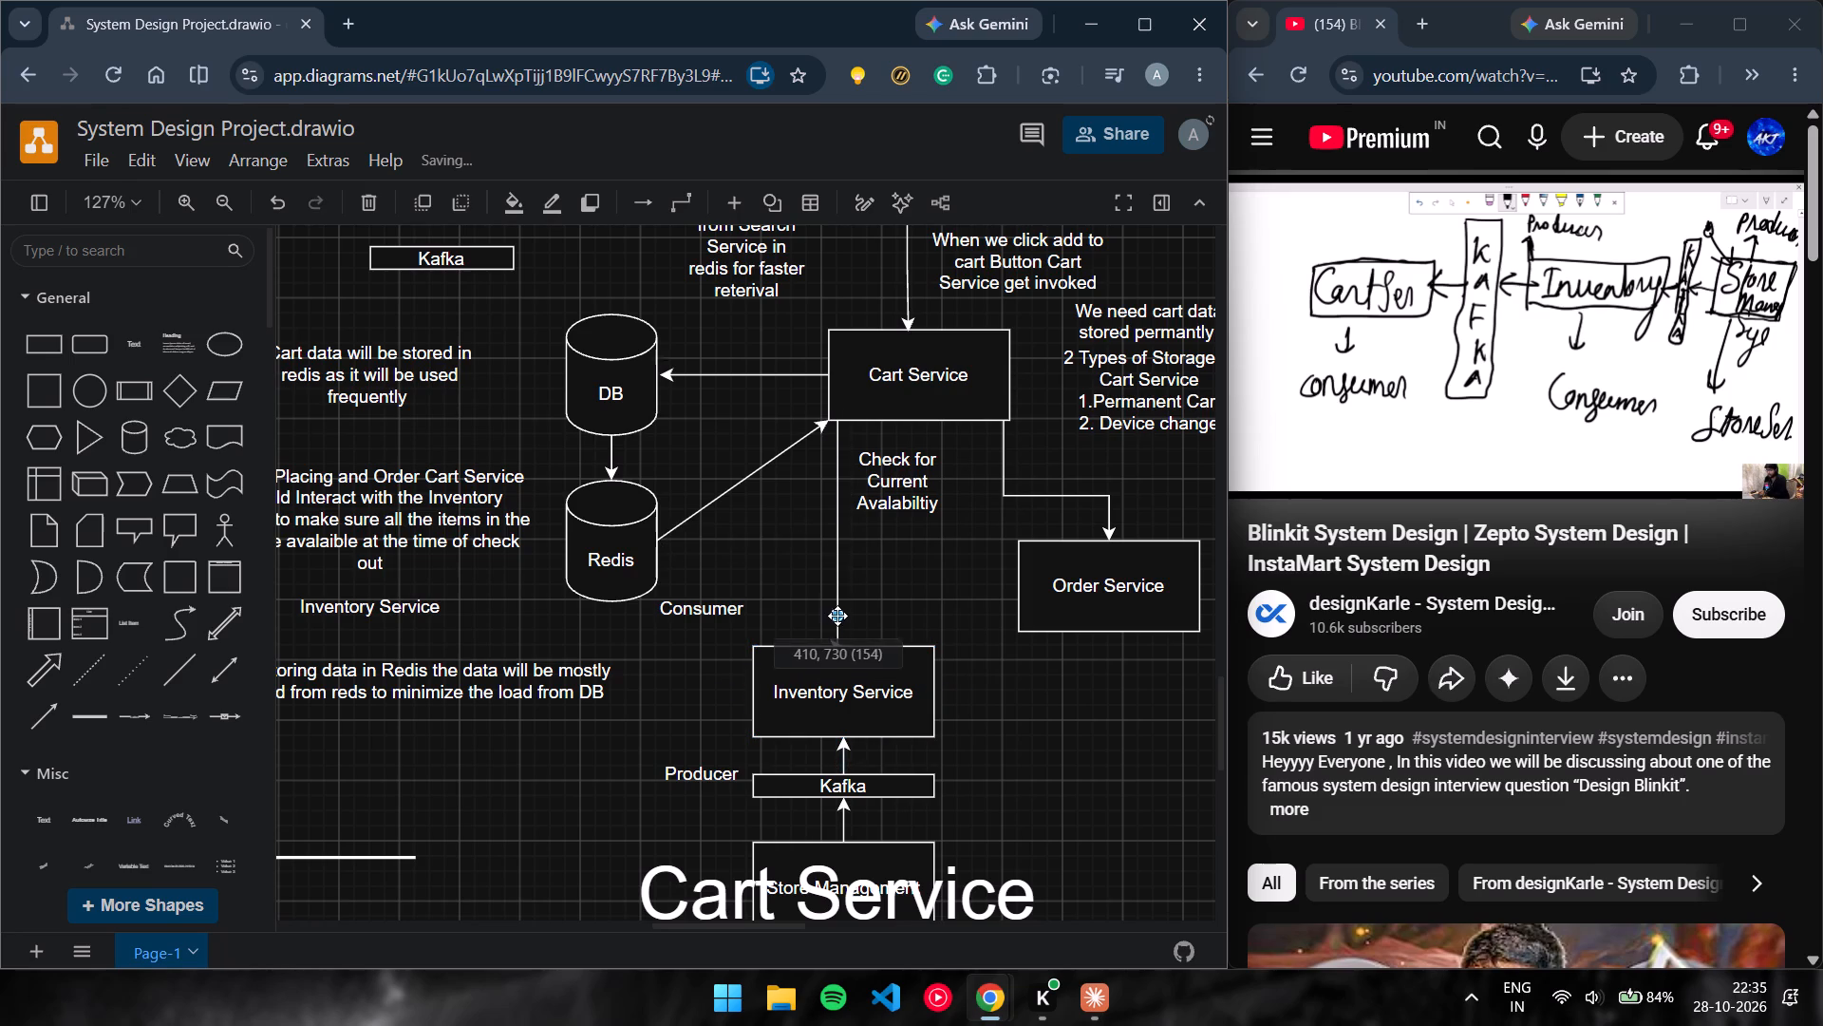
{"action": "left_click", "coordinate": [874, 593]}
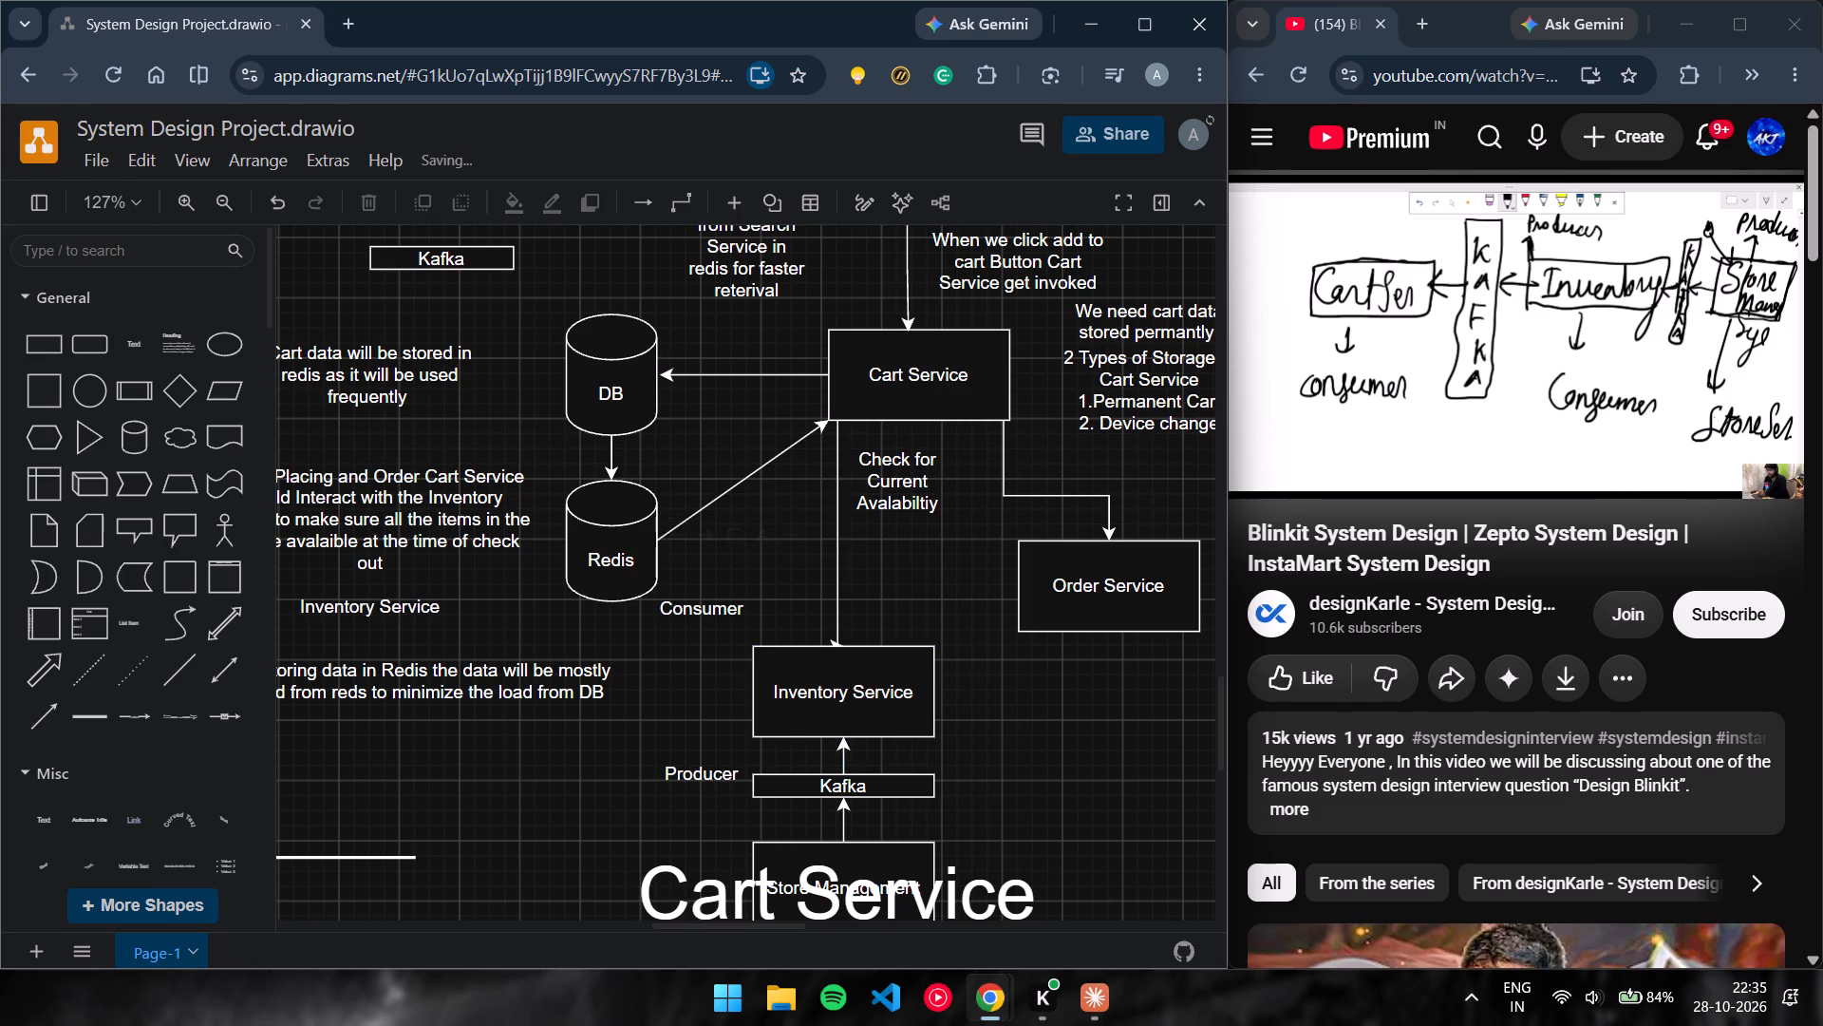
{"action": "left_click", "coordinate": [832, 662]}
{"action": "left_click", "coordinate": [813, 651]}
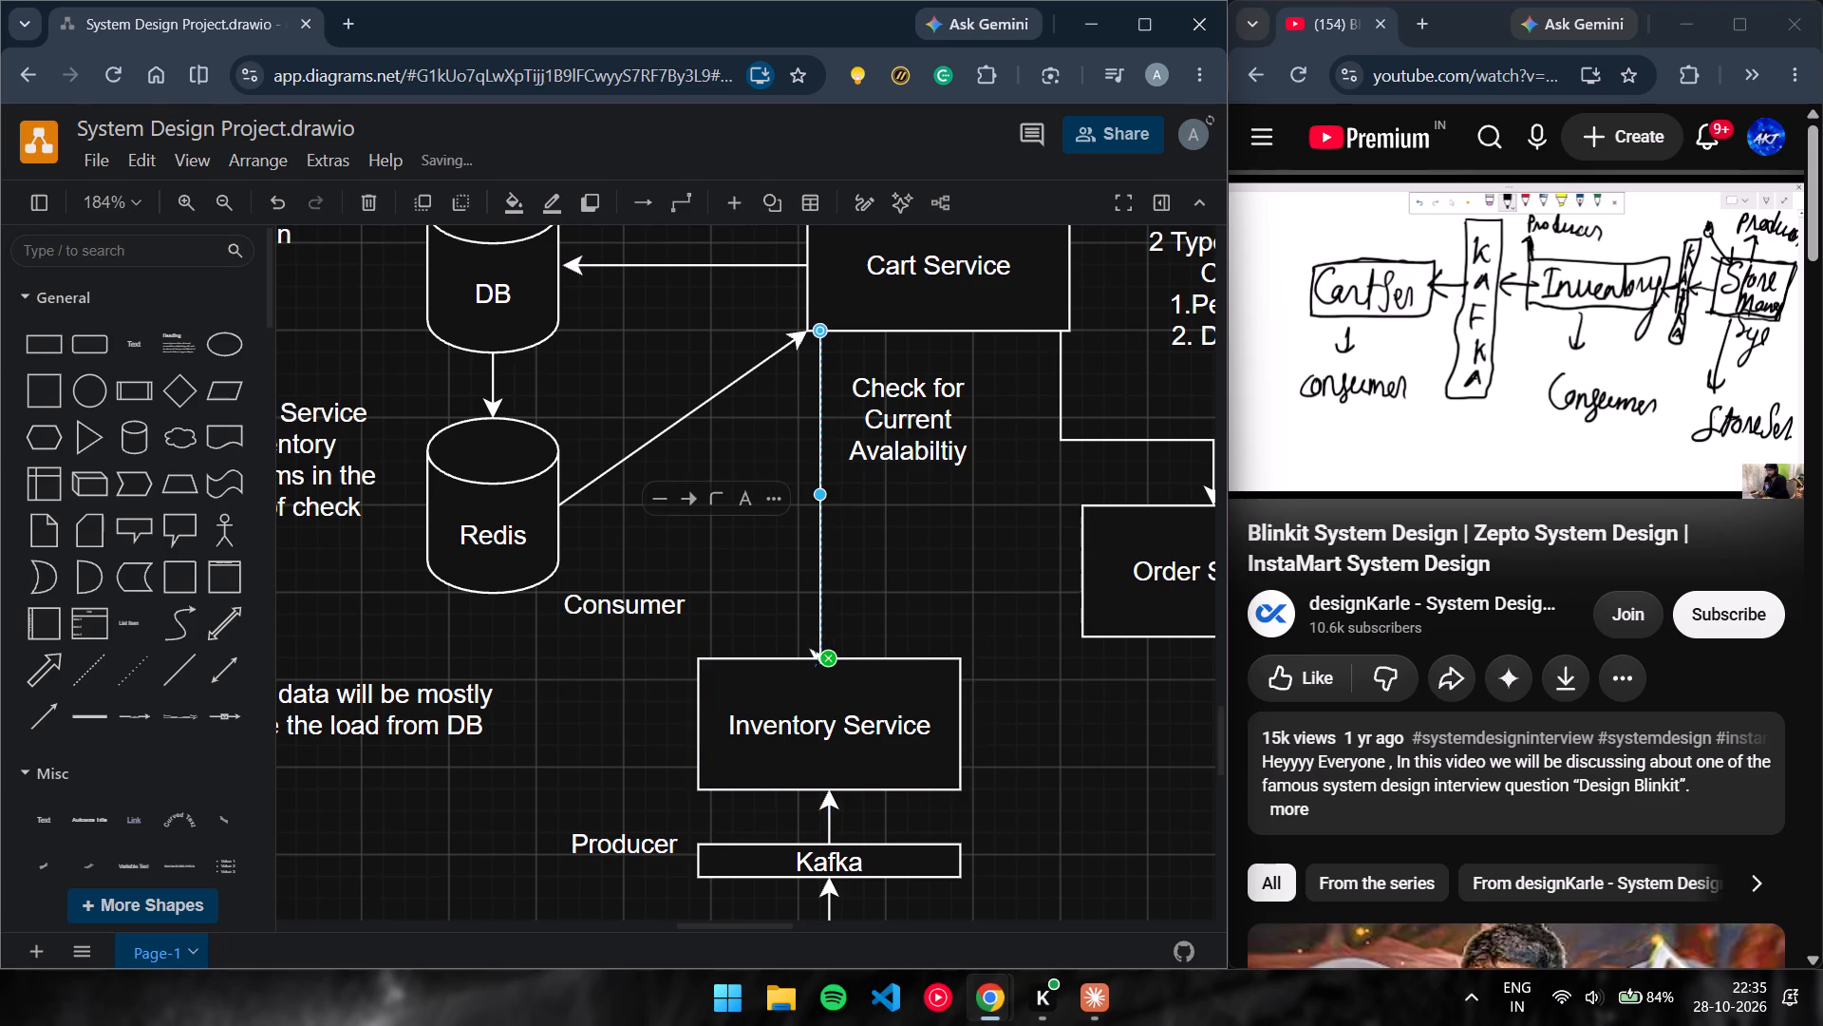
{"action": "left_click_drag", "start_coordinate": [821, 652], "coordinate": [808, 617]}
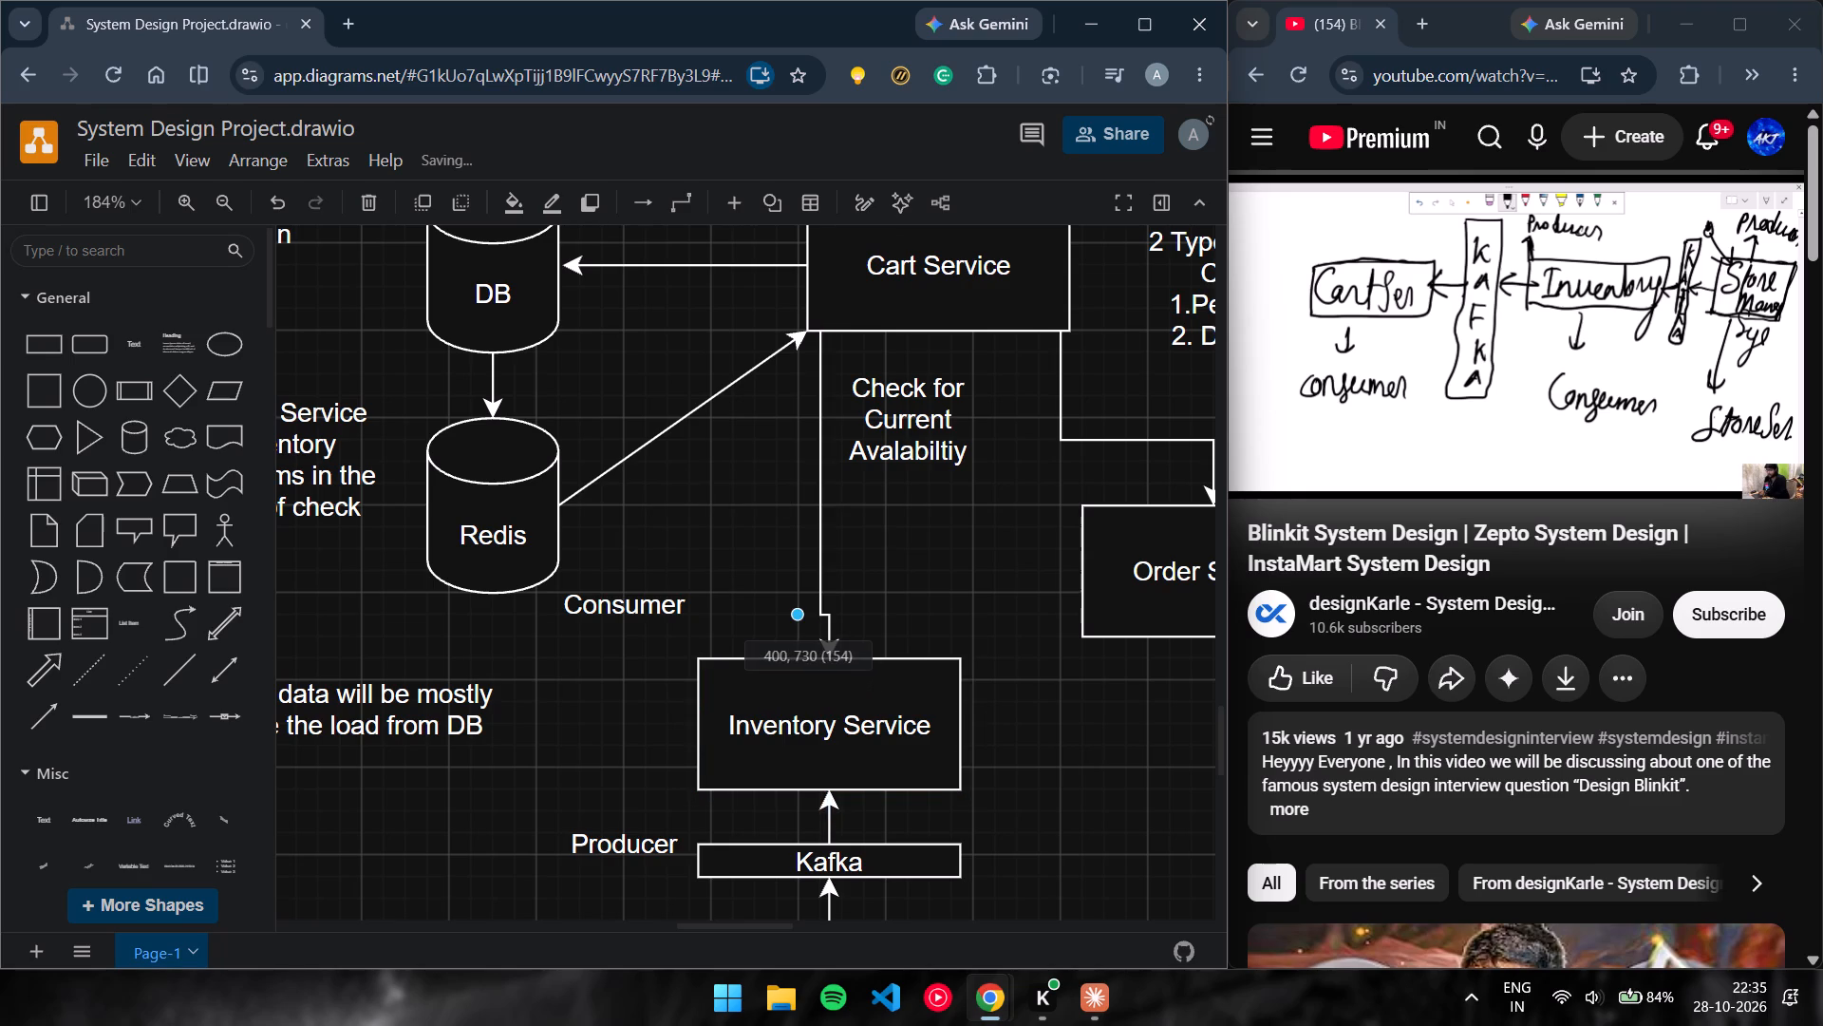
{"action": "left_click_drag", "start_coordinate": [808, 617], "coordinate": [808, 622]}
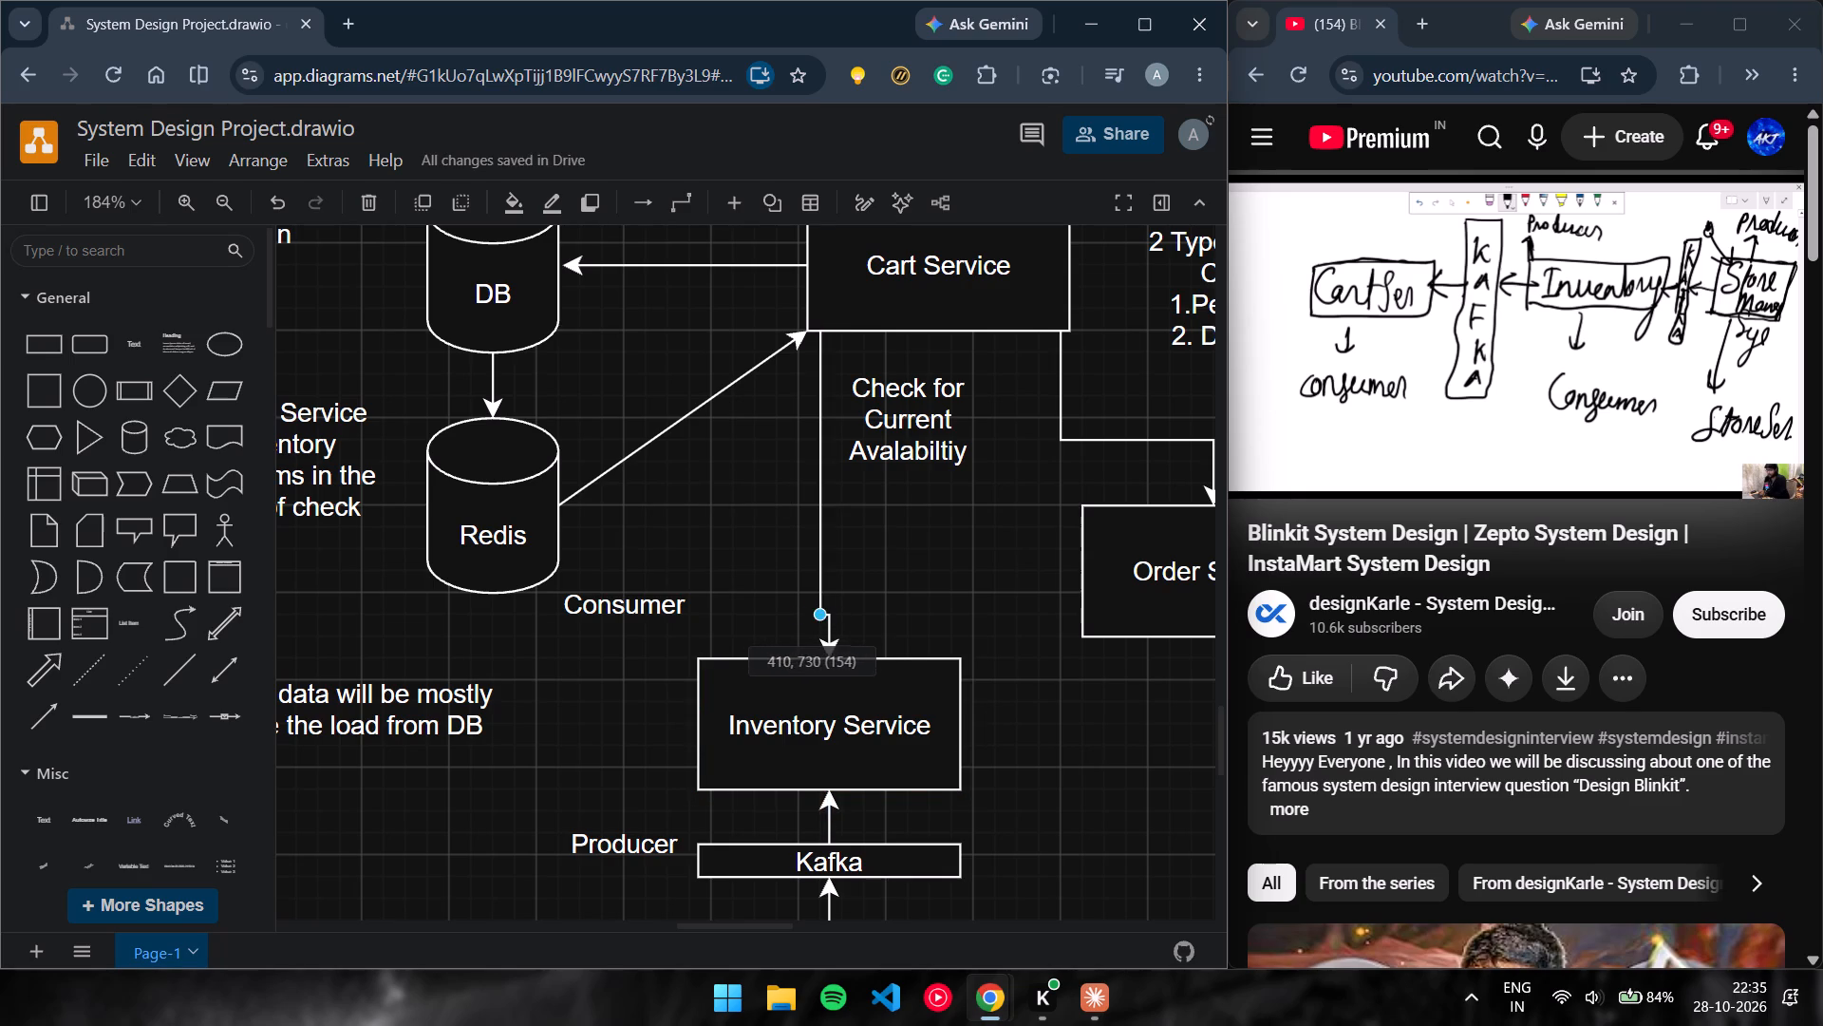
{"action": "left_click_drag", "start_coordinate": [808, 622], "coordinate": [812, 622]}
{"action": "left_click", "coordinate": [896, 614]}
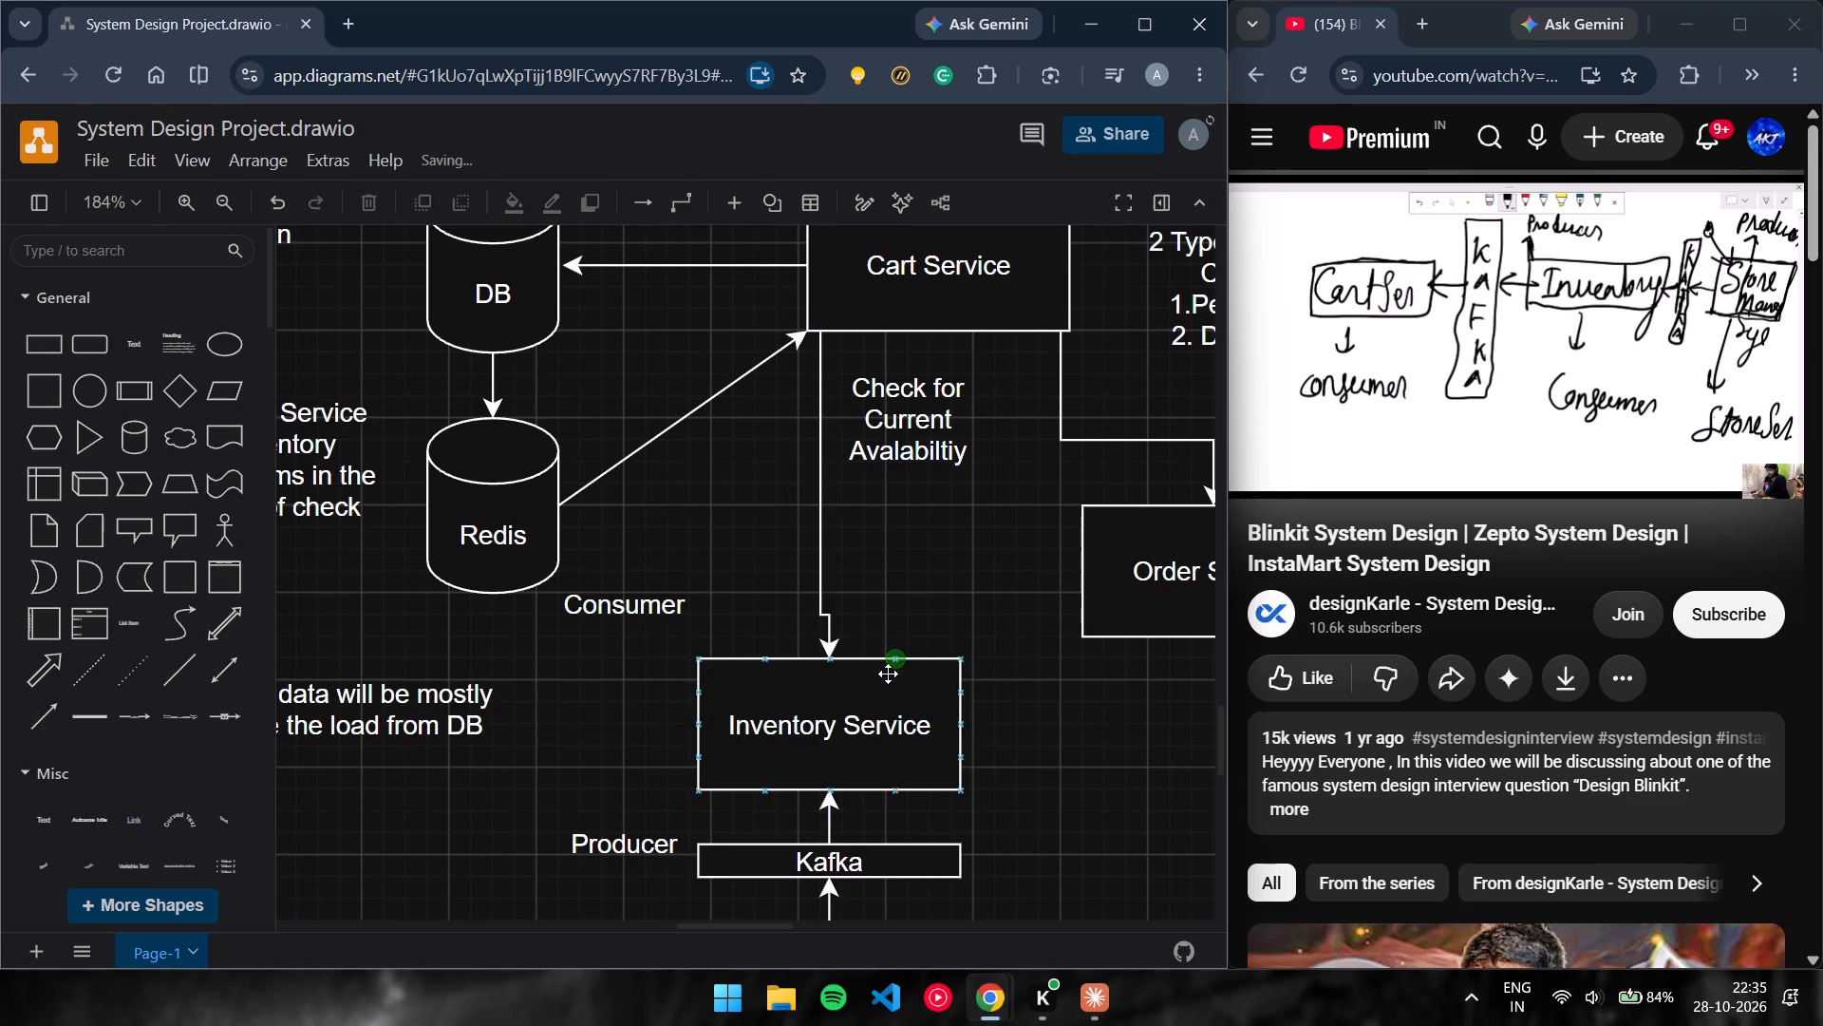
Nudge the Inventory Service box slightly upward, away from the Kafka bar beneath it.
{"action": "left_click", "coordinate": [884, 680]}
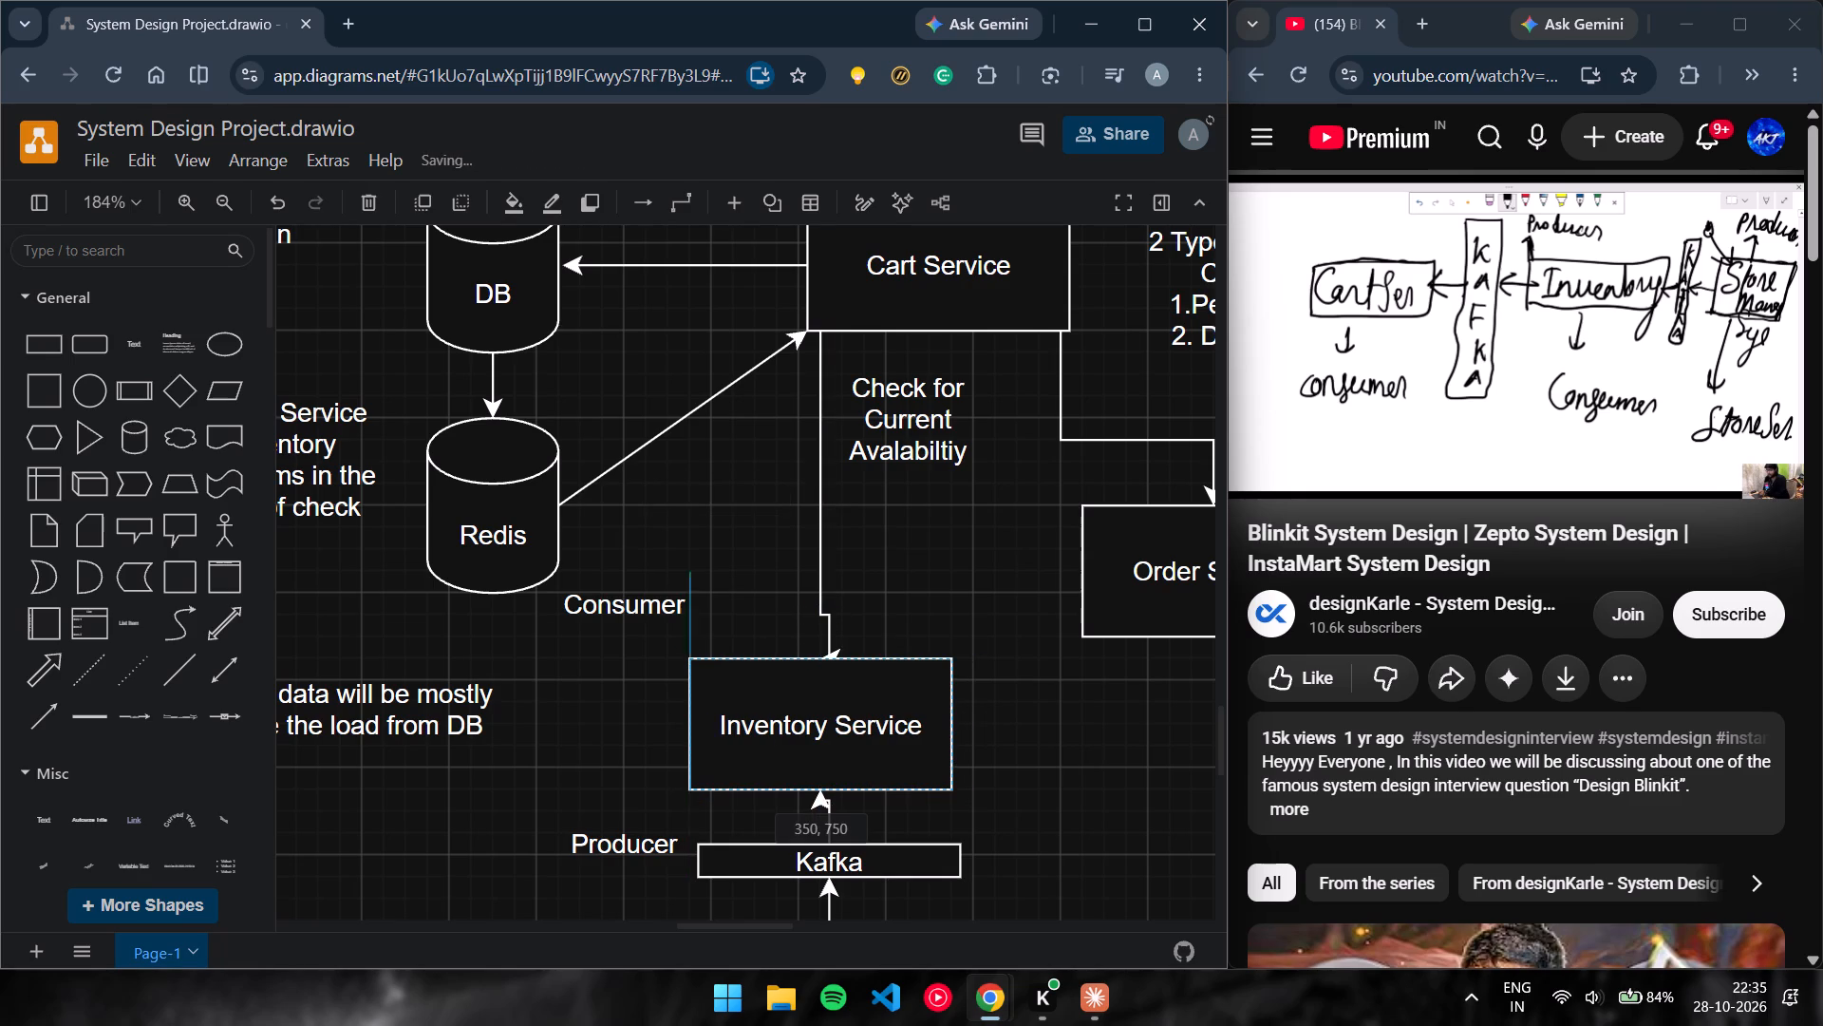
{"action": "left_click", "coordinate": [886, 675]}
{"action": "left_click", "coordinate": [886, 674]}
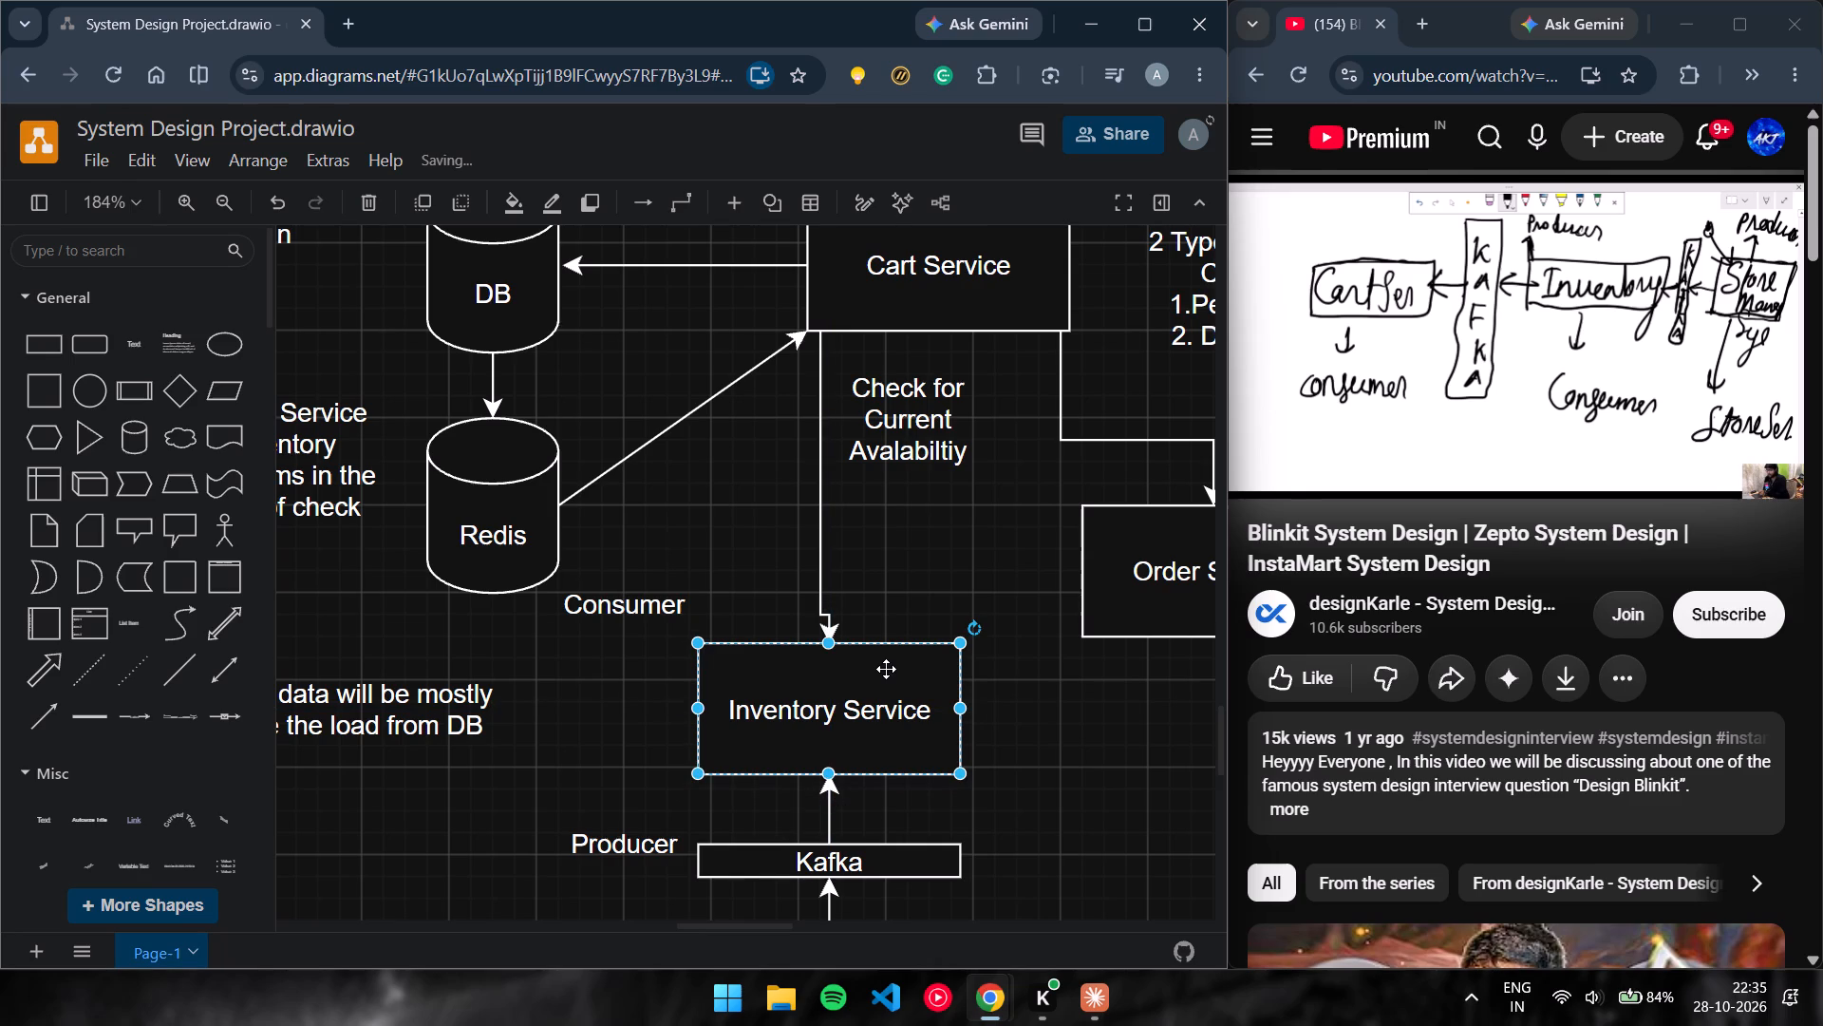
{"action": "left_click", "coordinate": [906, 564]}
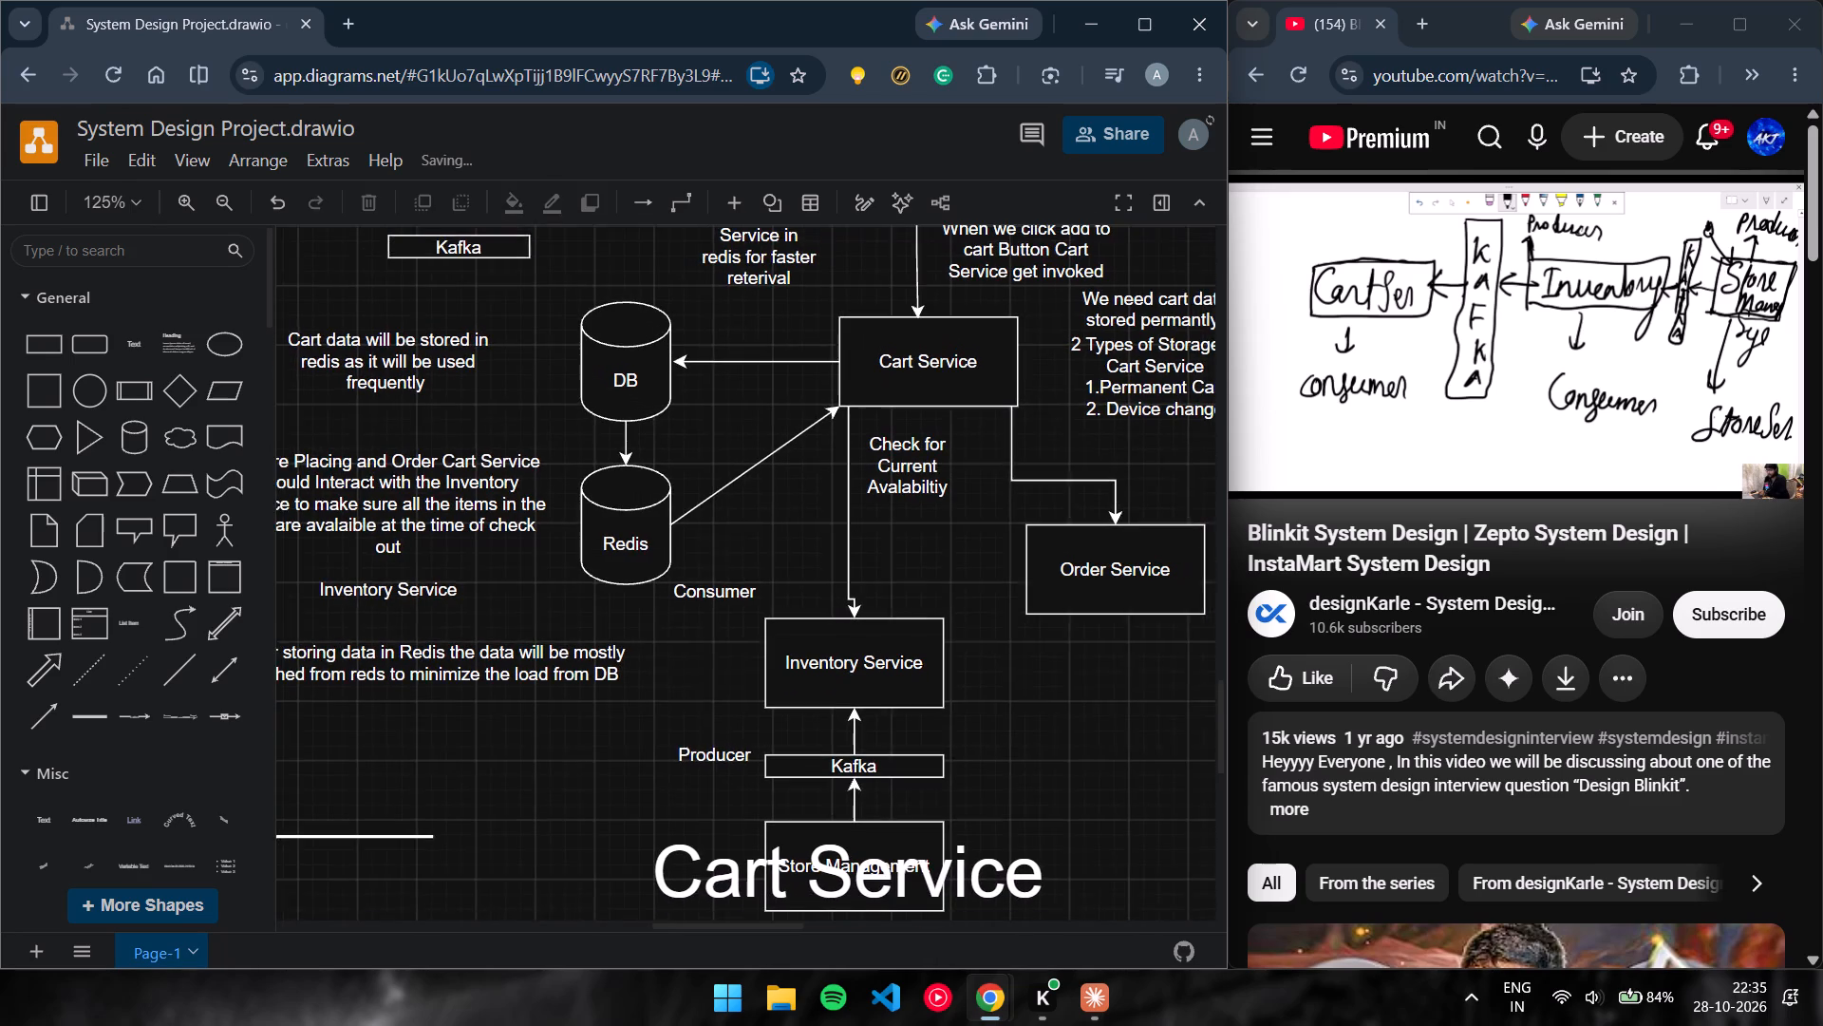
Delete the connector between Cart Service and Inventory Service.
{"action": "scroll", "coordinate": [906, 564], "scroll_direction": "left", "scroll_amount": 1}
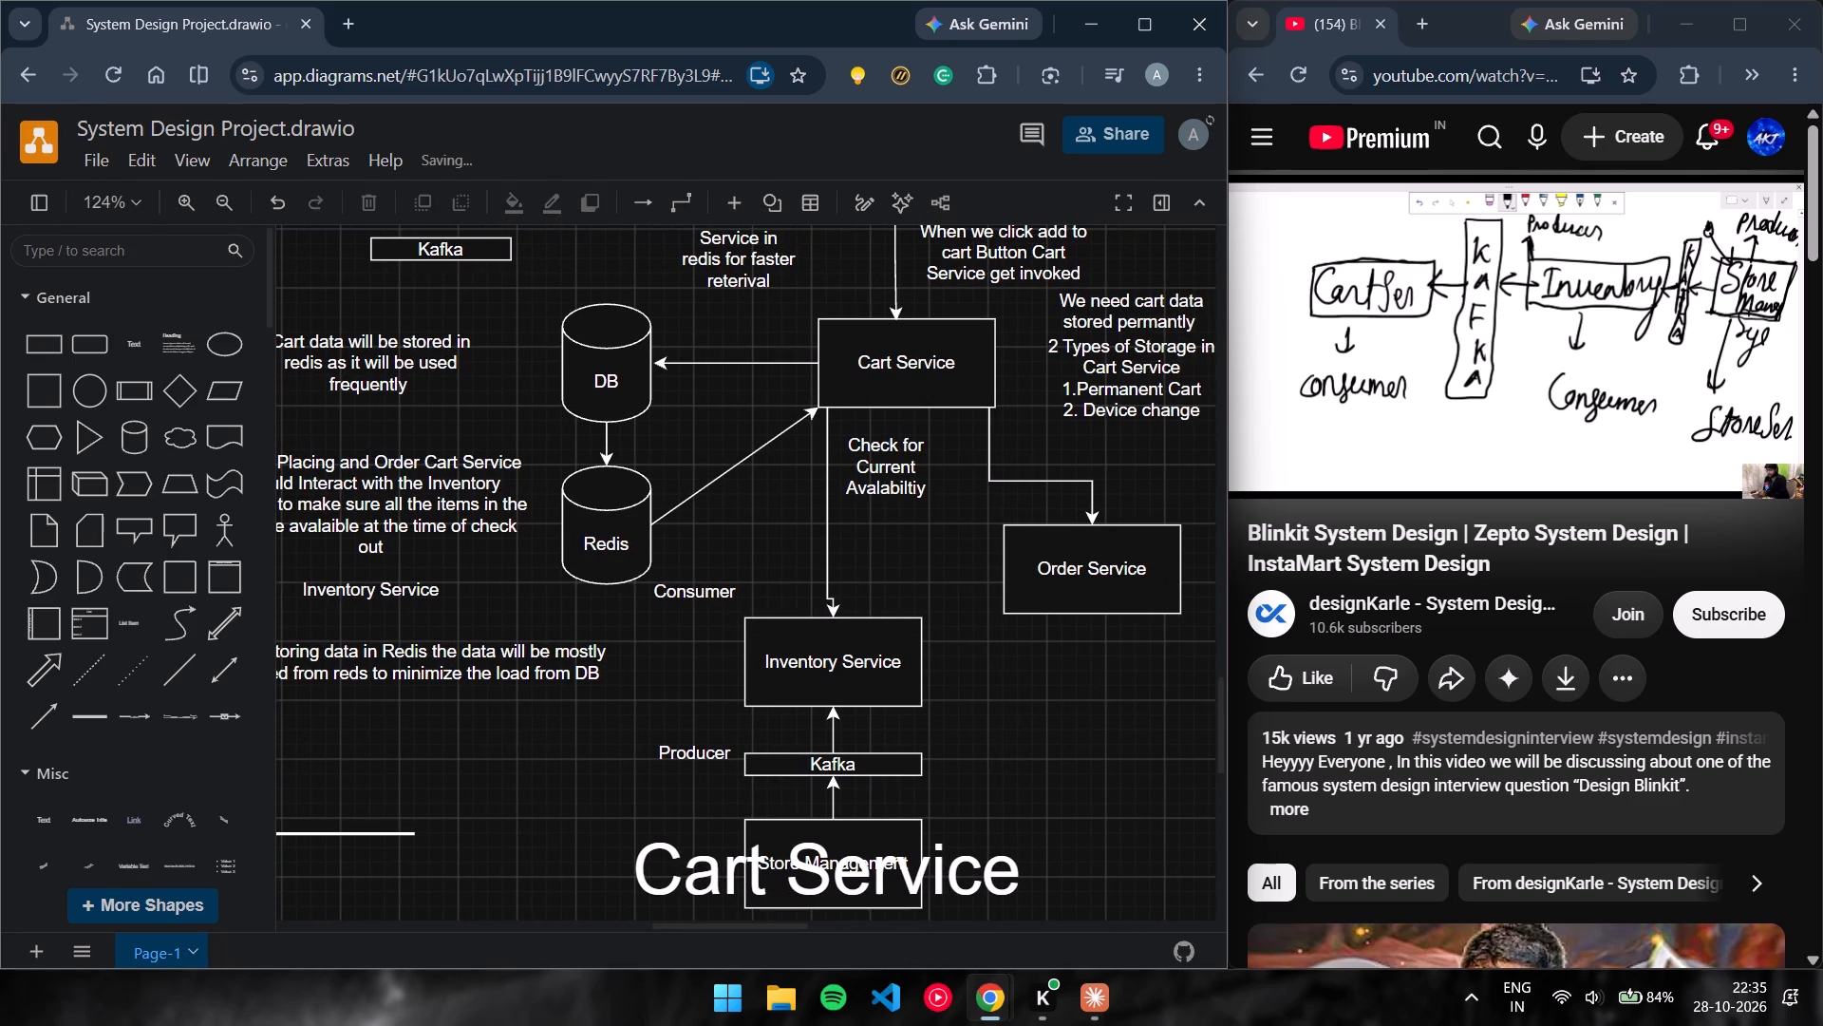
{"action": "left_click", "coordinate": [827, 580]}
{"action": "key", "text": "Delete"}
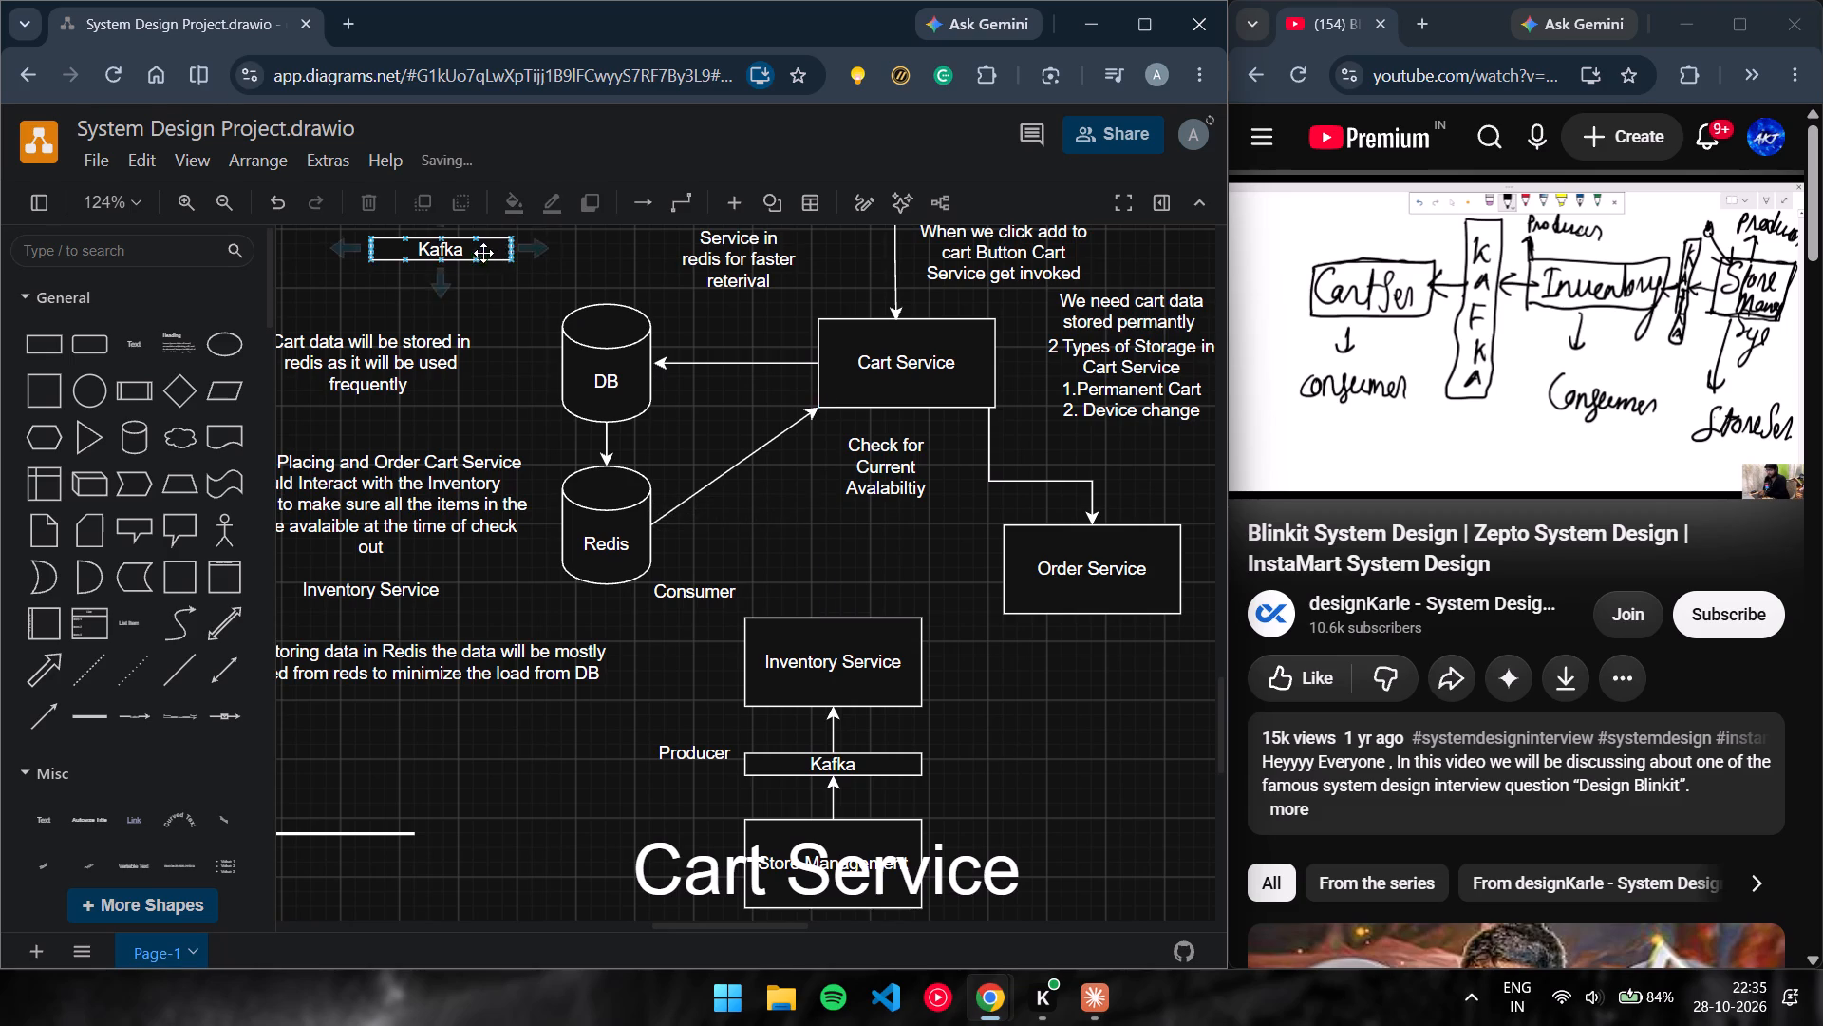
Move the new, unconnected Kafka bar to sit centred just above the Inventory Service box.
{"action": "left_click_drag", "start_coordinate": [479, 252], "coordinate": [680, 393]}
{"action": "key", "text": "ctrl+z"}
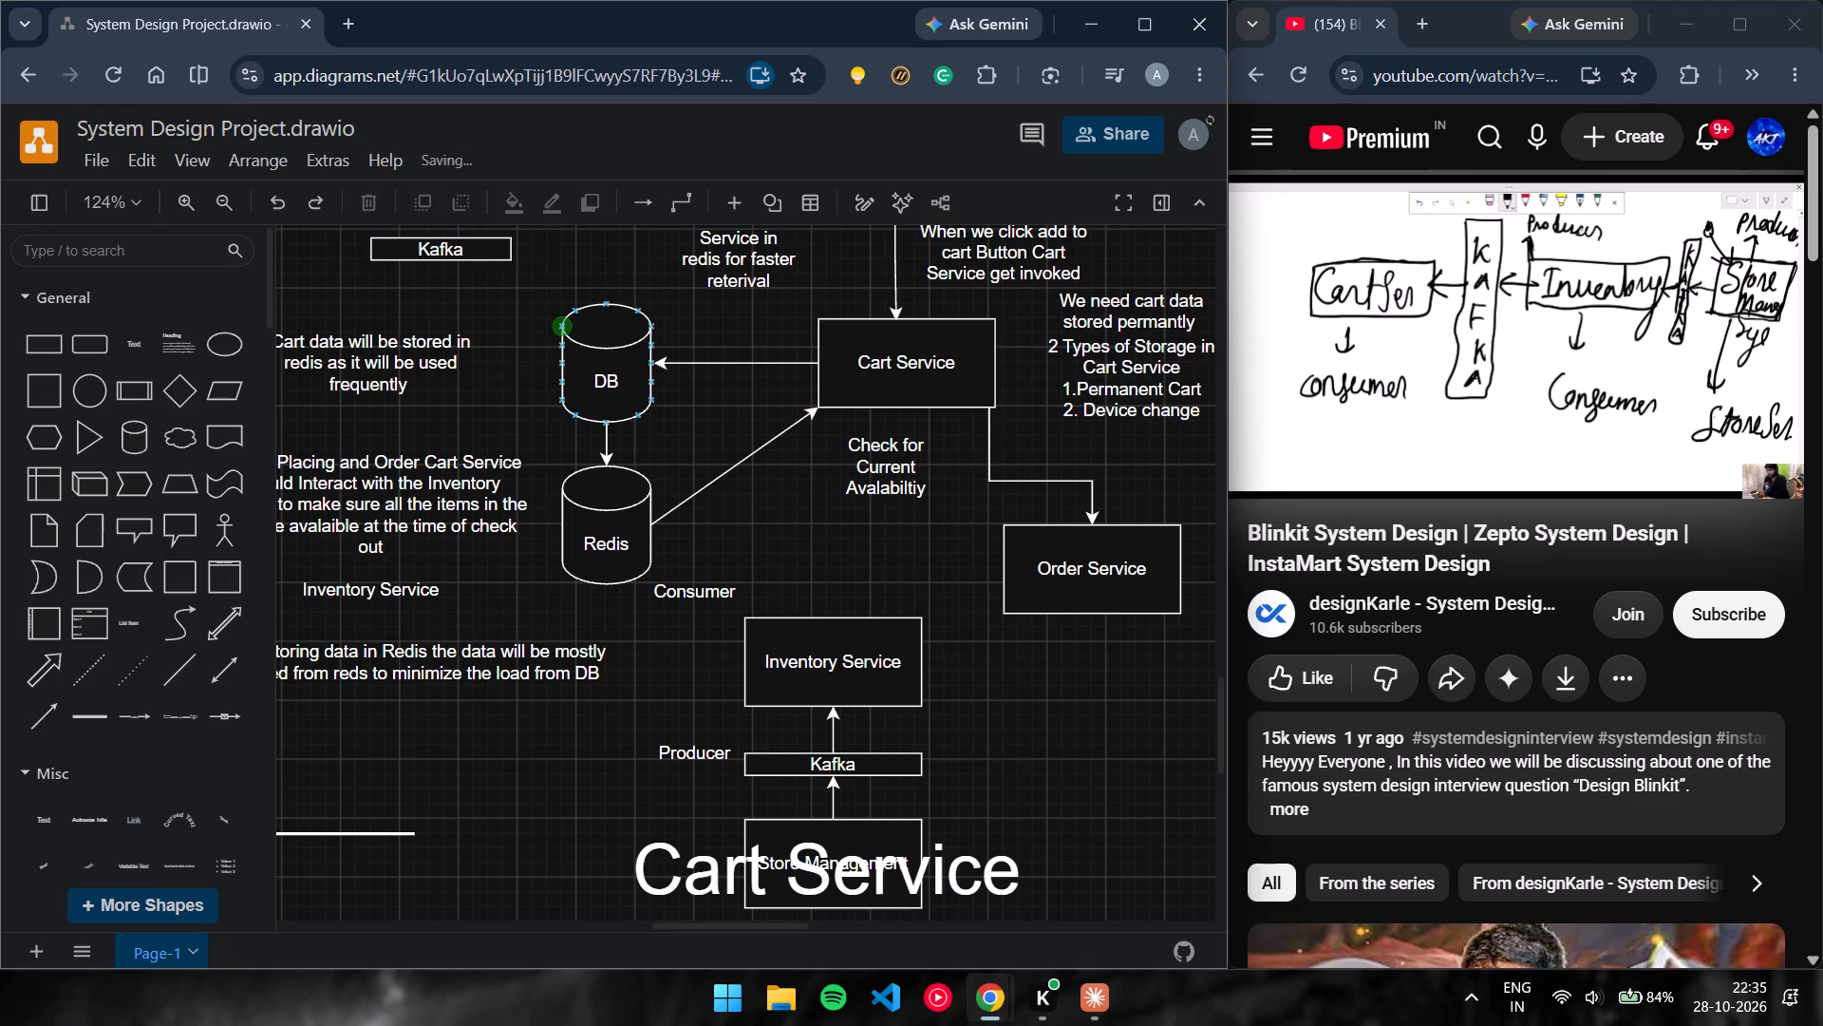
{"action": "left_click_drag", "start_coordinate": [469, 246], "coordinate": [860, 568]}
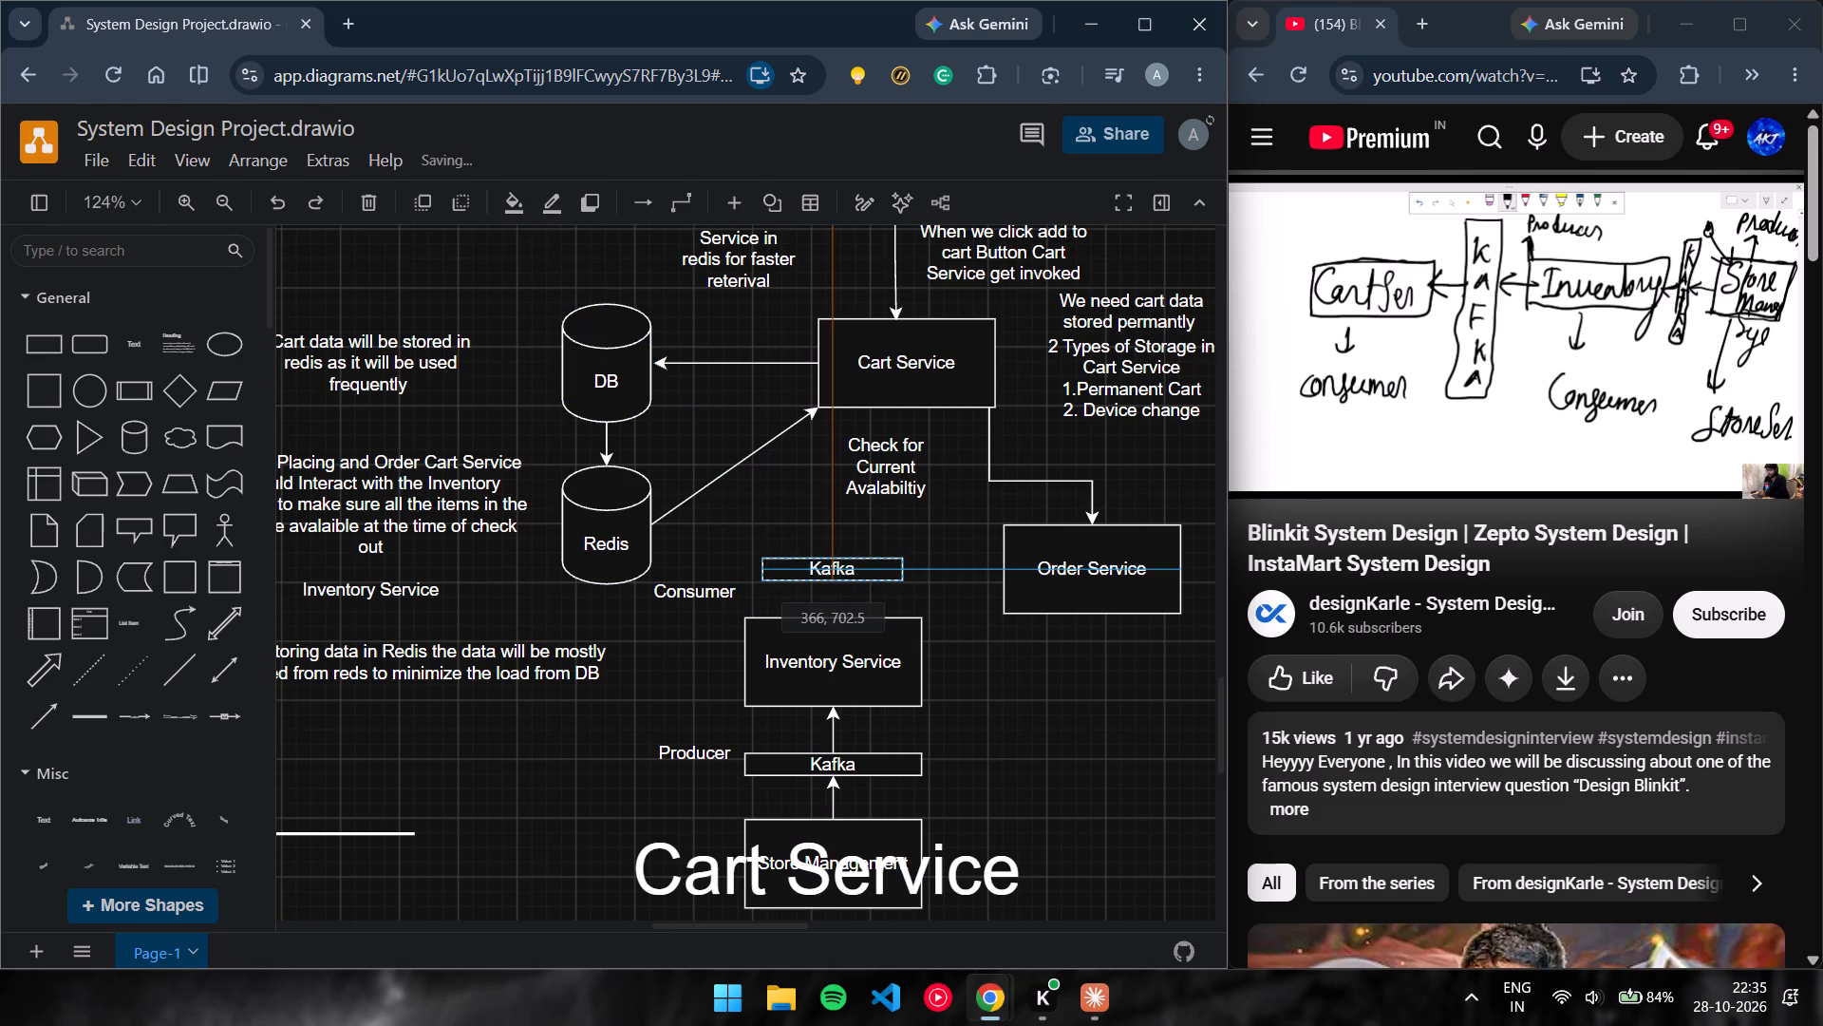
{"action": "left_click_drag", "start_coordinate": [860, 568], "coordinate": [861, 581]}
{"action": "left_click", "coordinate": [1026, 722]}
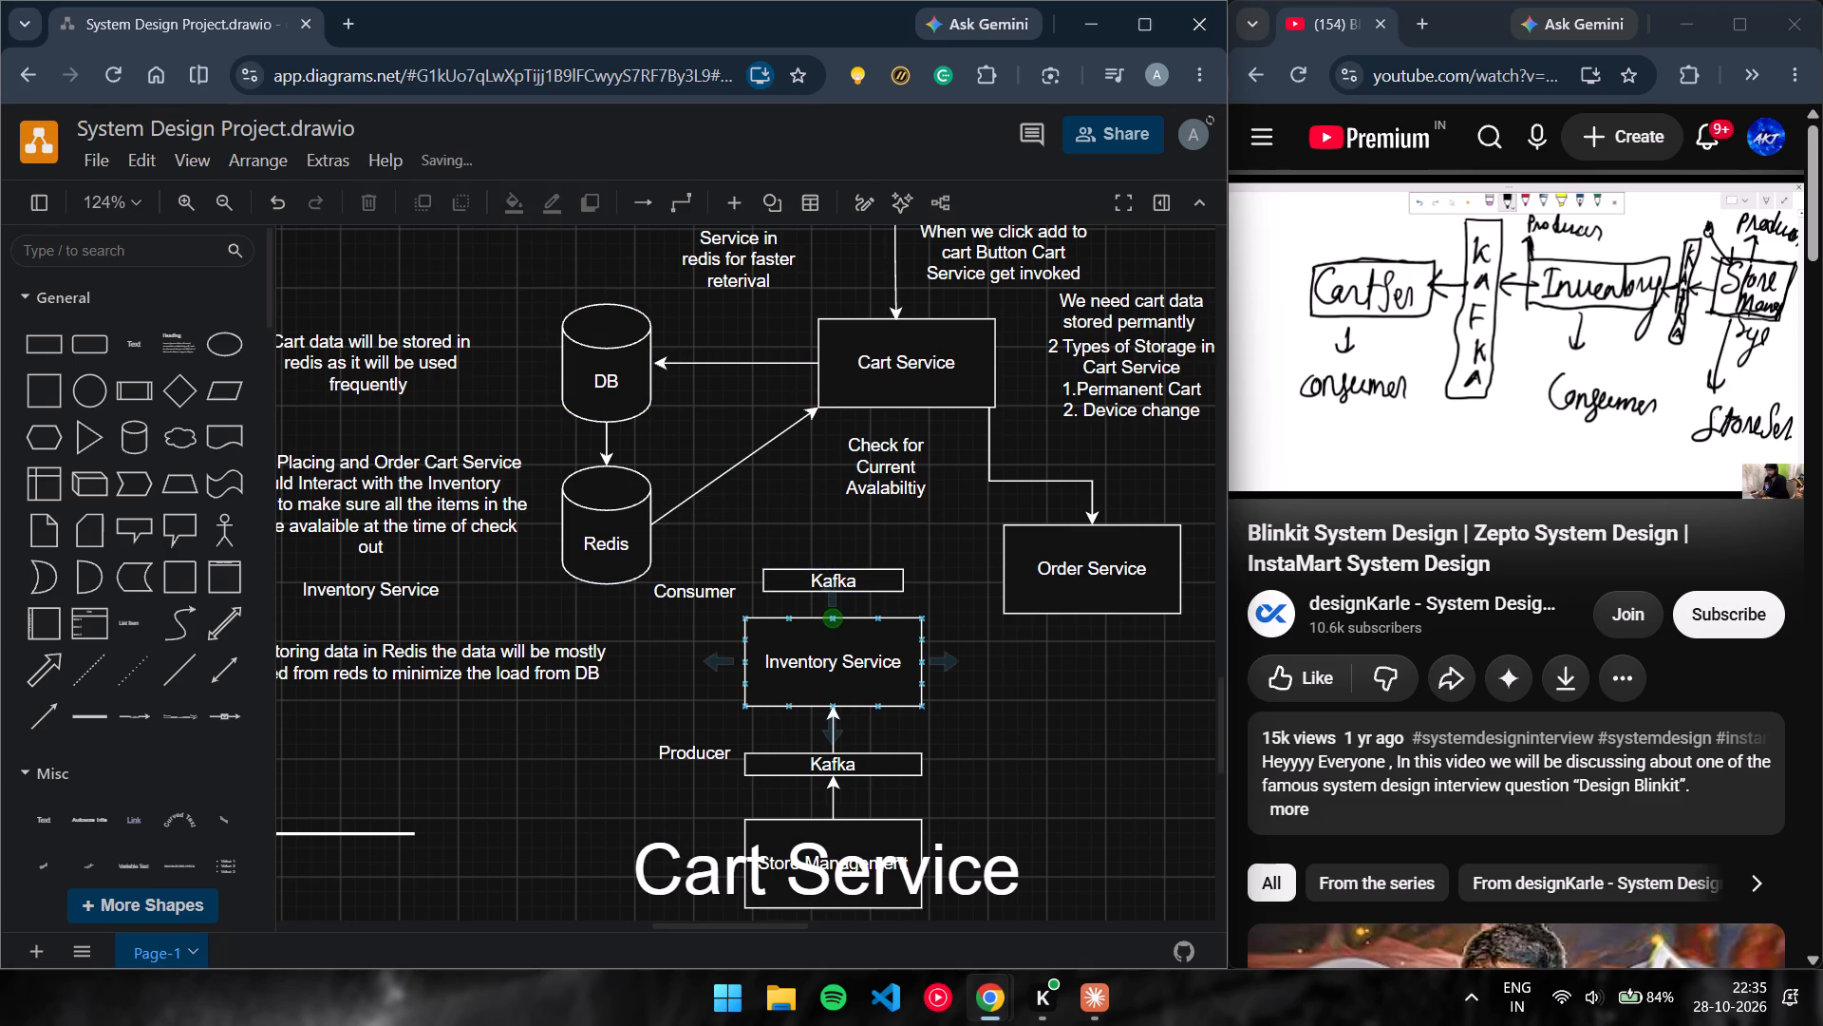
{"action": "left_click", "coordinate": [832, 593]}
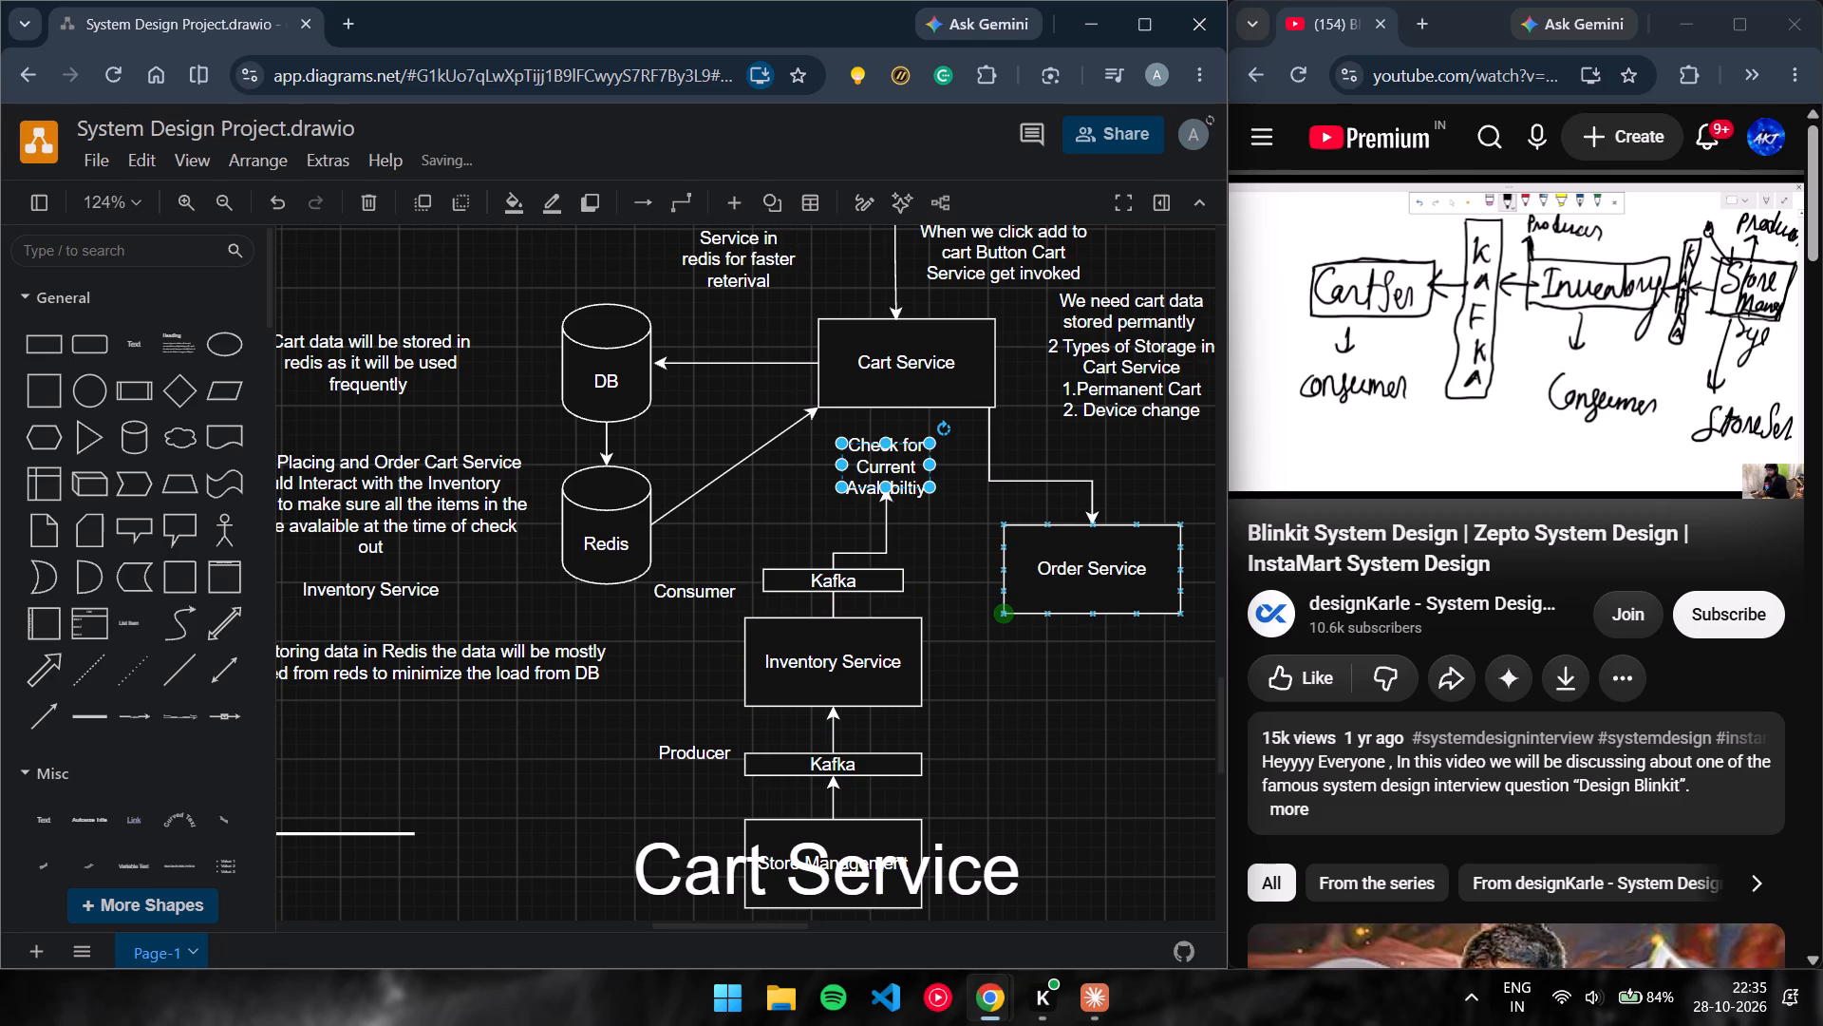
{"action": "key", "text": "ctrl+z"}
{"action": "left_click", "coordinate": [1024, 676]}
Draw an arrow from the upper Kafka bar down to the Inventory Service box.
{"action": "left_click", "coordinate": [839, 570]}
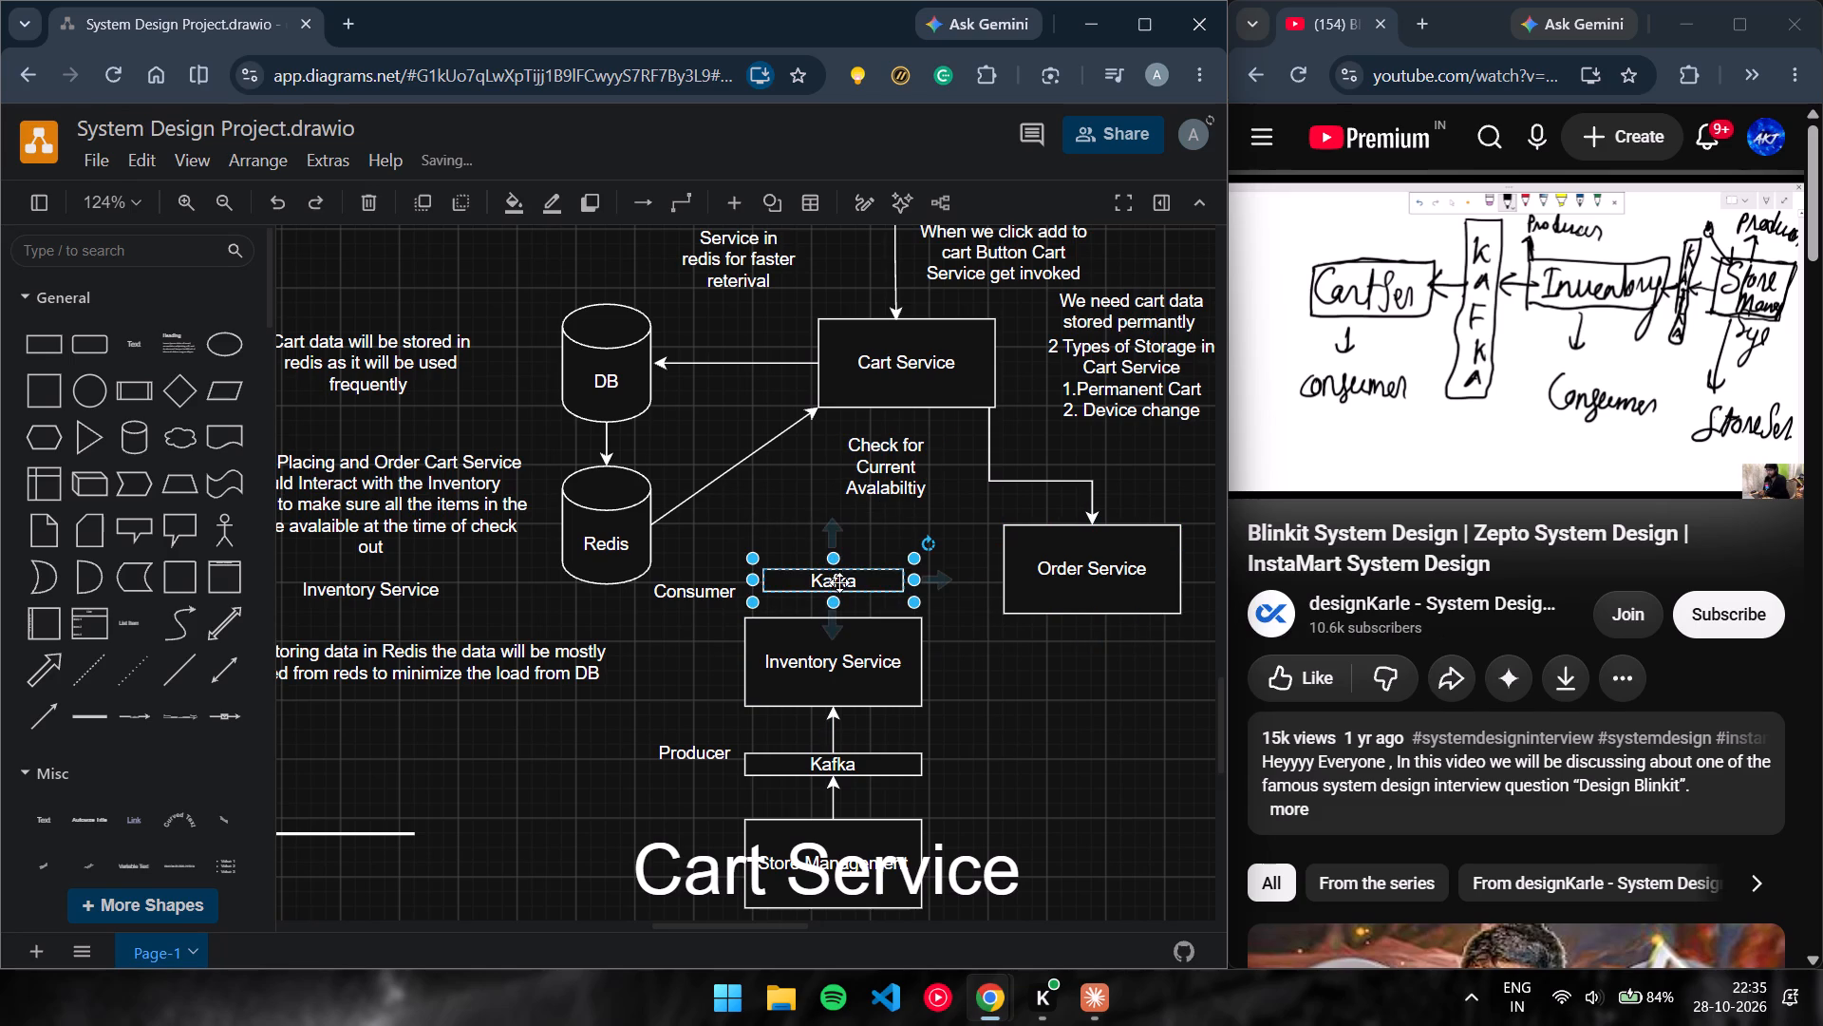
{"action": "left_click_drag", "start_coordinate": [839, 614], "coordinate": [839, 633]}
{"action": "left_click", "coordinate": [947, 495]}
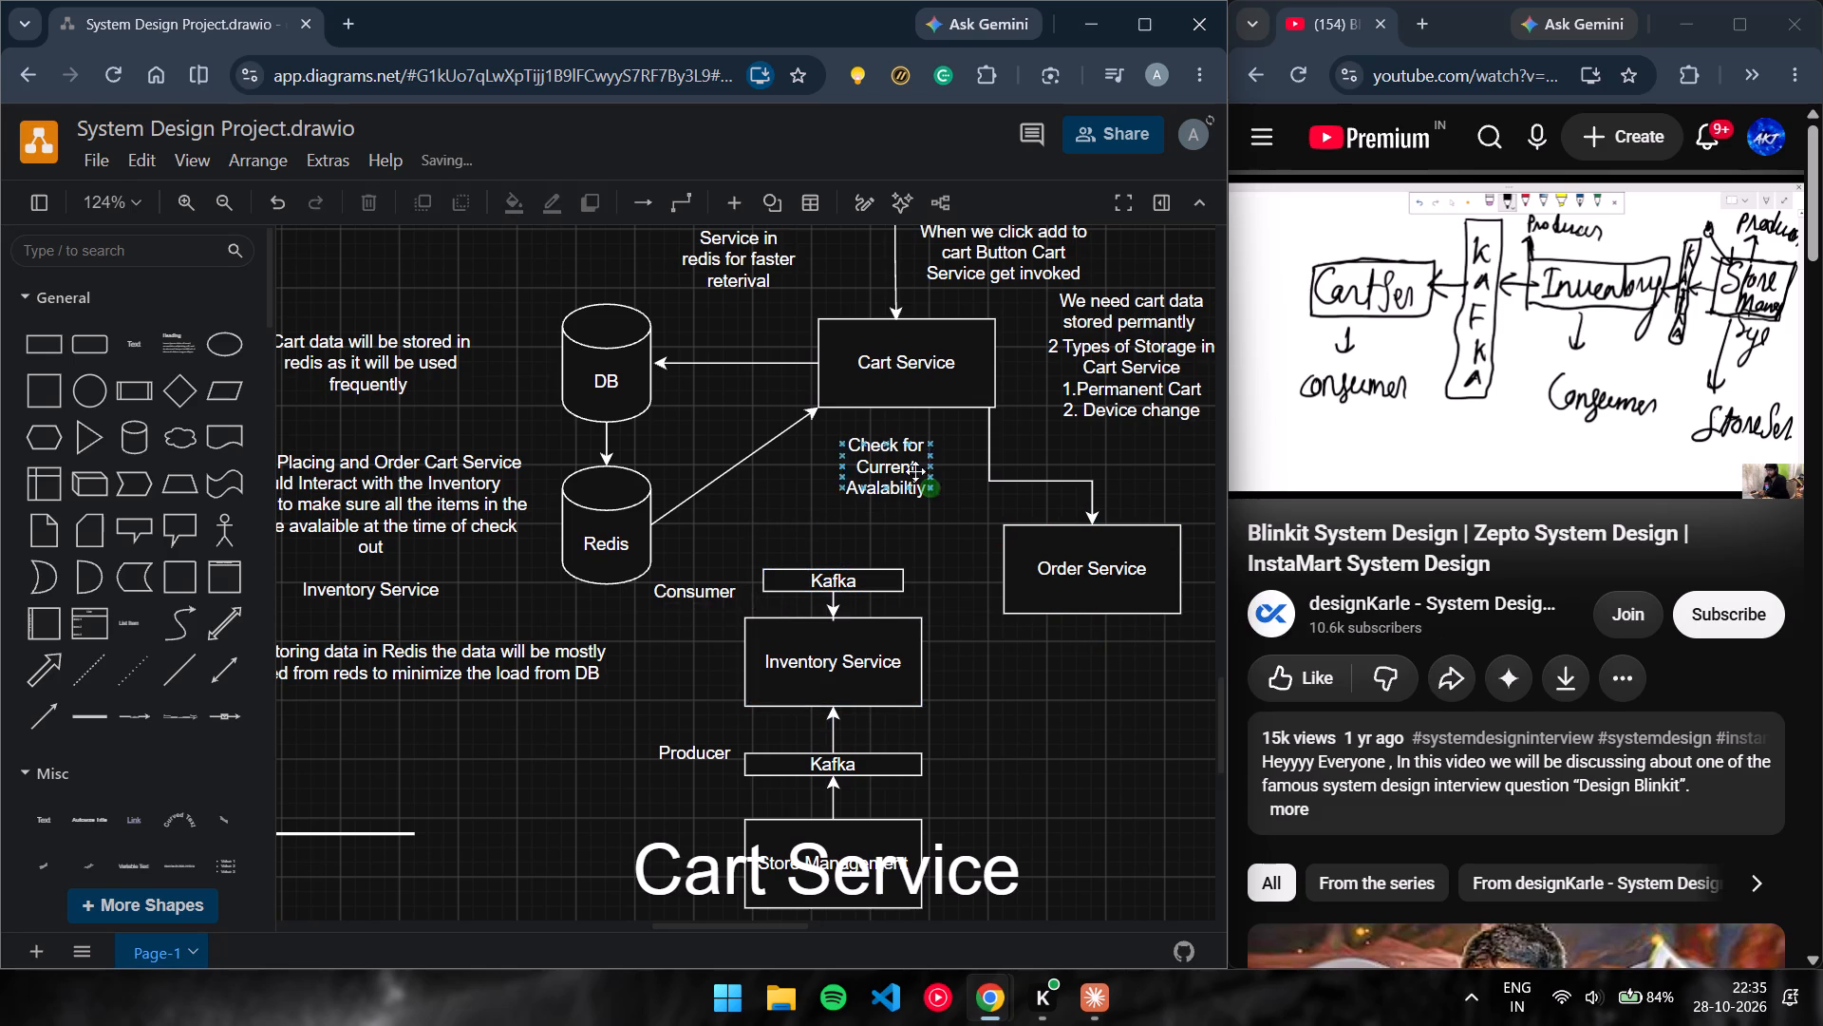
Draw an arrow from the bottom of the Cart Service box to the top of the upper Kafka bar.
{"action": "left_click_drag", "start_coordinate": [901, 422], "coordinate": [836, 476]}
{"action": "left_click_drag", "start_coordinate": [836, 476], "coordinate": [834, 567]}
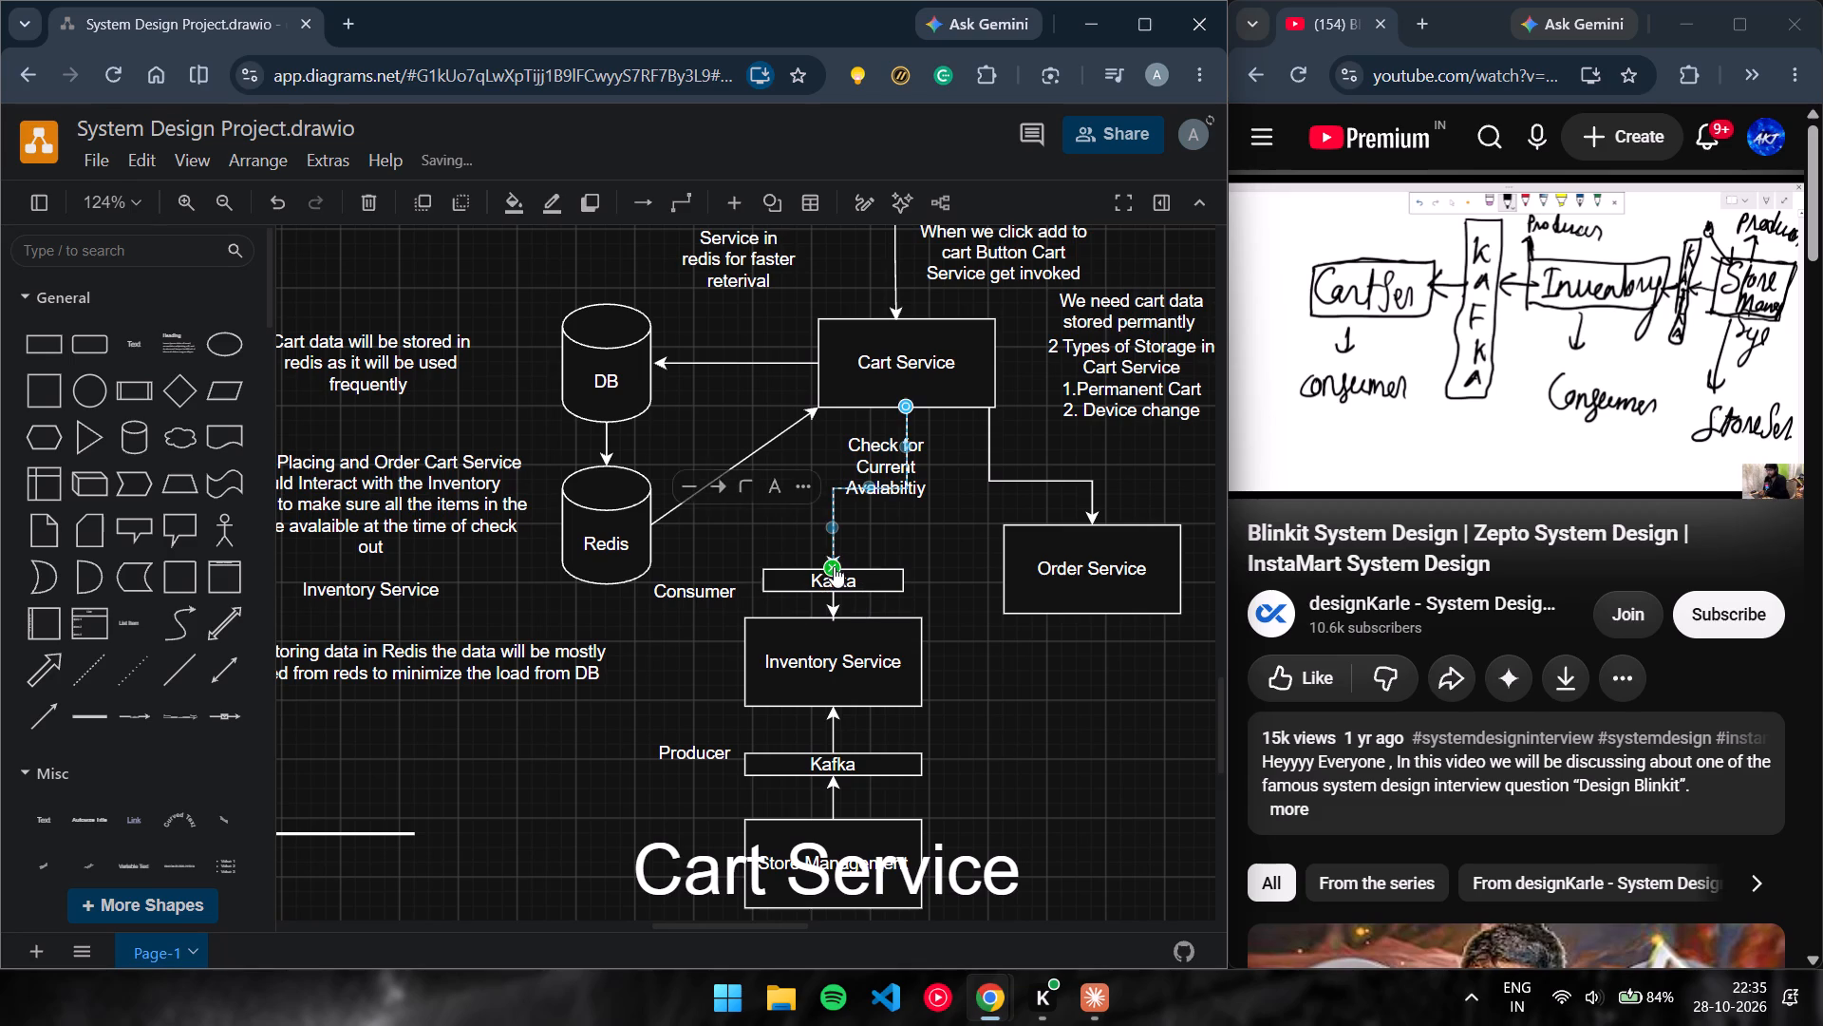
Straighten the arrow from Cart Service to the upper Kafka bar by shifting its start point along the Cart Service box's bottom edge.
{"action": "left_click", "coordinate": [955, 545]}
{"action": "left_click", "coordinate": [906, 412]}
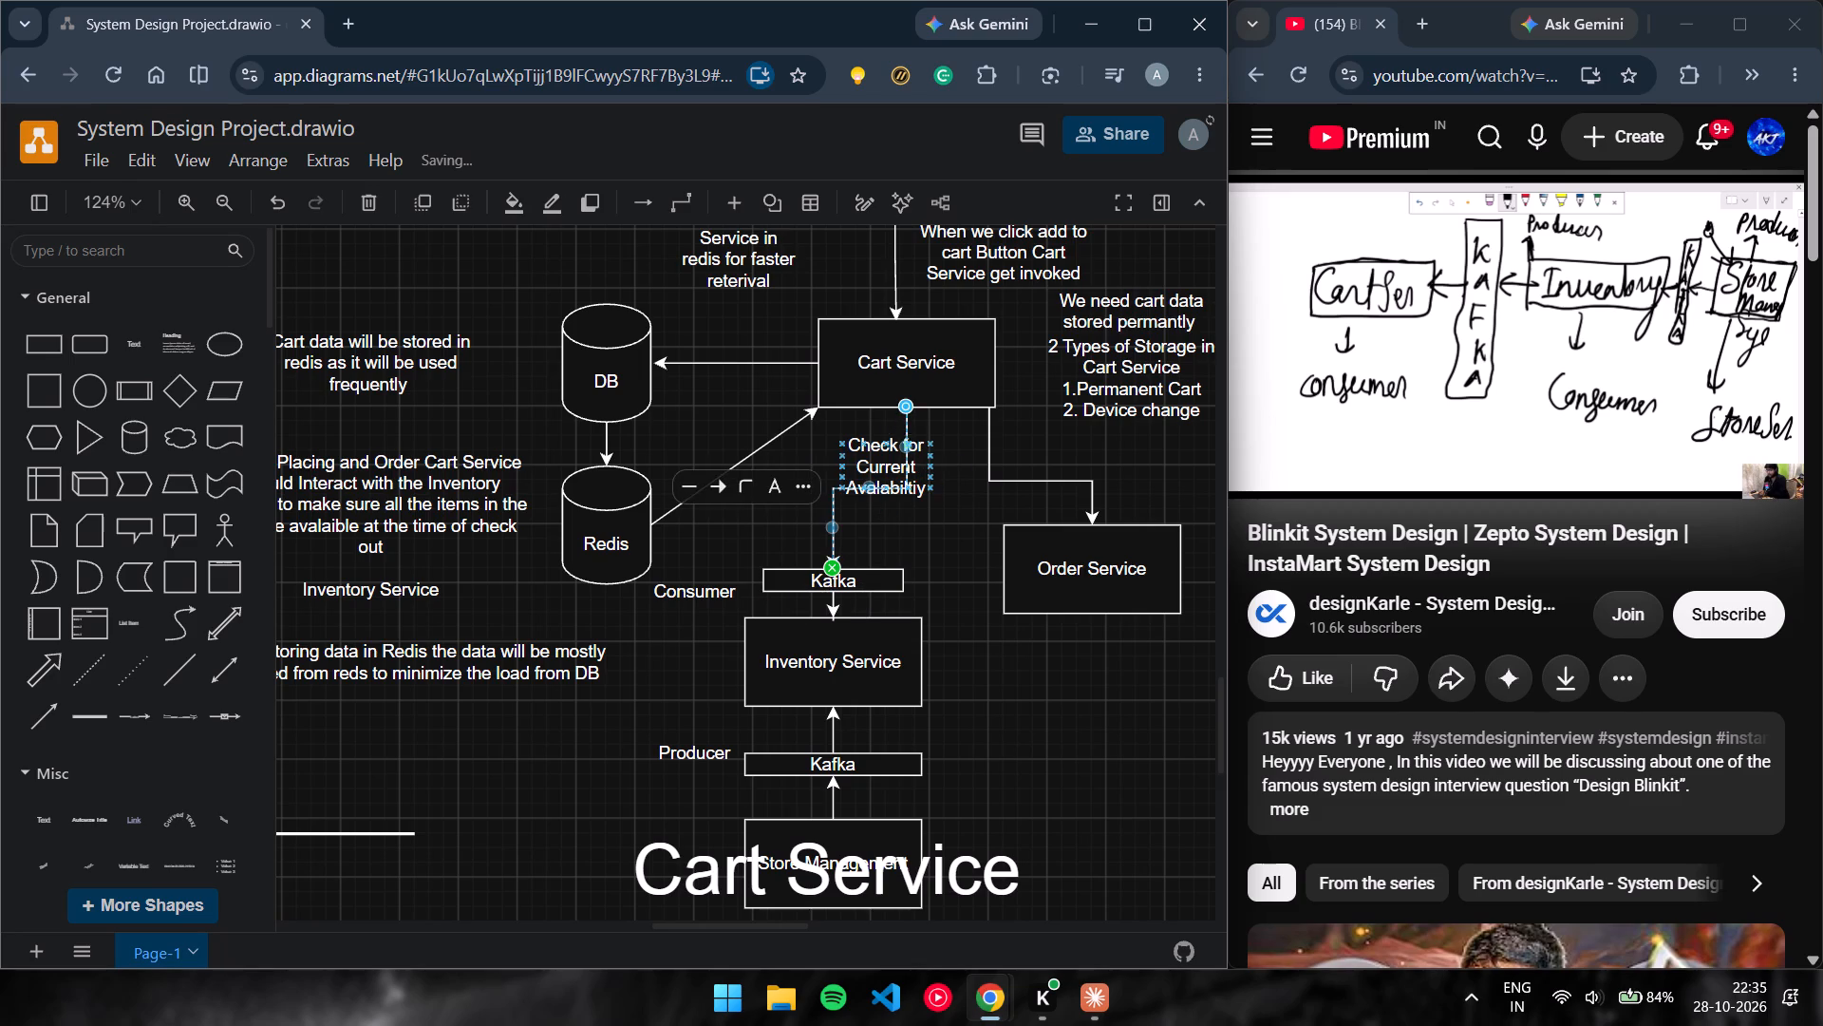
{"action": "left_click_drag", "start_coordinate": [908, 445], "coordinate": [833, 445]}
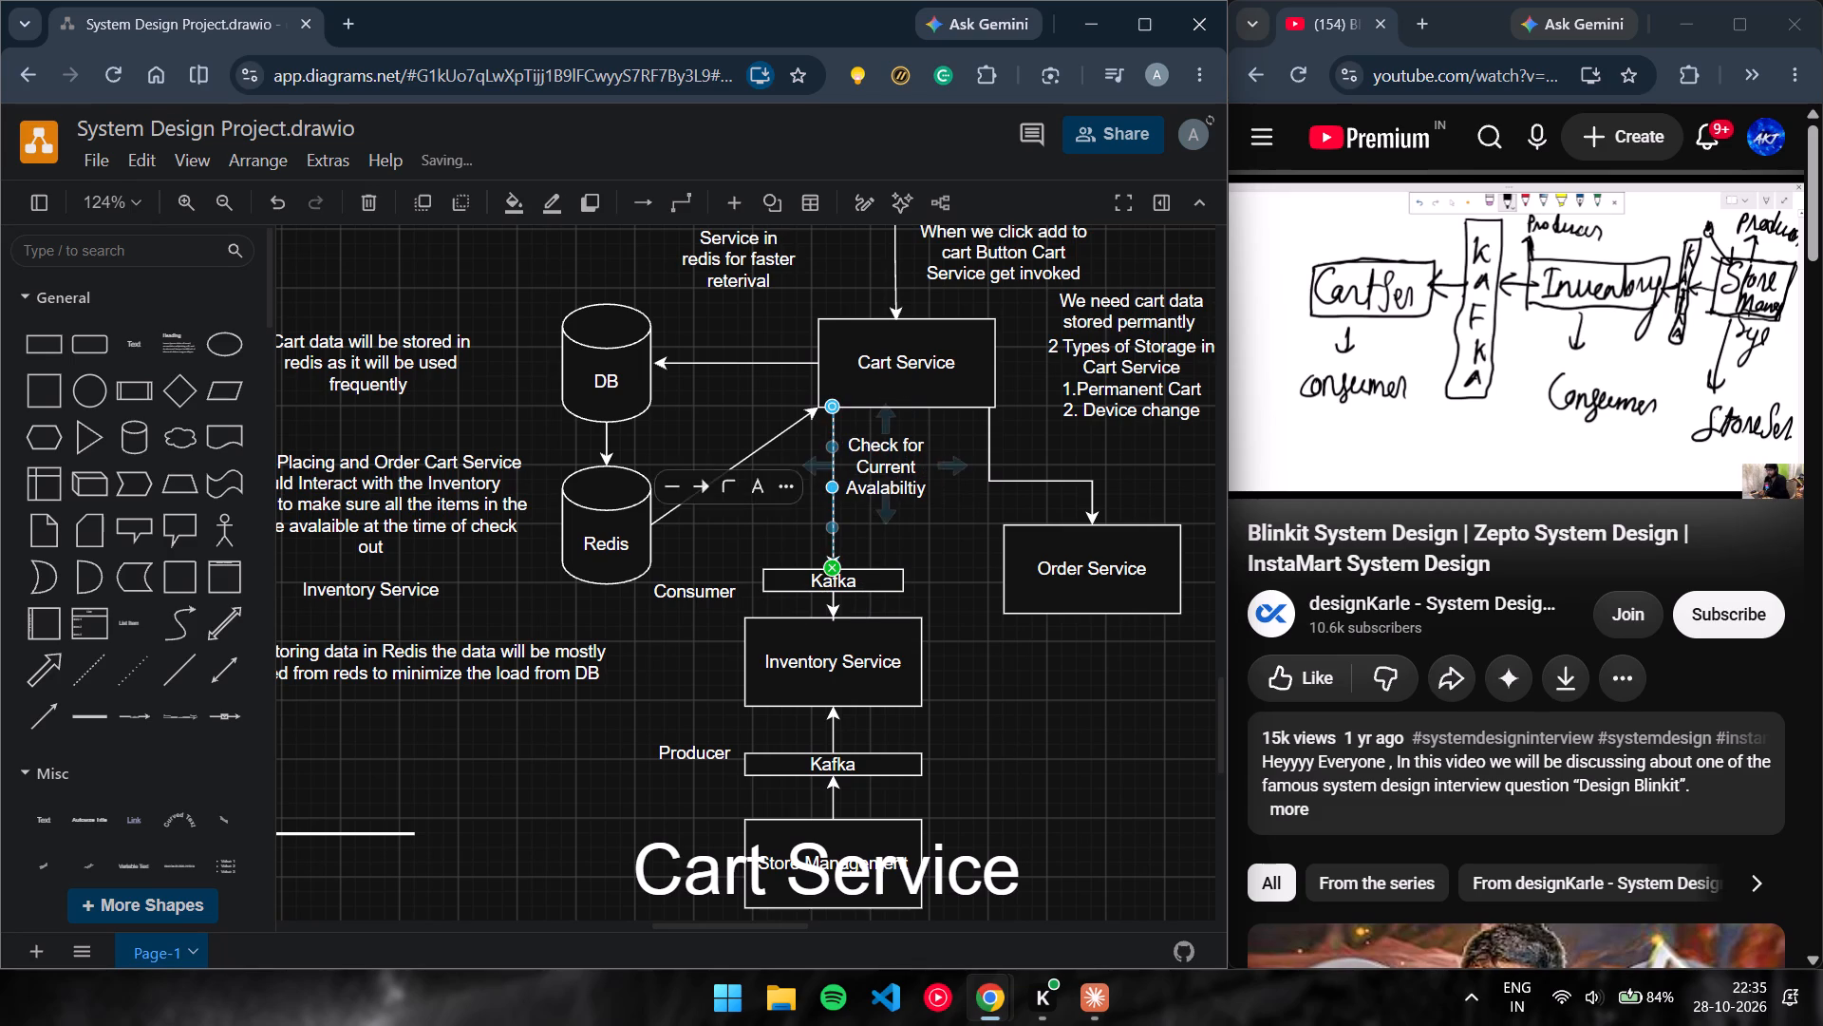
{"action": "left_click", "coordinate": [952, 547]}
Move the availability check label clear of the Cart Service to Kafka arrow, a little lower and to its right.
{"action": "left_click_drag", "start_coordinate": [907, 462], "coordinate": [928, 465]}
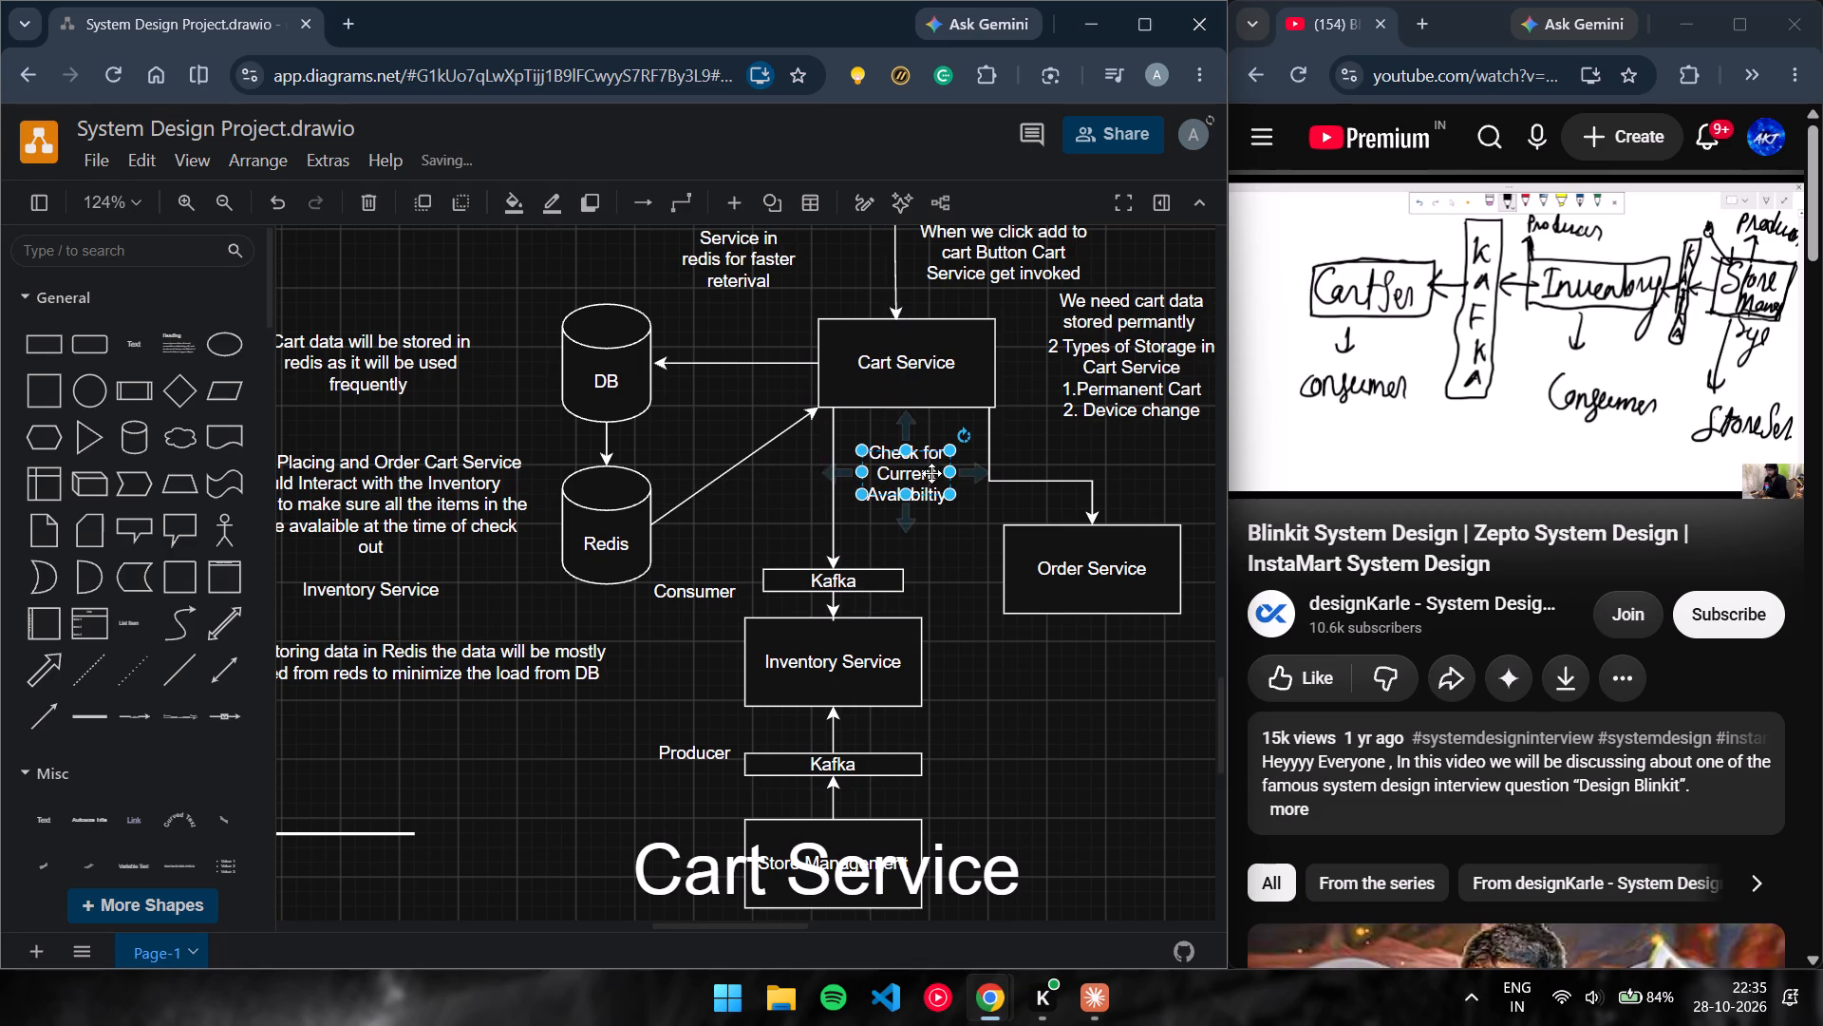
{"action": "left_click", "coordinate": [946, 558]}
{"action": "left_click_drag", "start_coordinate": [909, 485], "coordinate": [926, 511]}
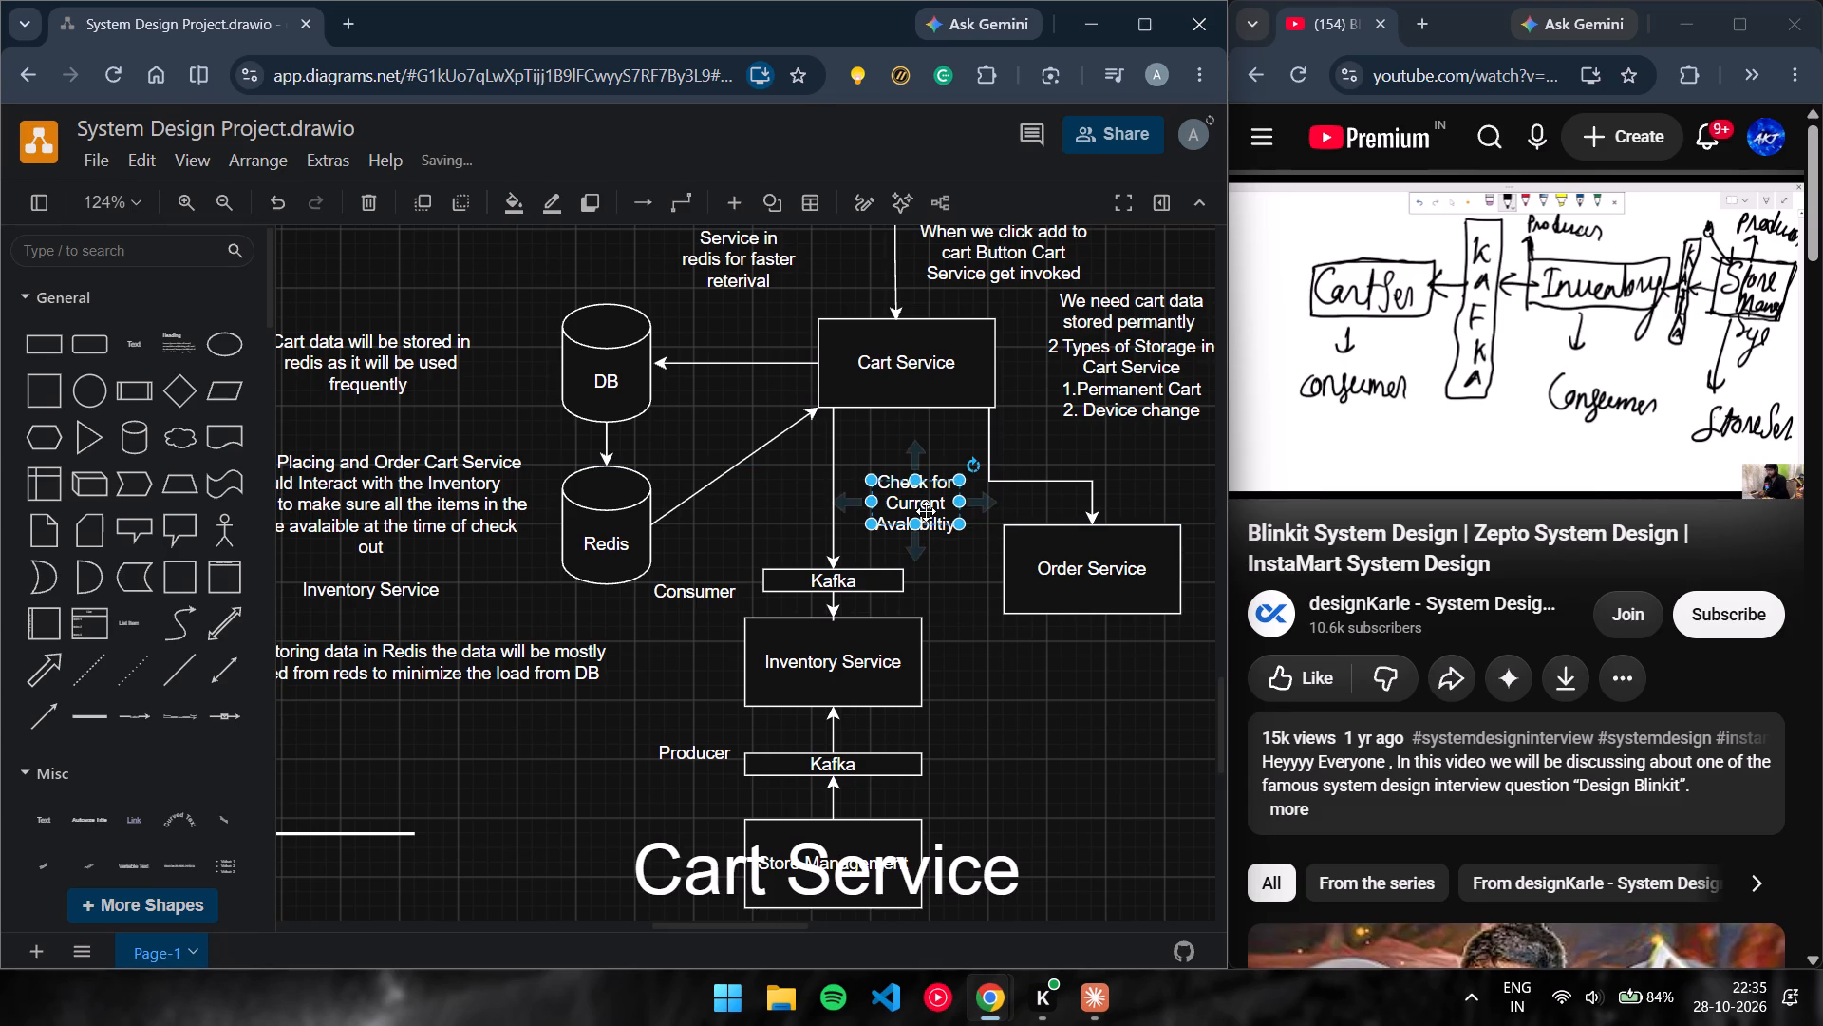
{"action": "left_click", "coordinate": [940, 563]}
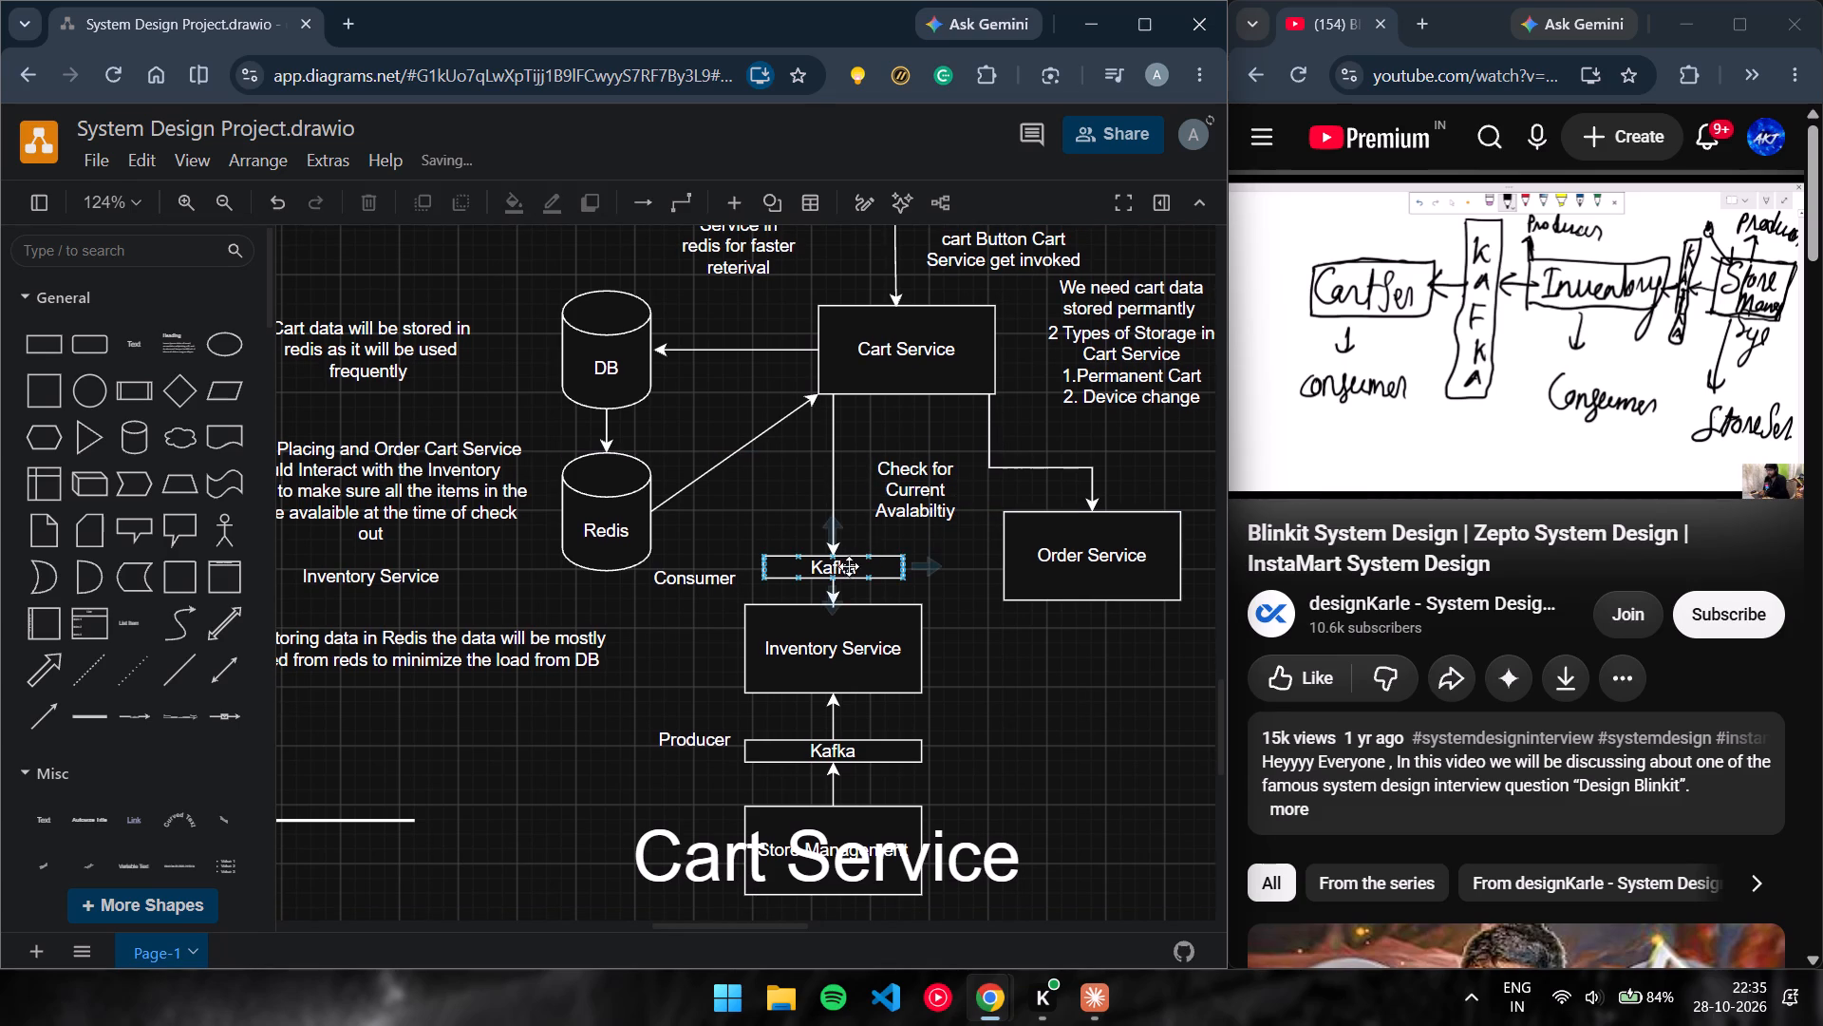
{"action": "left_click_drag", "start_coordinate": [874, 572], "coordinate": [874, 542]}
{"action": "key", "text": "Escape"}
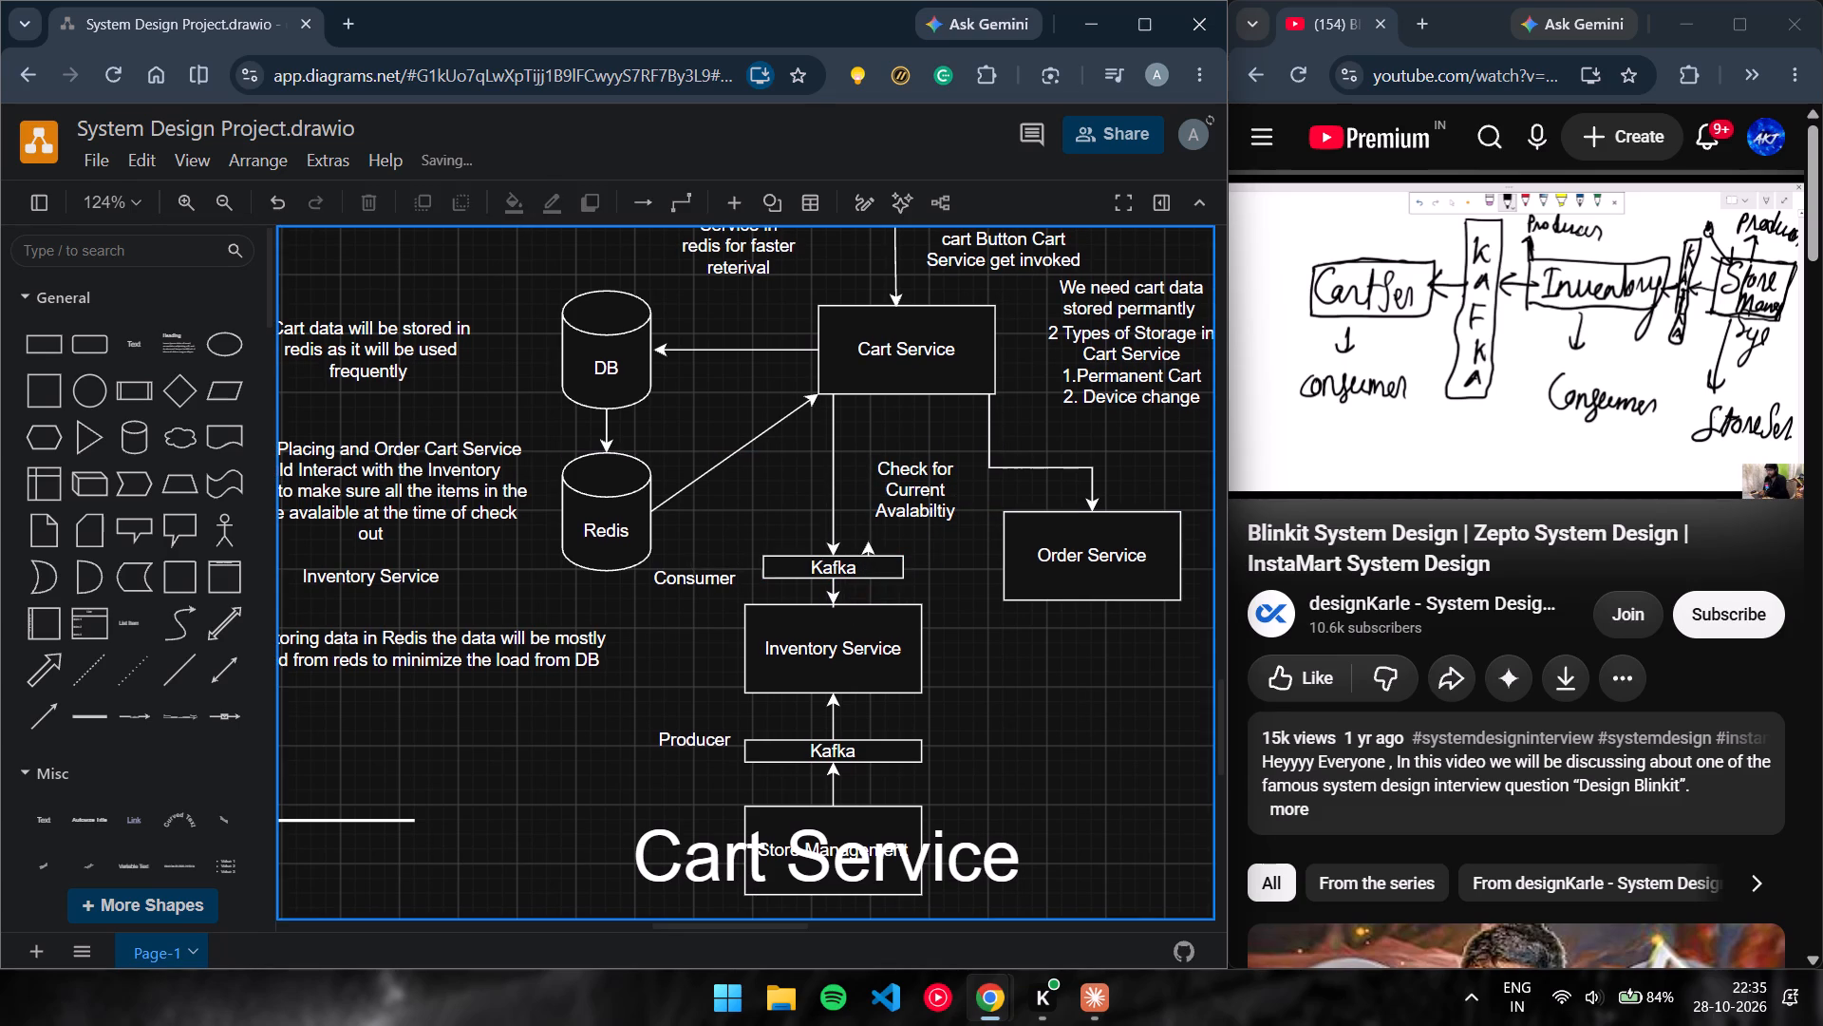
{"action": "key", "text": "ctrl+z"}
Move the upper Kafka bar higher, leaving a longer gap above the Inventory Service box.
{"action": "left_click_drag", "start_coordinate": [879, 567], "coordinate": [882, 552]}
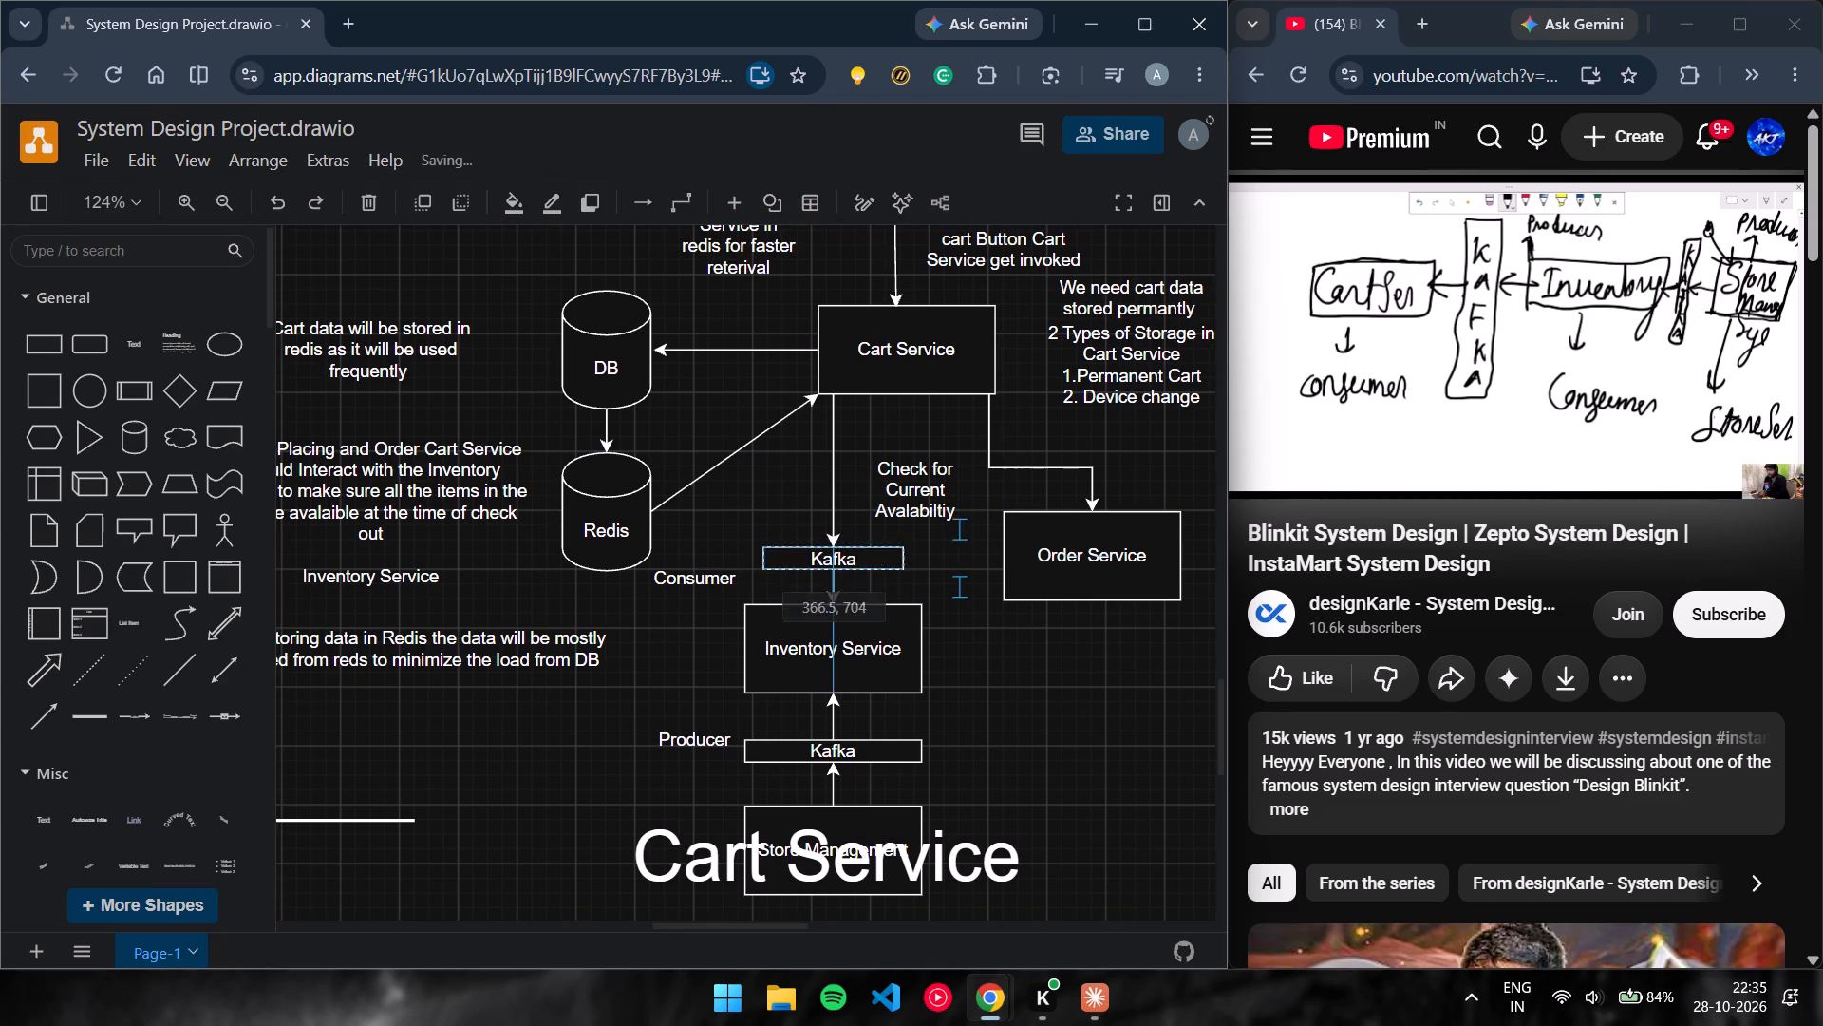
{"action": "left_click_drag", "start_coordinate": [882, 552], "coordinate": [882, 544]}
{"action": "left_click", "coordinate": [961, 579]}
Move the Consumer label down to sit beside the left edge of the Inventory Service box.
{"action": "left_click_drag", "start_coordinate": [716, 576], "coordinate": [708, 609]}
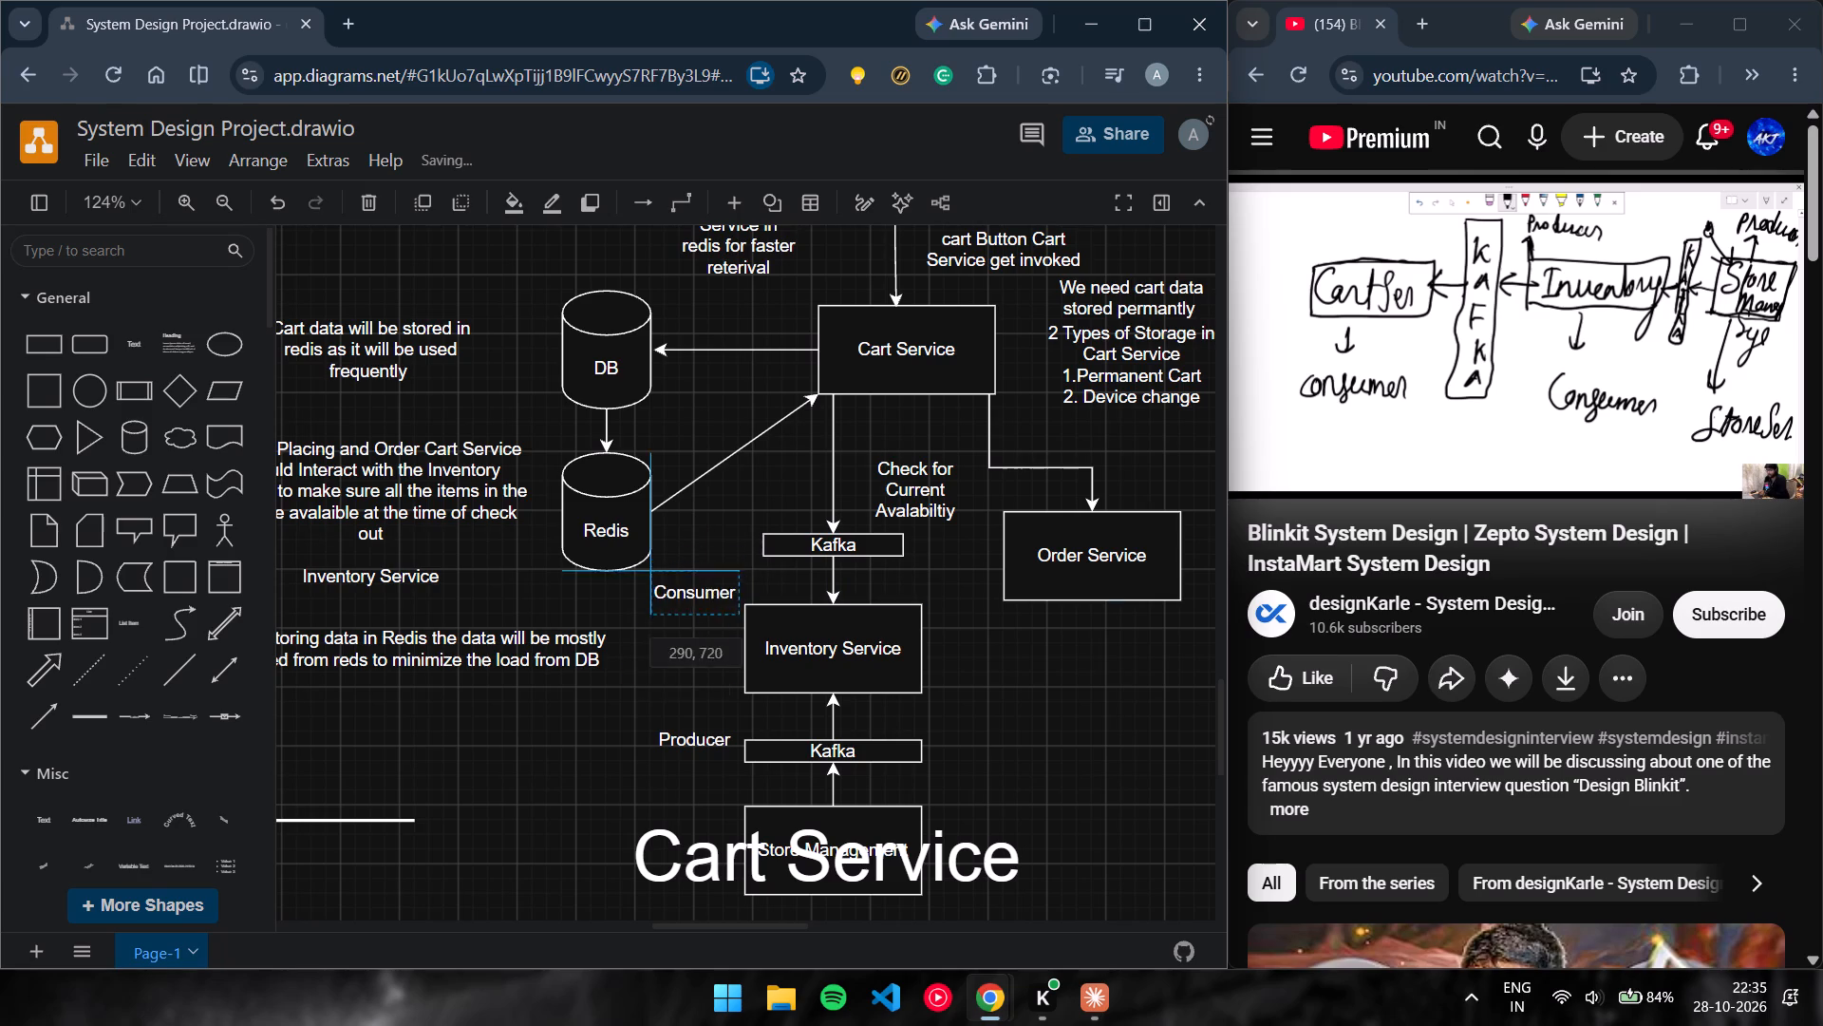
{"action": "left_click_drag", "start_coordinate": [708, 609], "coordinate": [718, 641]}
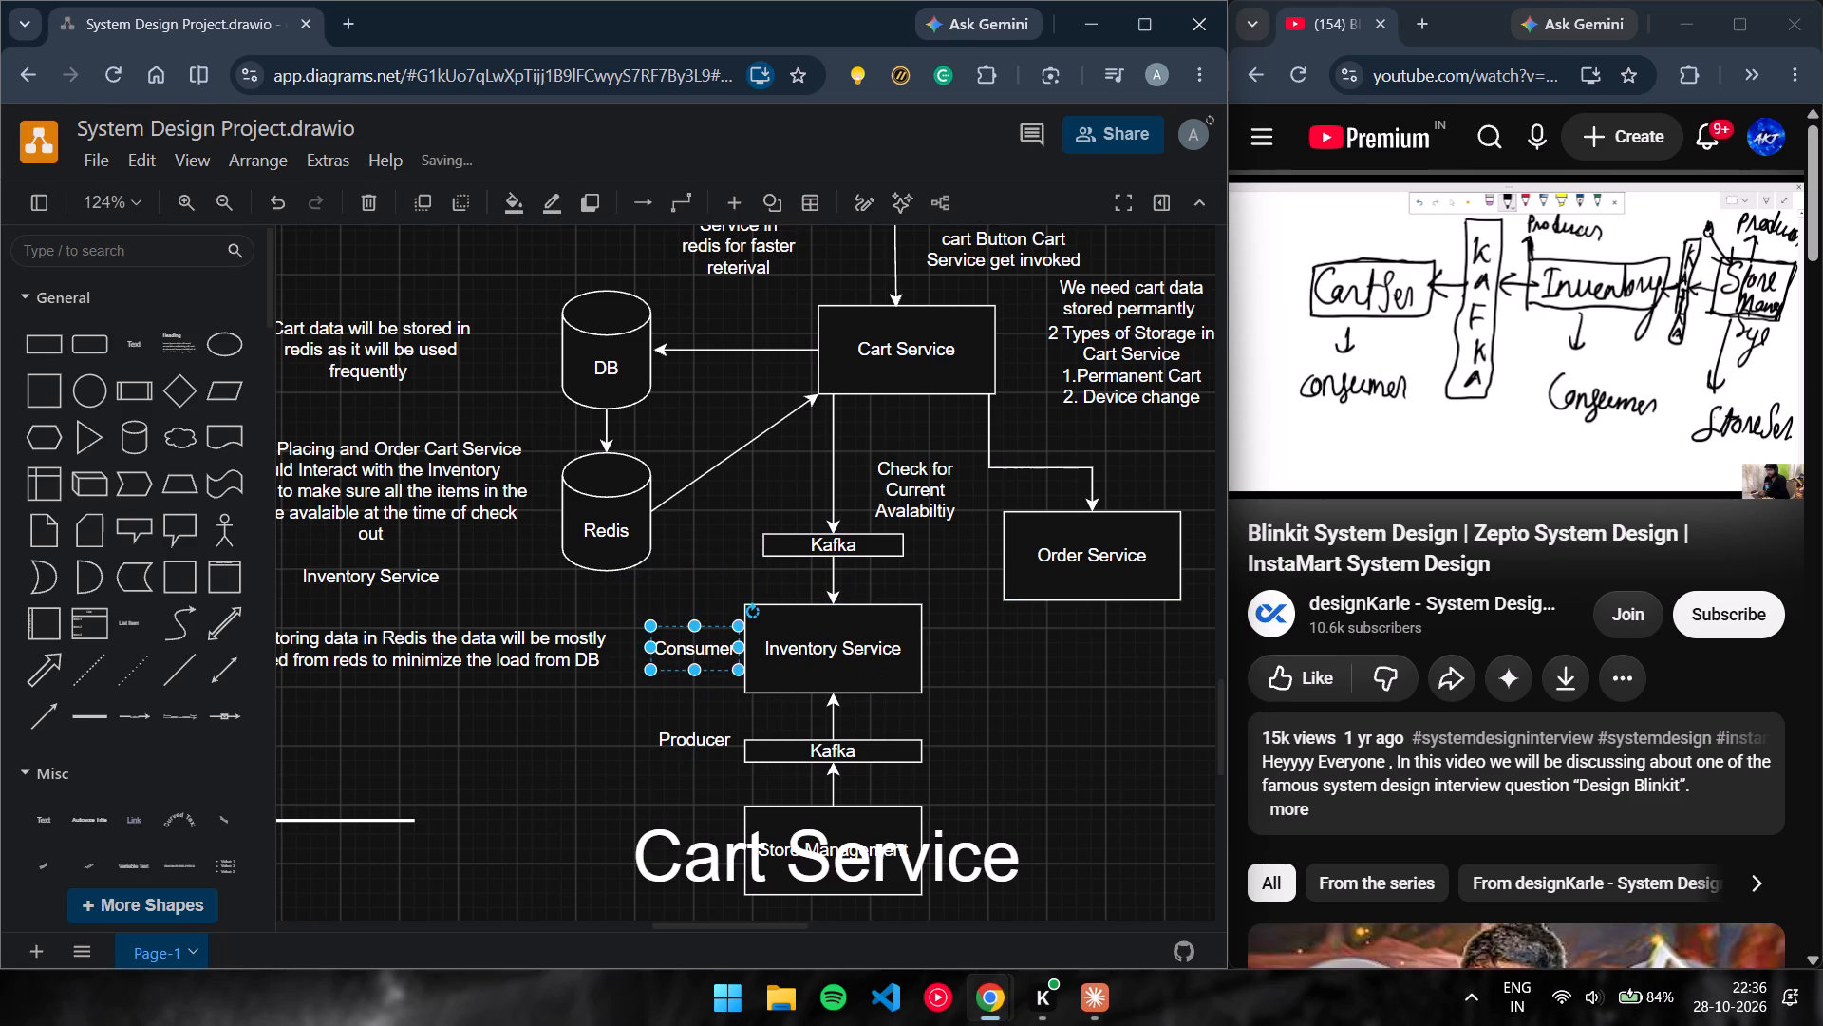
{"action": "left_click", "coordinate": [1105, 687]}
Add a text label reading "Producer" beside the right edge of the Inventory Service box.
{"action": "left_click_drag", "start_coordinate": [137, 340], "coordinate": [681, 546]}
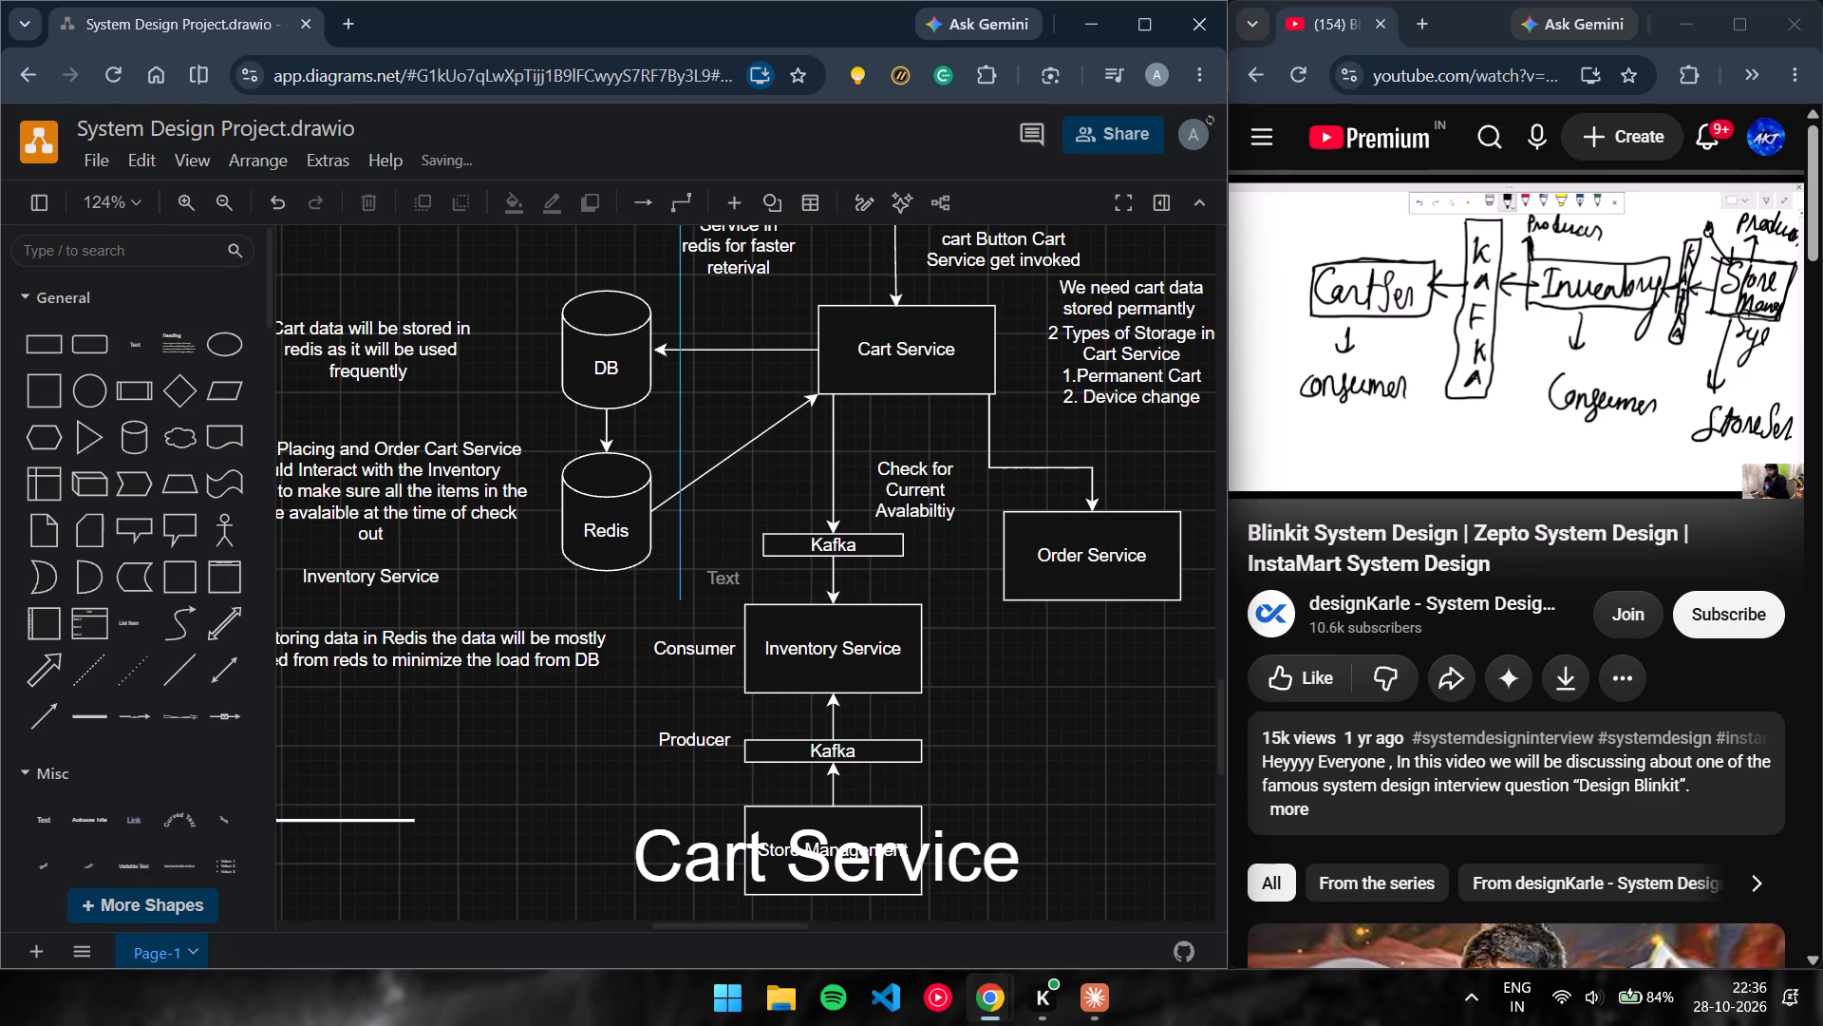
{"action": "left_click_drag", "start_coordinate": [681, 546], "coordinate": [680, 519]}
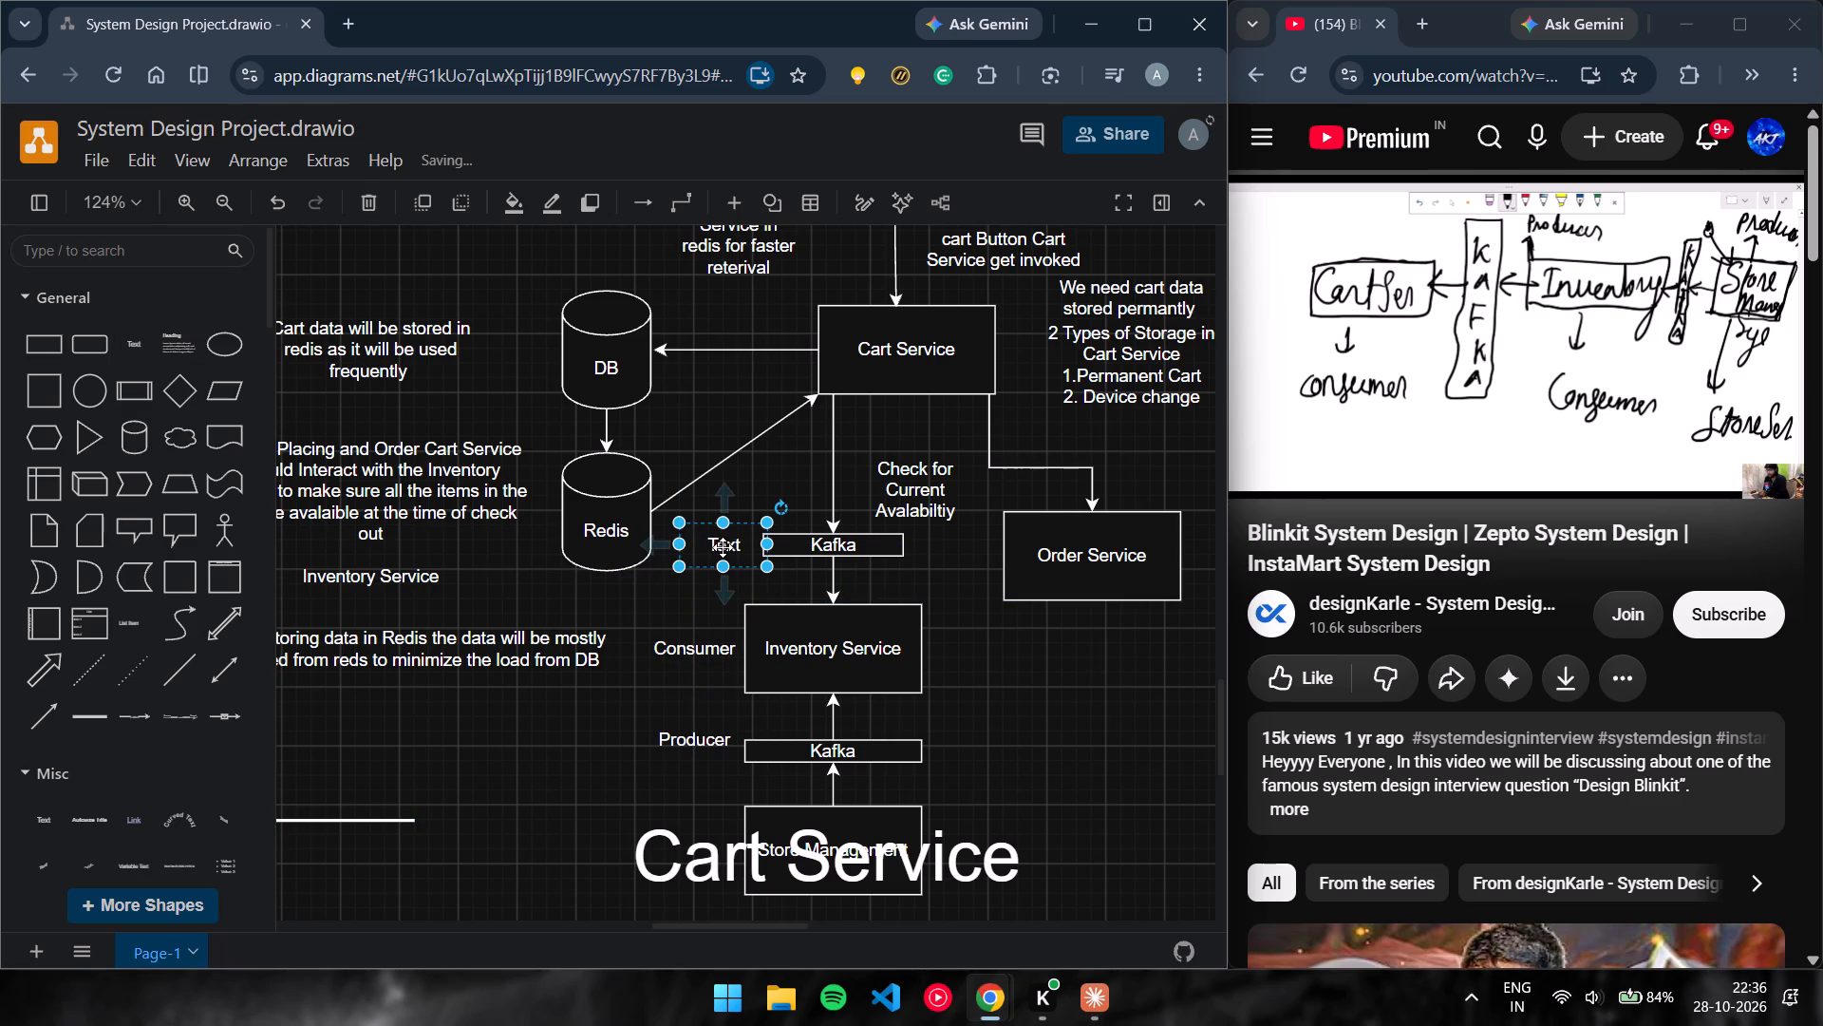
{"action": "left_click_drag", "start_coordinate": [723, 550], "coordinate": [944, 642]}
{"action": "double_click", "coordinate": [949, 641]}
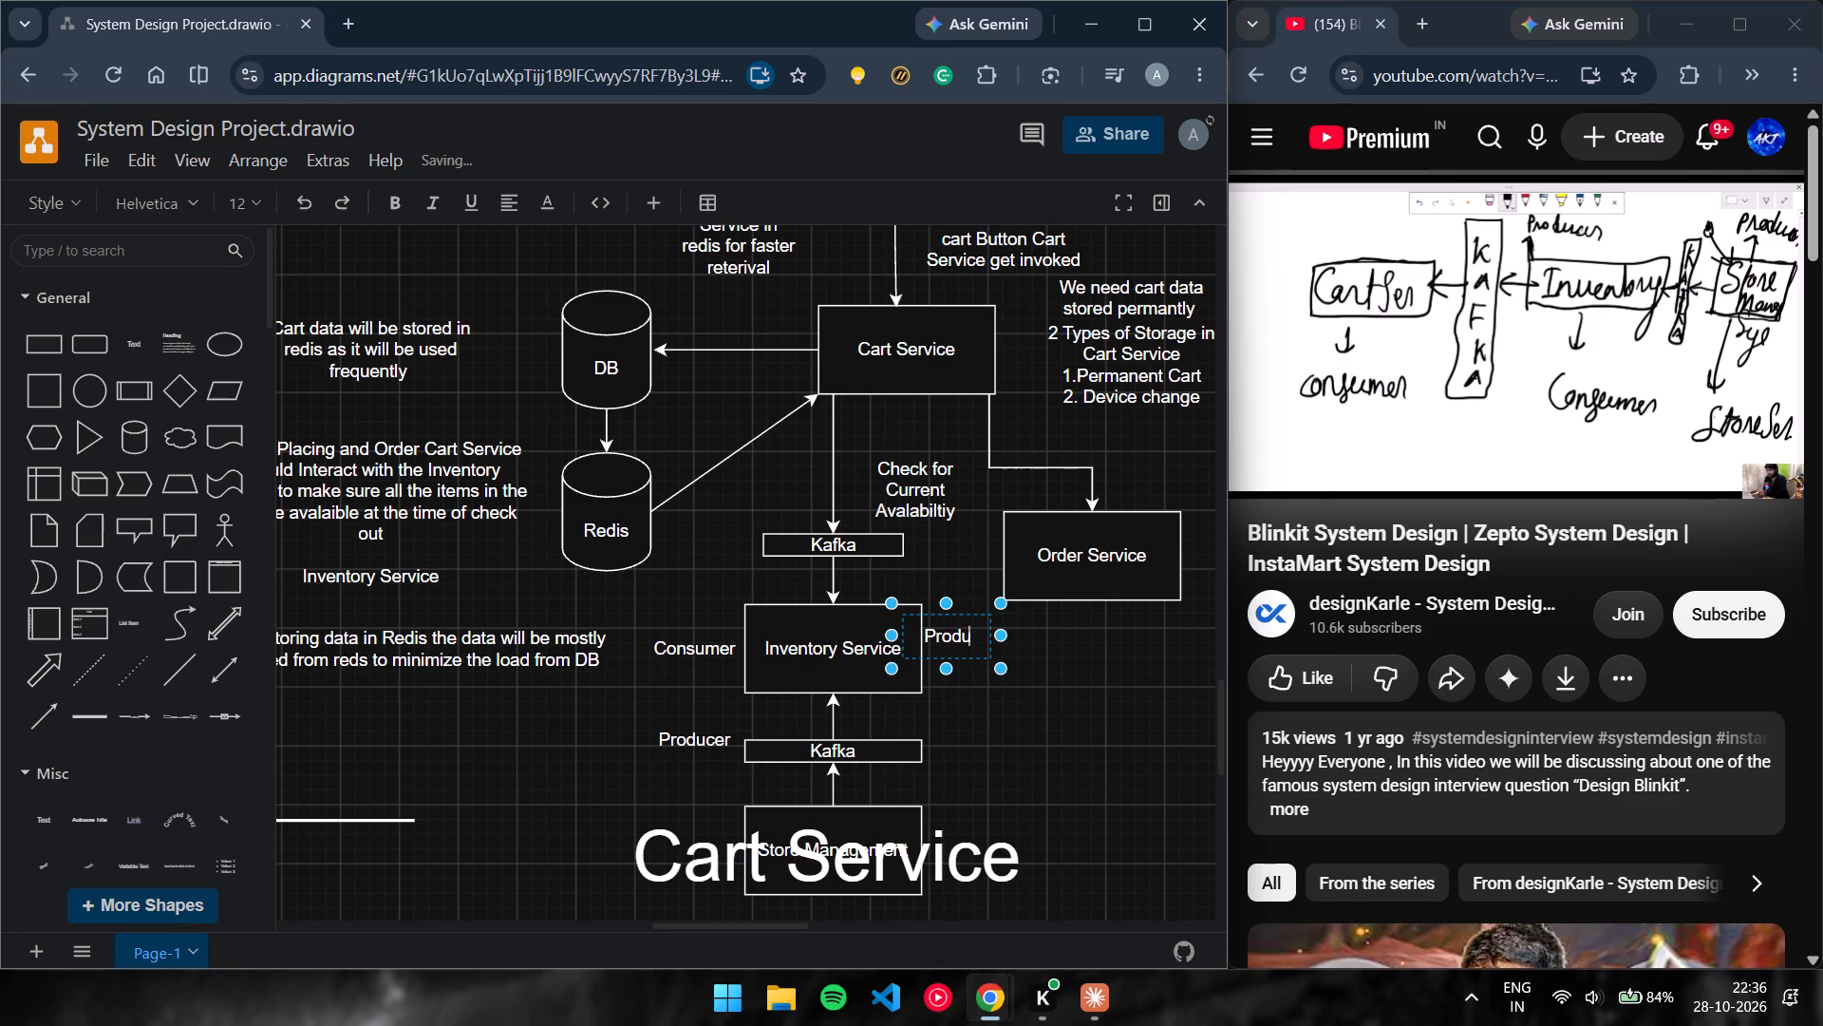
{"action": "type", "text": "cer"}
{"action": "left_click", "coordinate": [1014, 692]}
{"action": "left_click_drag", "start_coordinate": [960, 627], "coordinate": [986, 635]}
{"action": "left_click", "coordinate": [1102, 675]}
Make a second copy of the Consumer label and place it directly under the Cart Service box.
{"action": "left_click", "coordinate": [720, 641]}
{"action": "key", "text": "ctrl+x"}
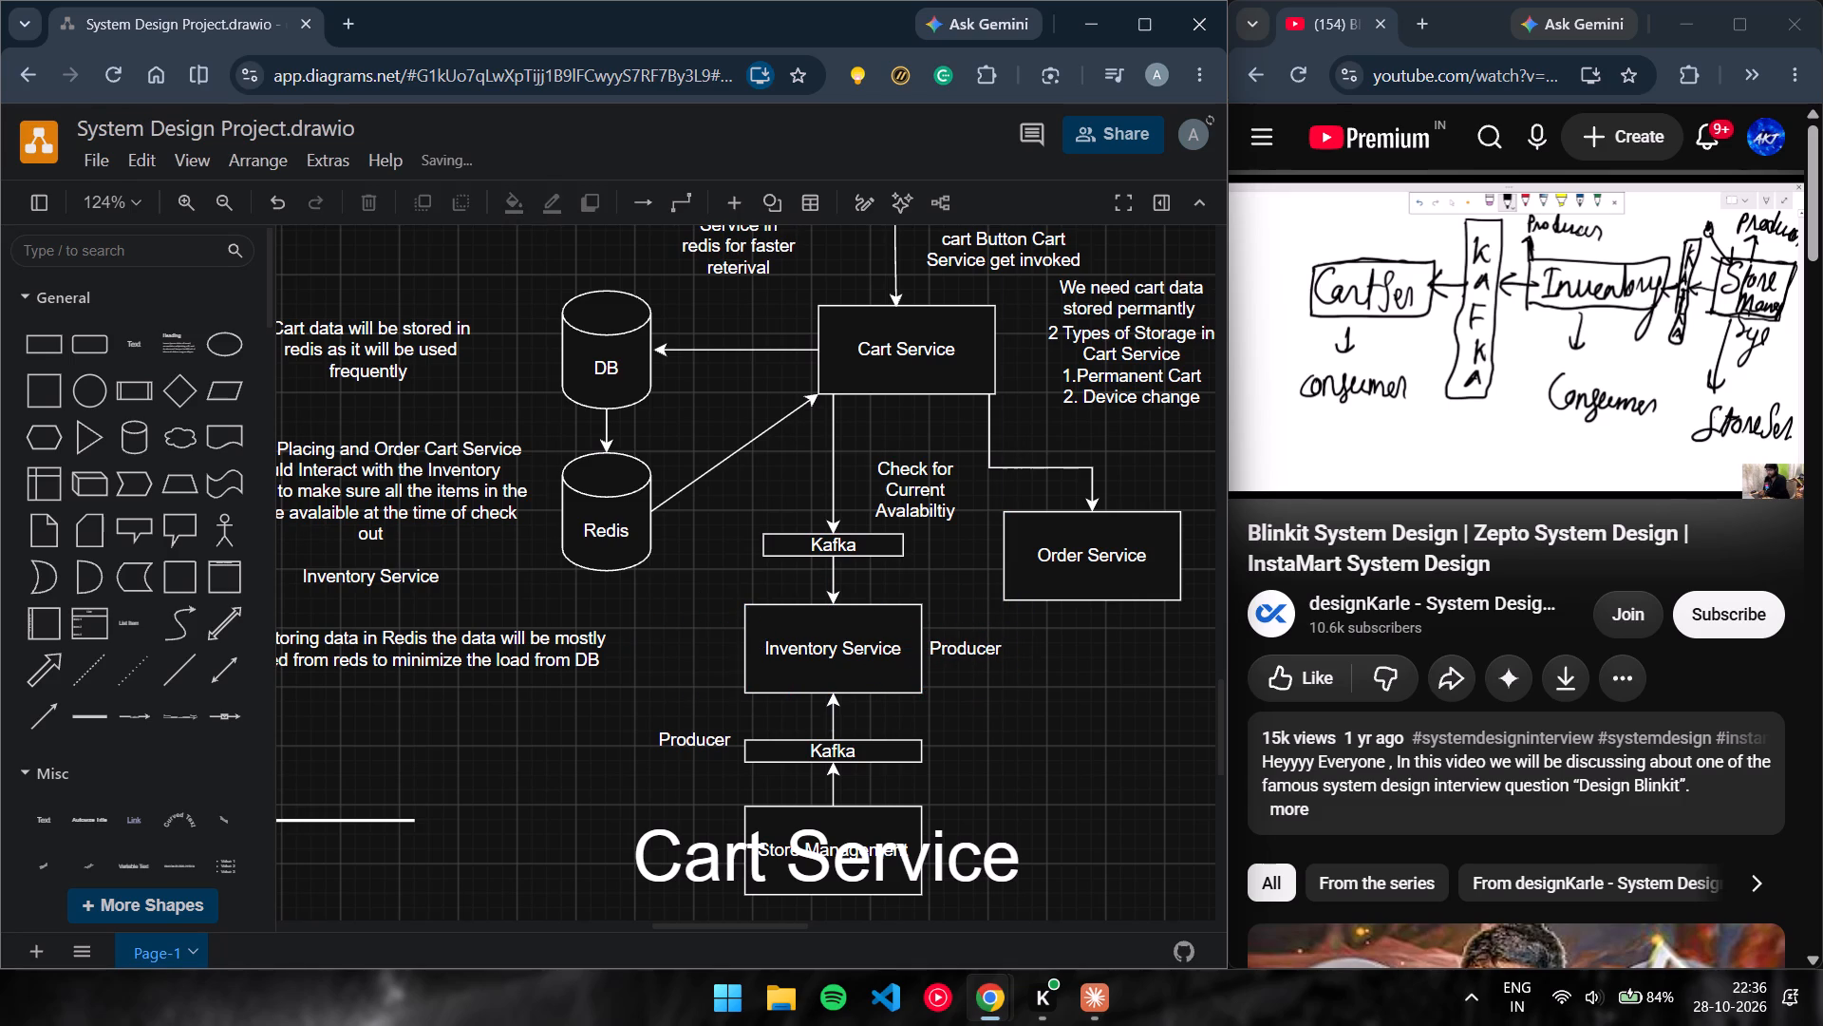
{"action": "key", "text": "ctrl+v"}
{"action": "key", "text": "ctrl+v"}
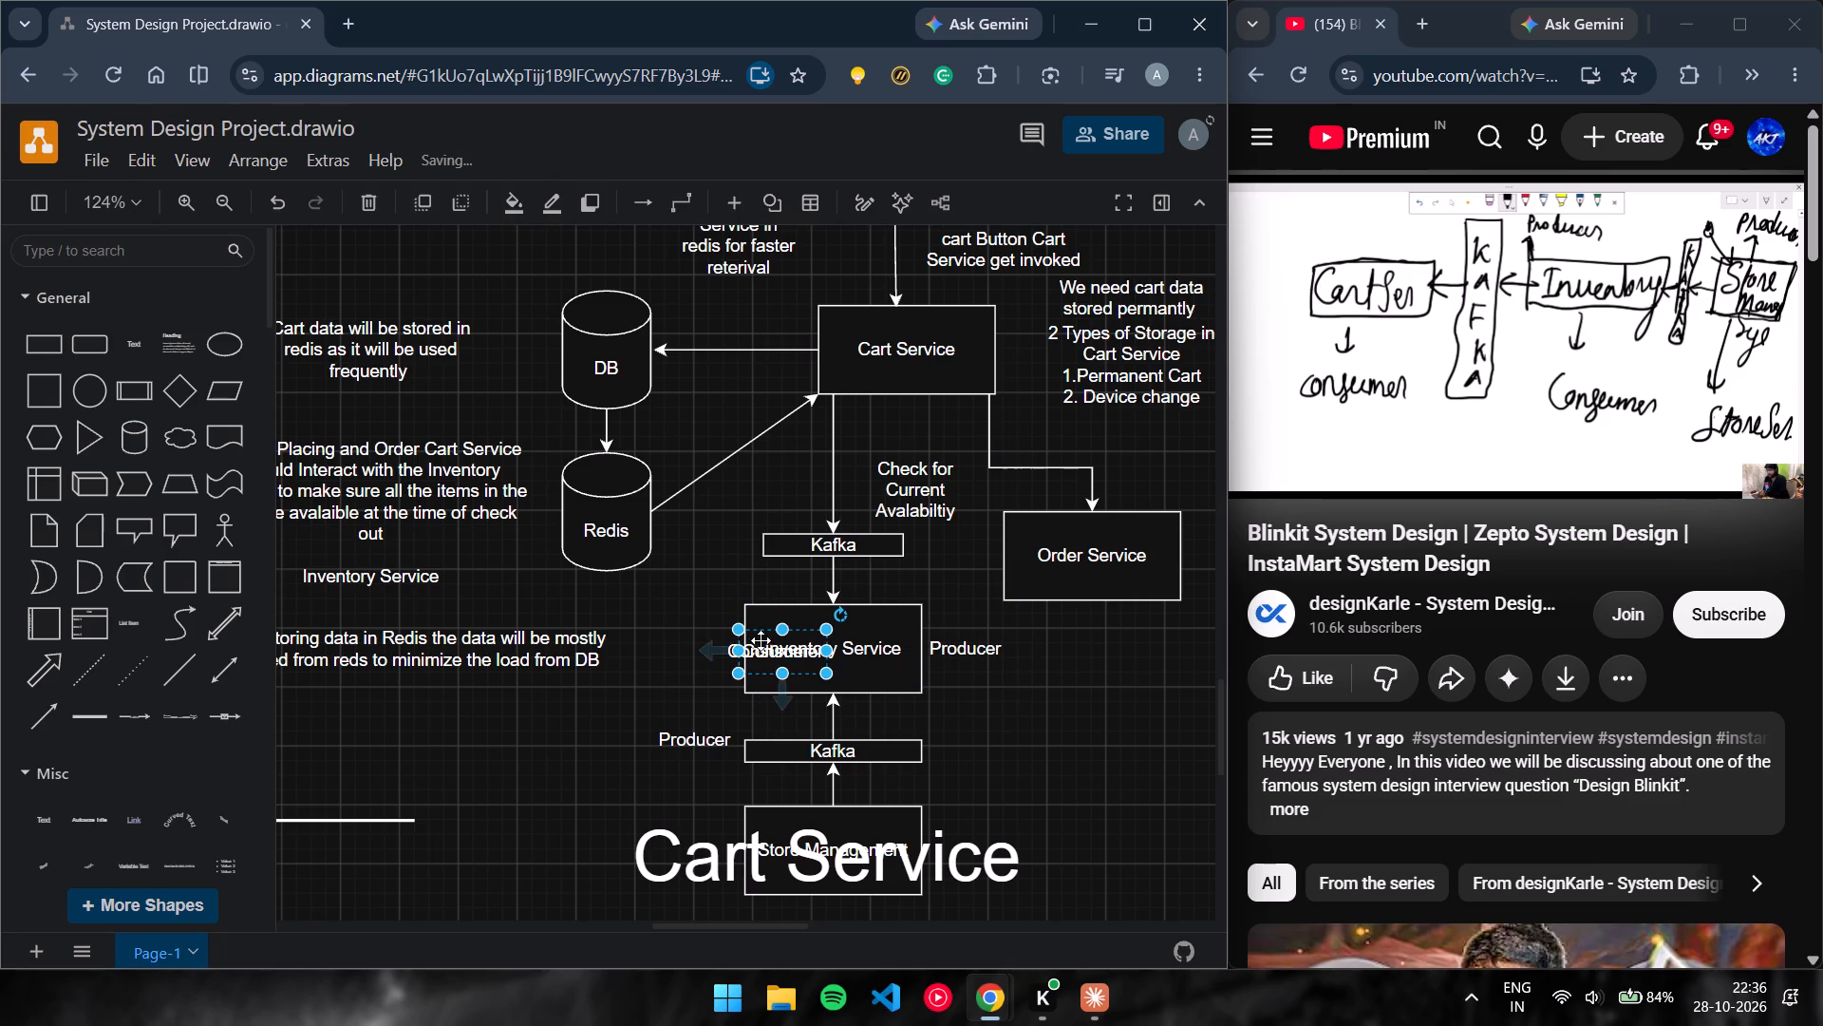
{"action": "left_click_drag", "start_coordinate": [778, 640], "coordinate": [889, 428]}
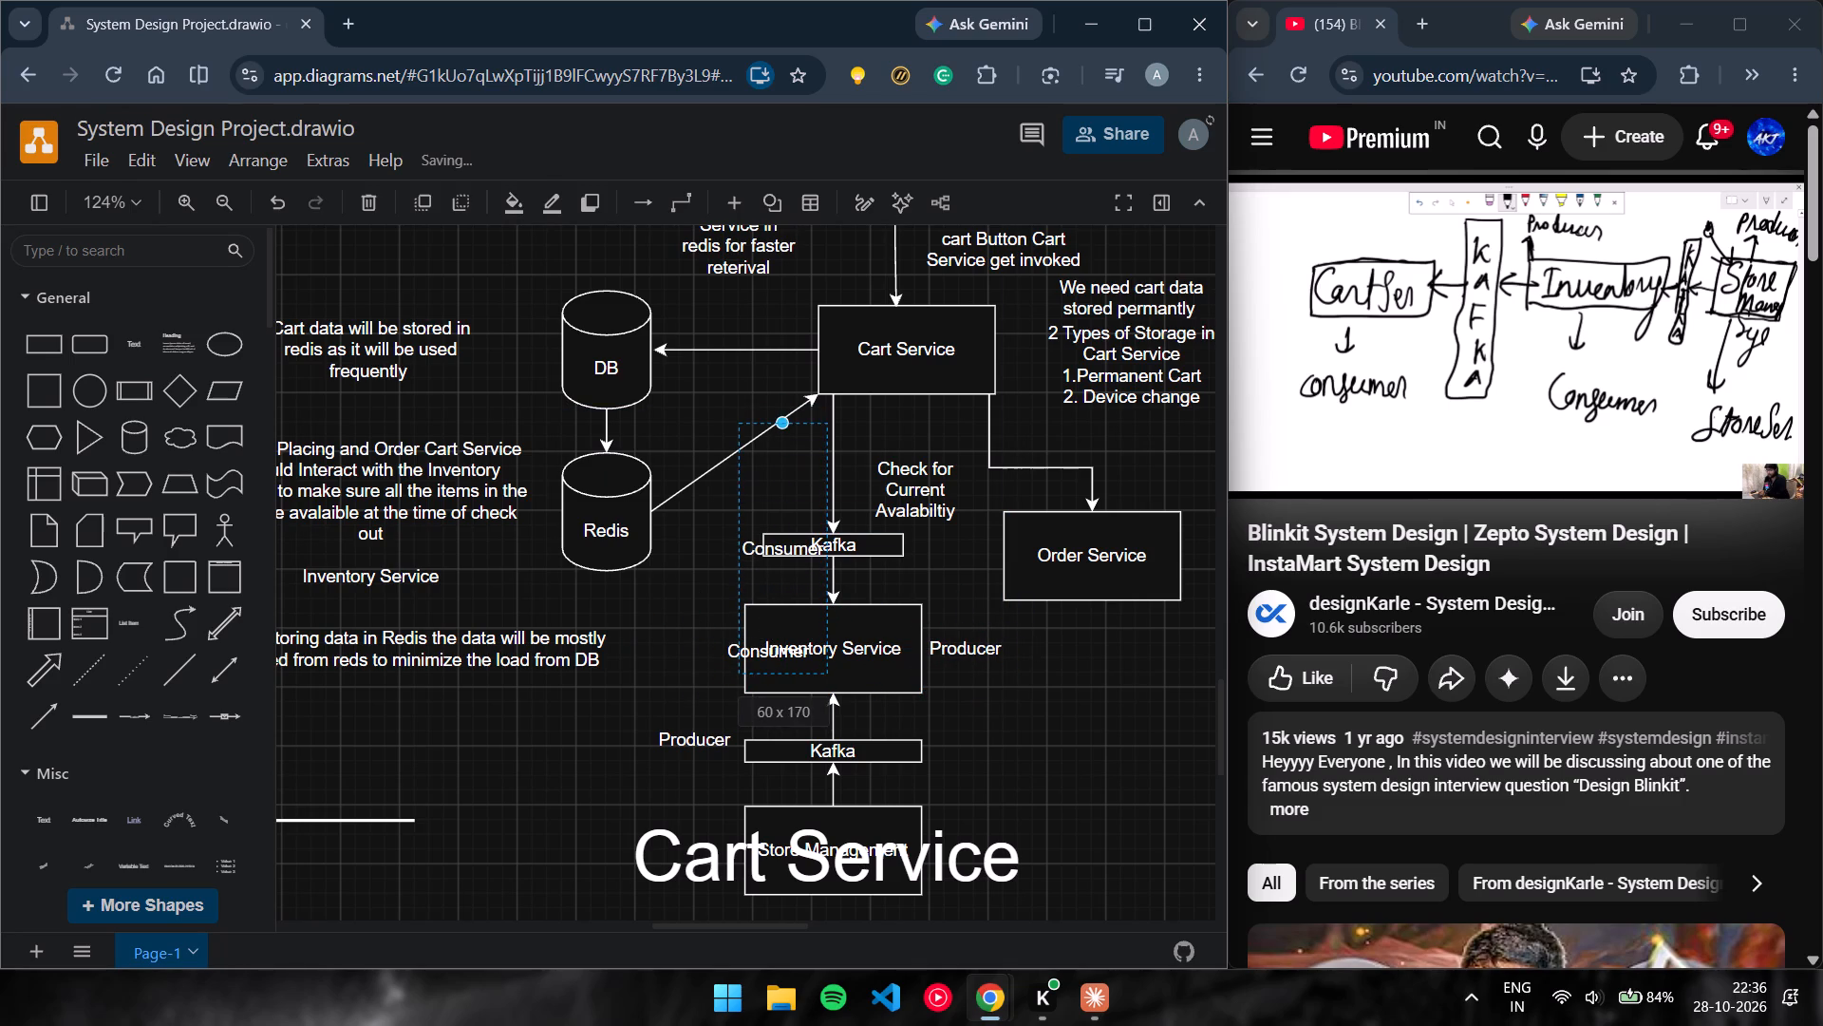
{"action": "key", "text": "ctrl+z"}
{"action": "left_click_drag", "start_coordinate": [802, 640], "coordinate": [877, 460]}
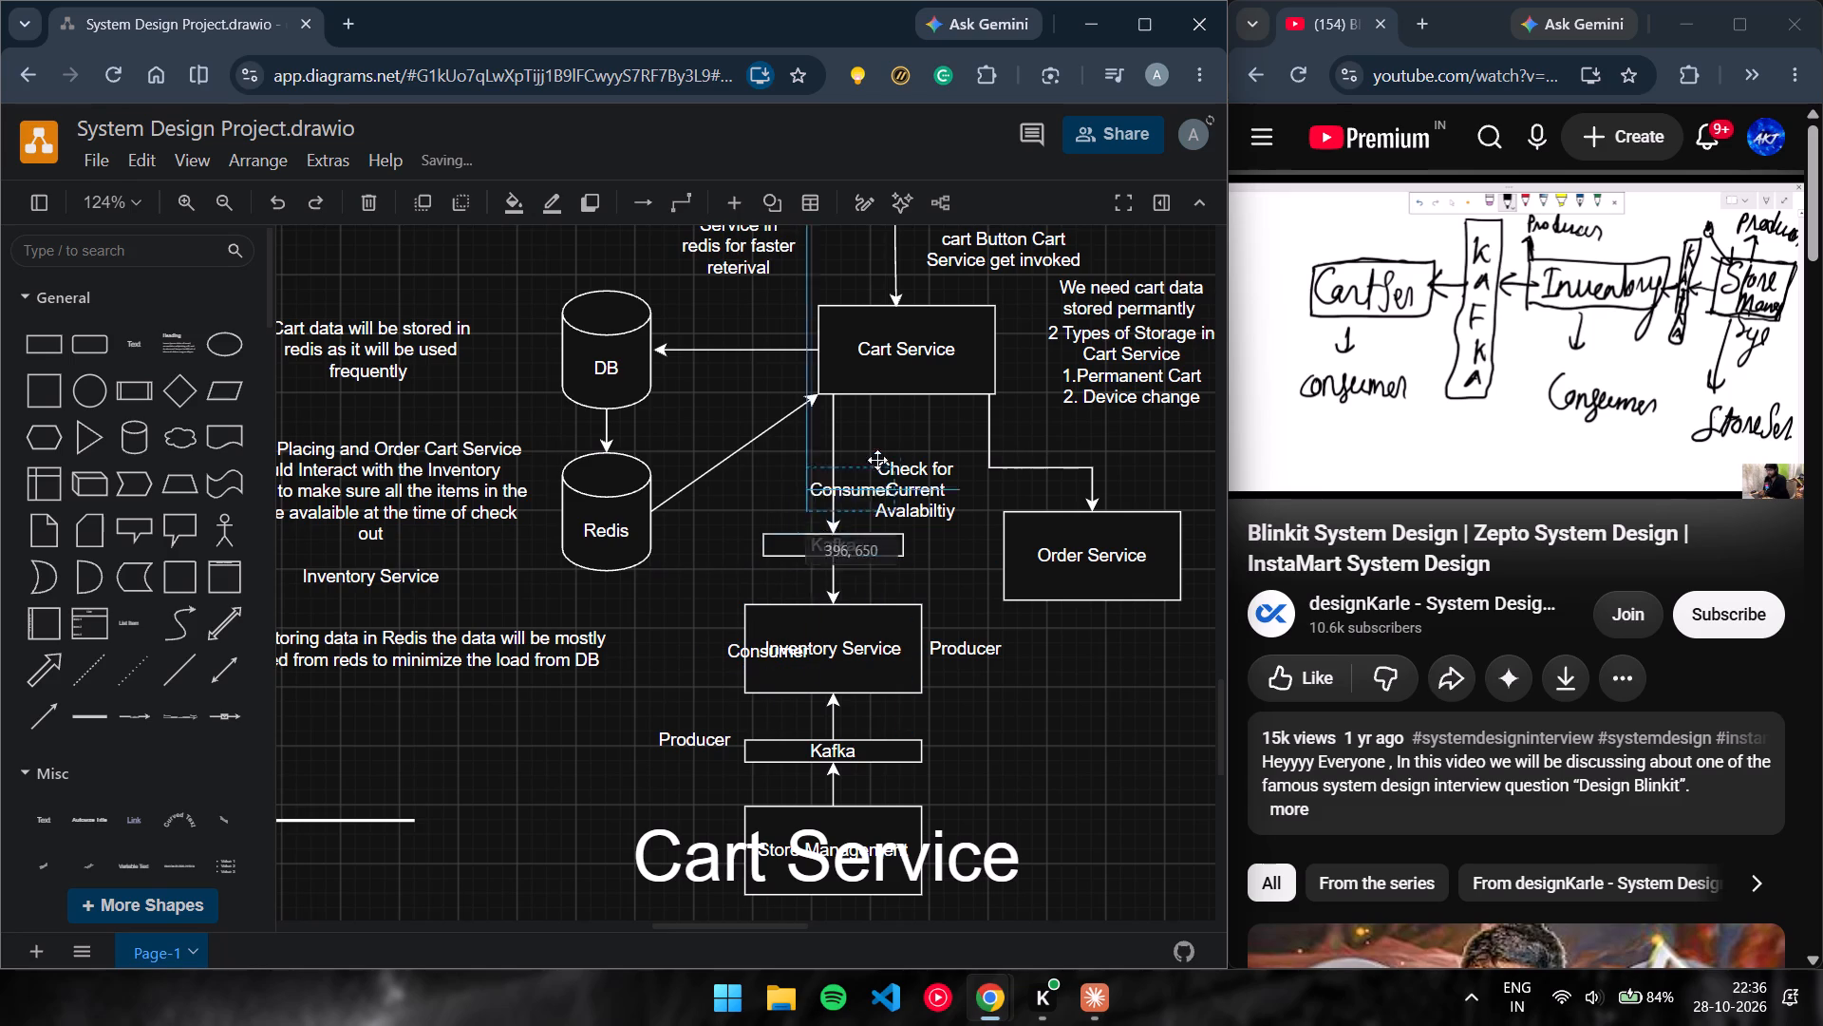
{"action": "left_click_drag", "start_coordinate": [877, 460], "coordinate": [929, 405]}
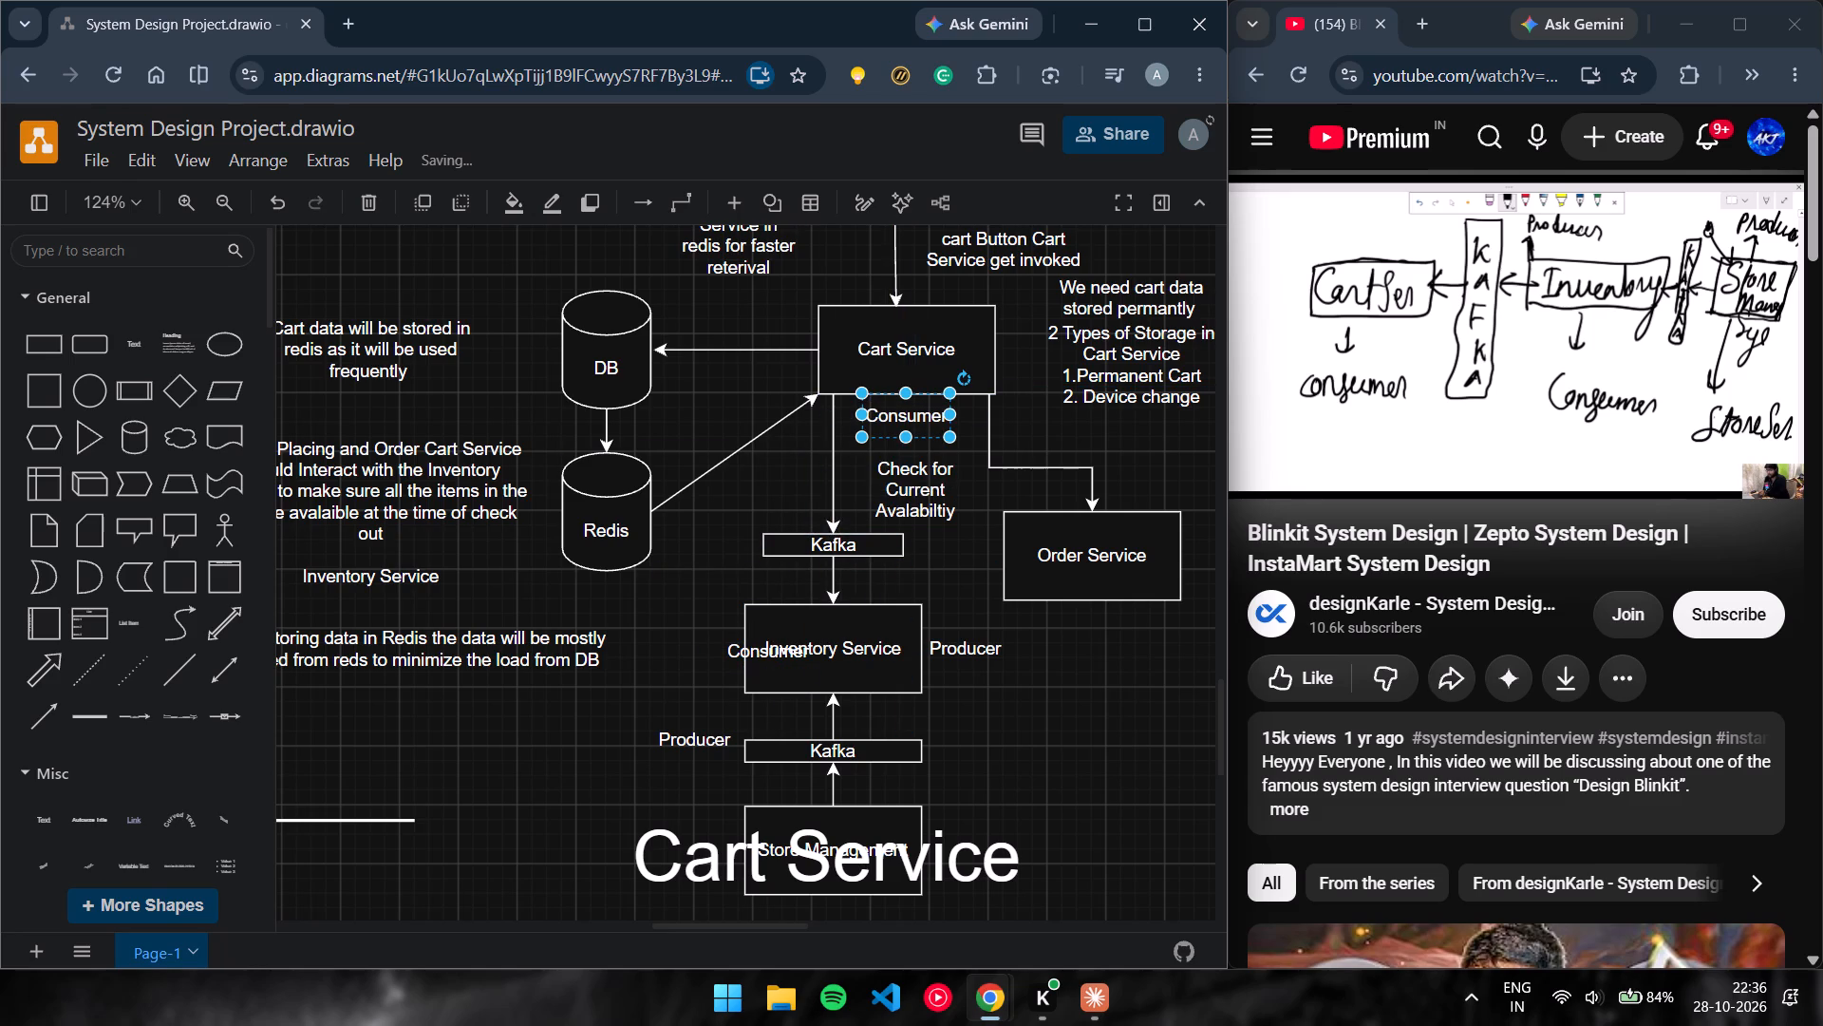
{"action": "left_click", "coordinate": [691, 570]}
Move the other Consumer label back beside the left edge of the Inventory Service box.
{"action": "left_click_drag", "start_coordinate": [762, 648], "coordinate": [699, 649]}
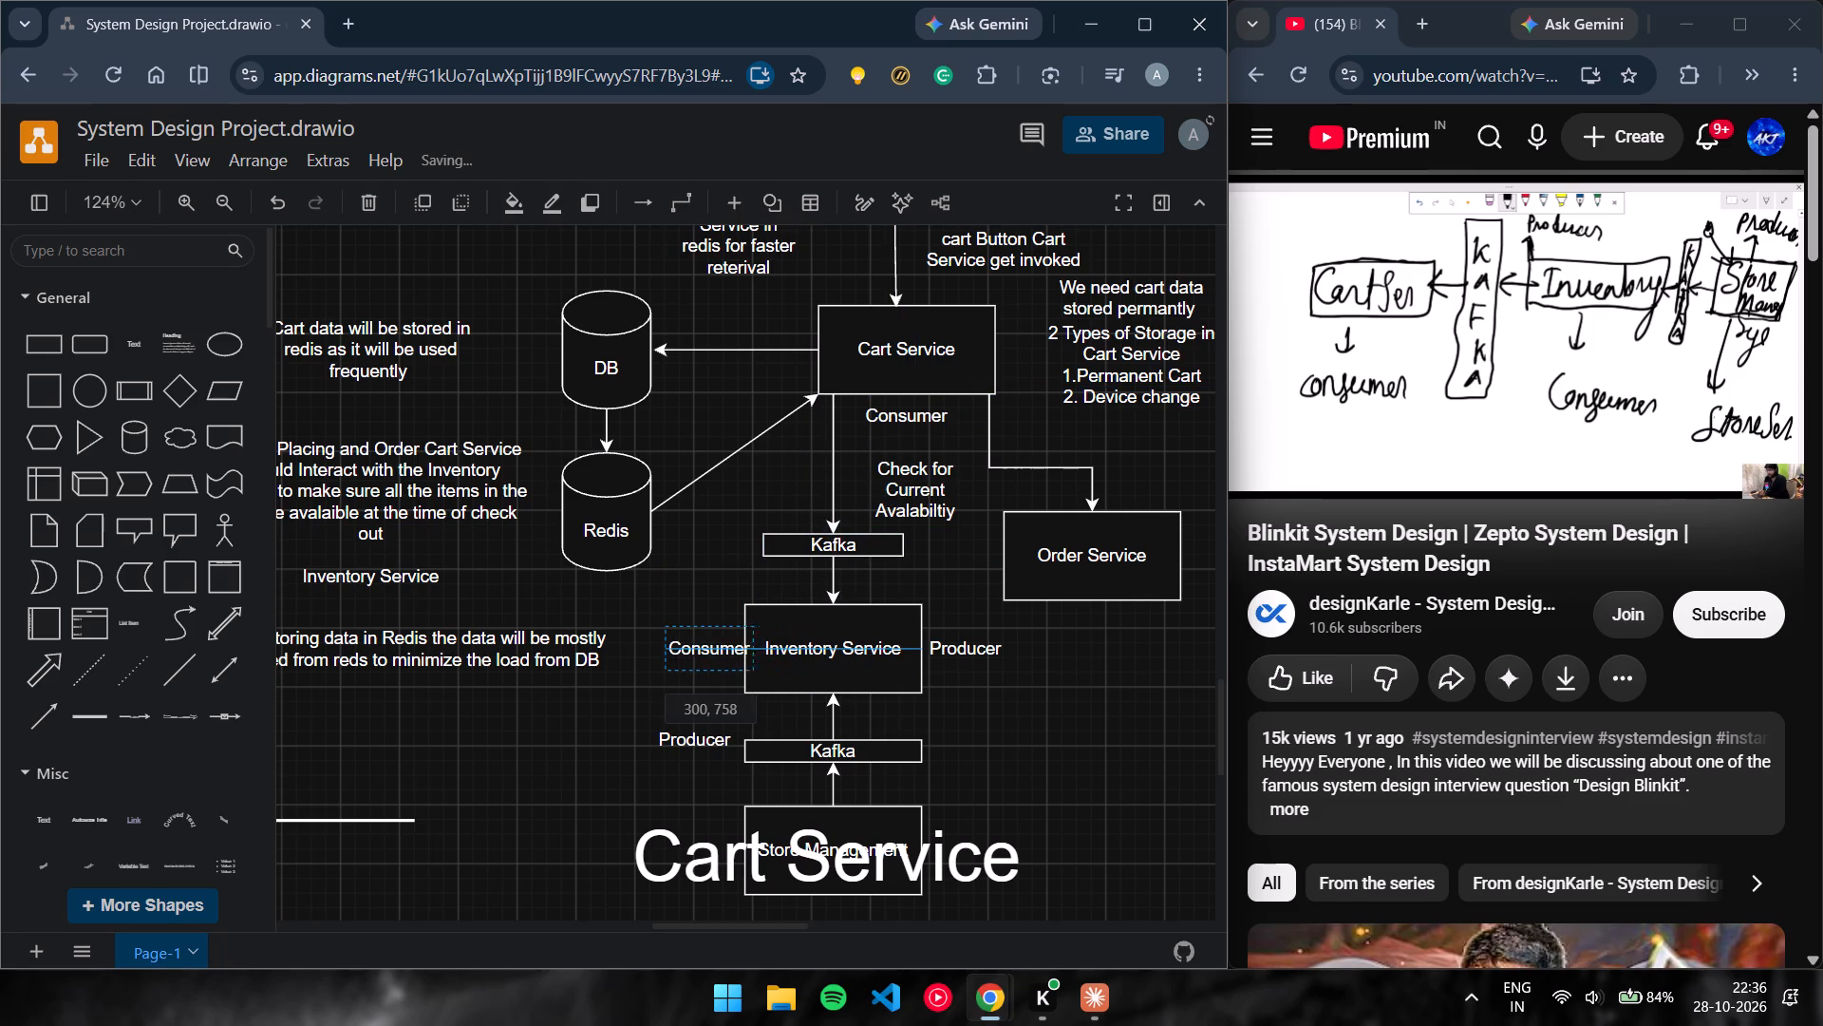
{"action": "left_click_drag", "start_coordinate": [699, 649], "coordinate": [684, 649]}
{"action": "left_click", "coordinate": [1089, 735]}
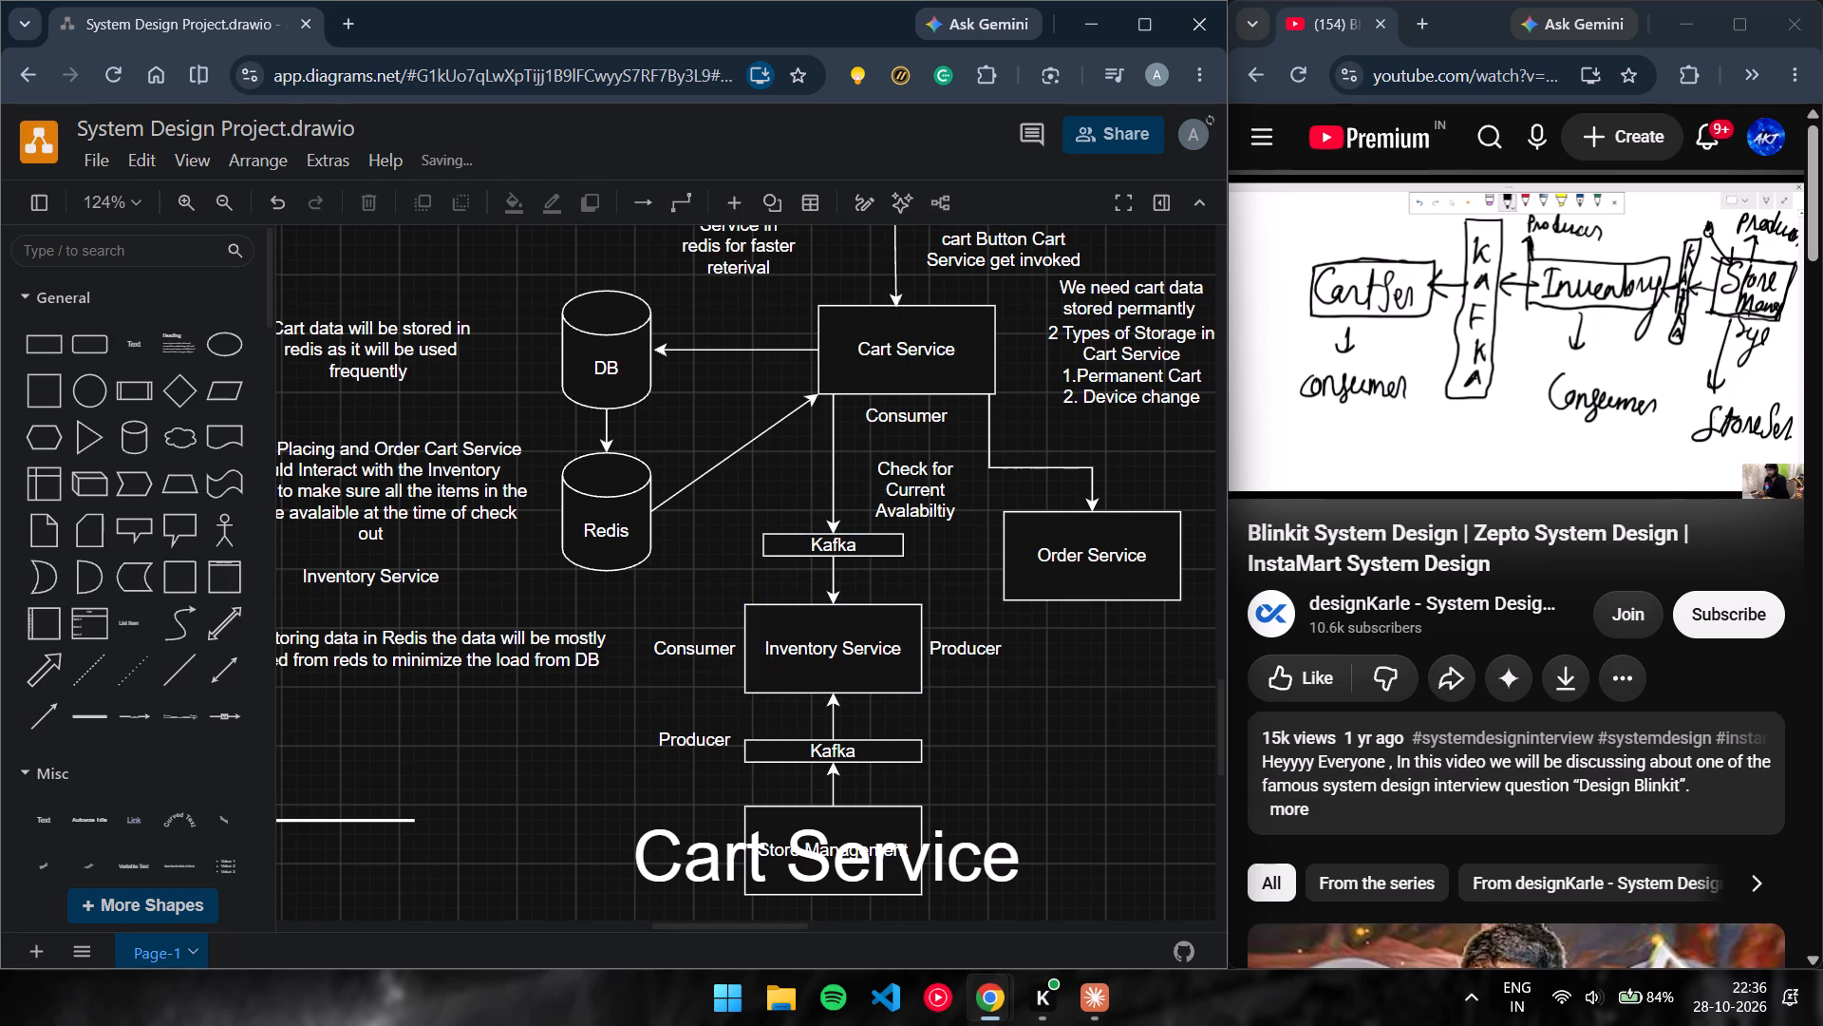
{"action": "left_click", "coordinate": [952, 560]}
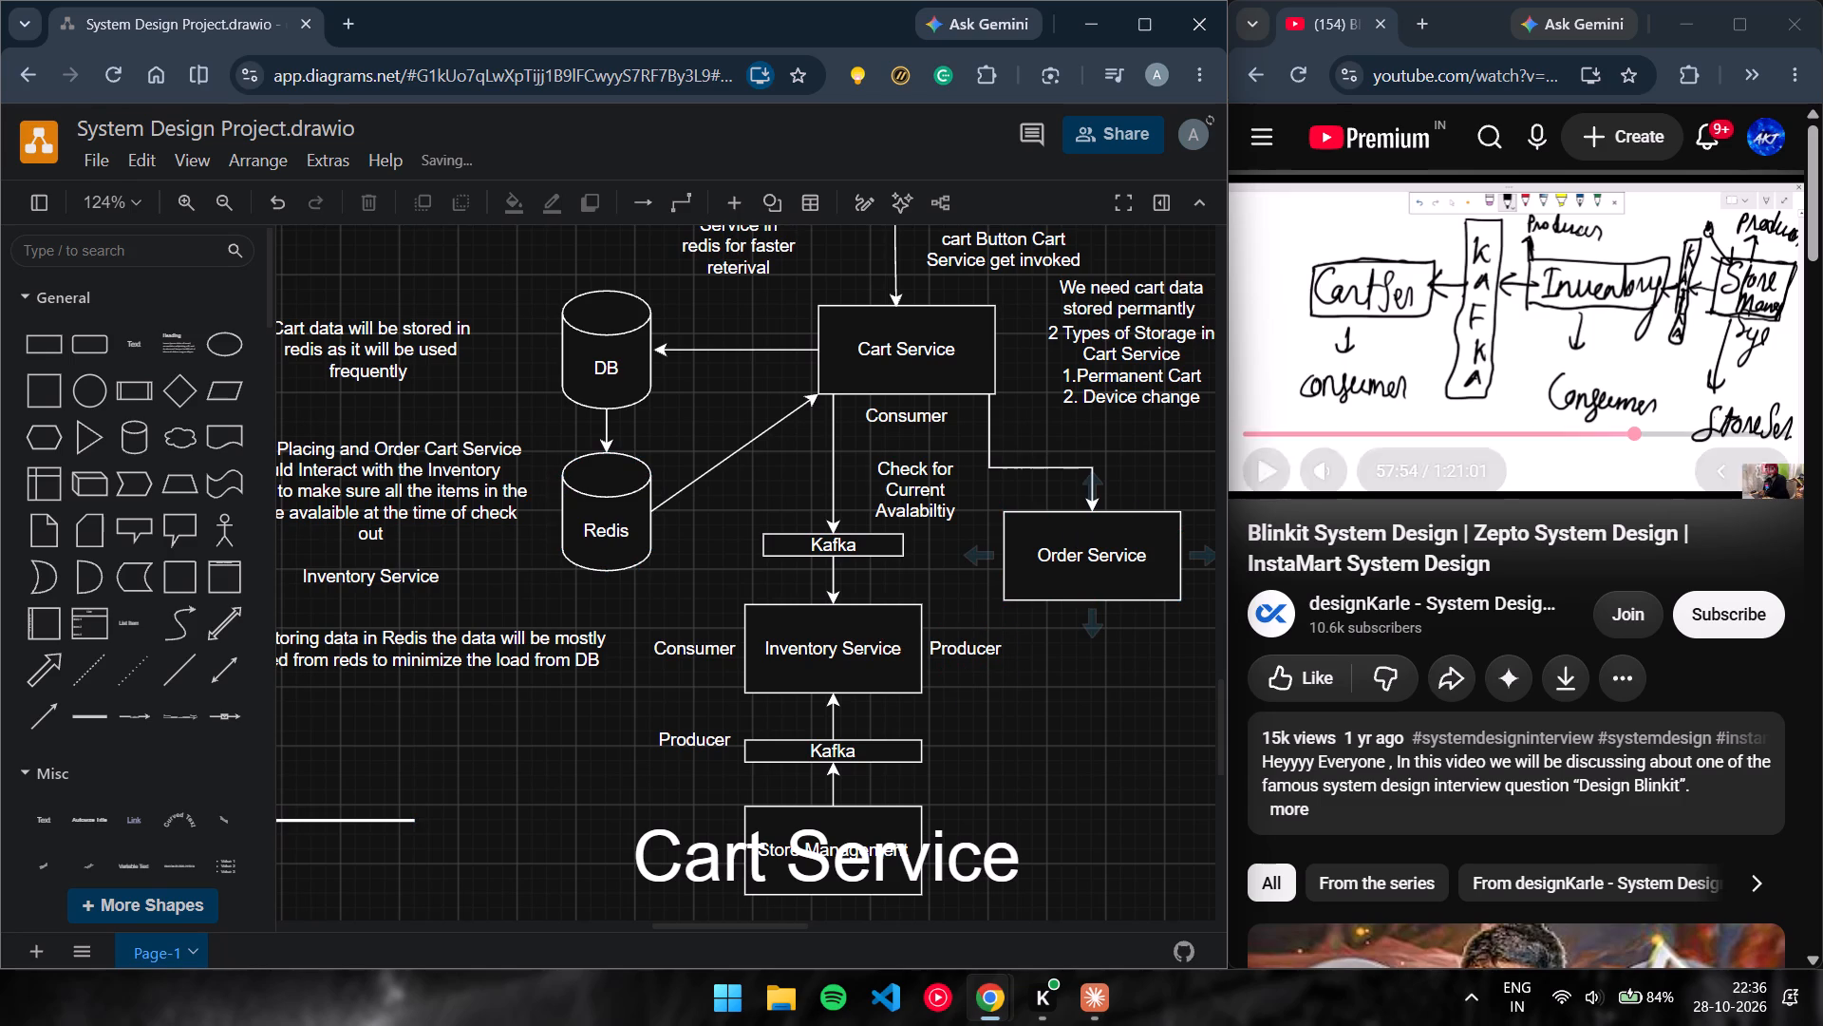
Switch to the YouTube system design video, play a short stretch, and pause it.
{"action": "left_click", "coordinate": [1477, 323]}
{"action": "left_click", "coordinate": [1322, 346]}
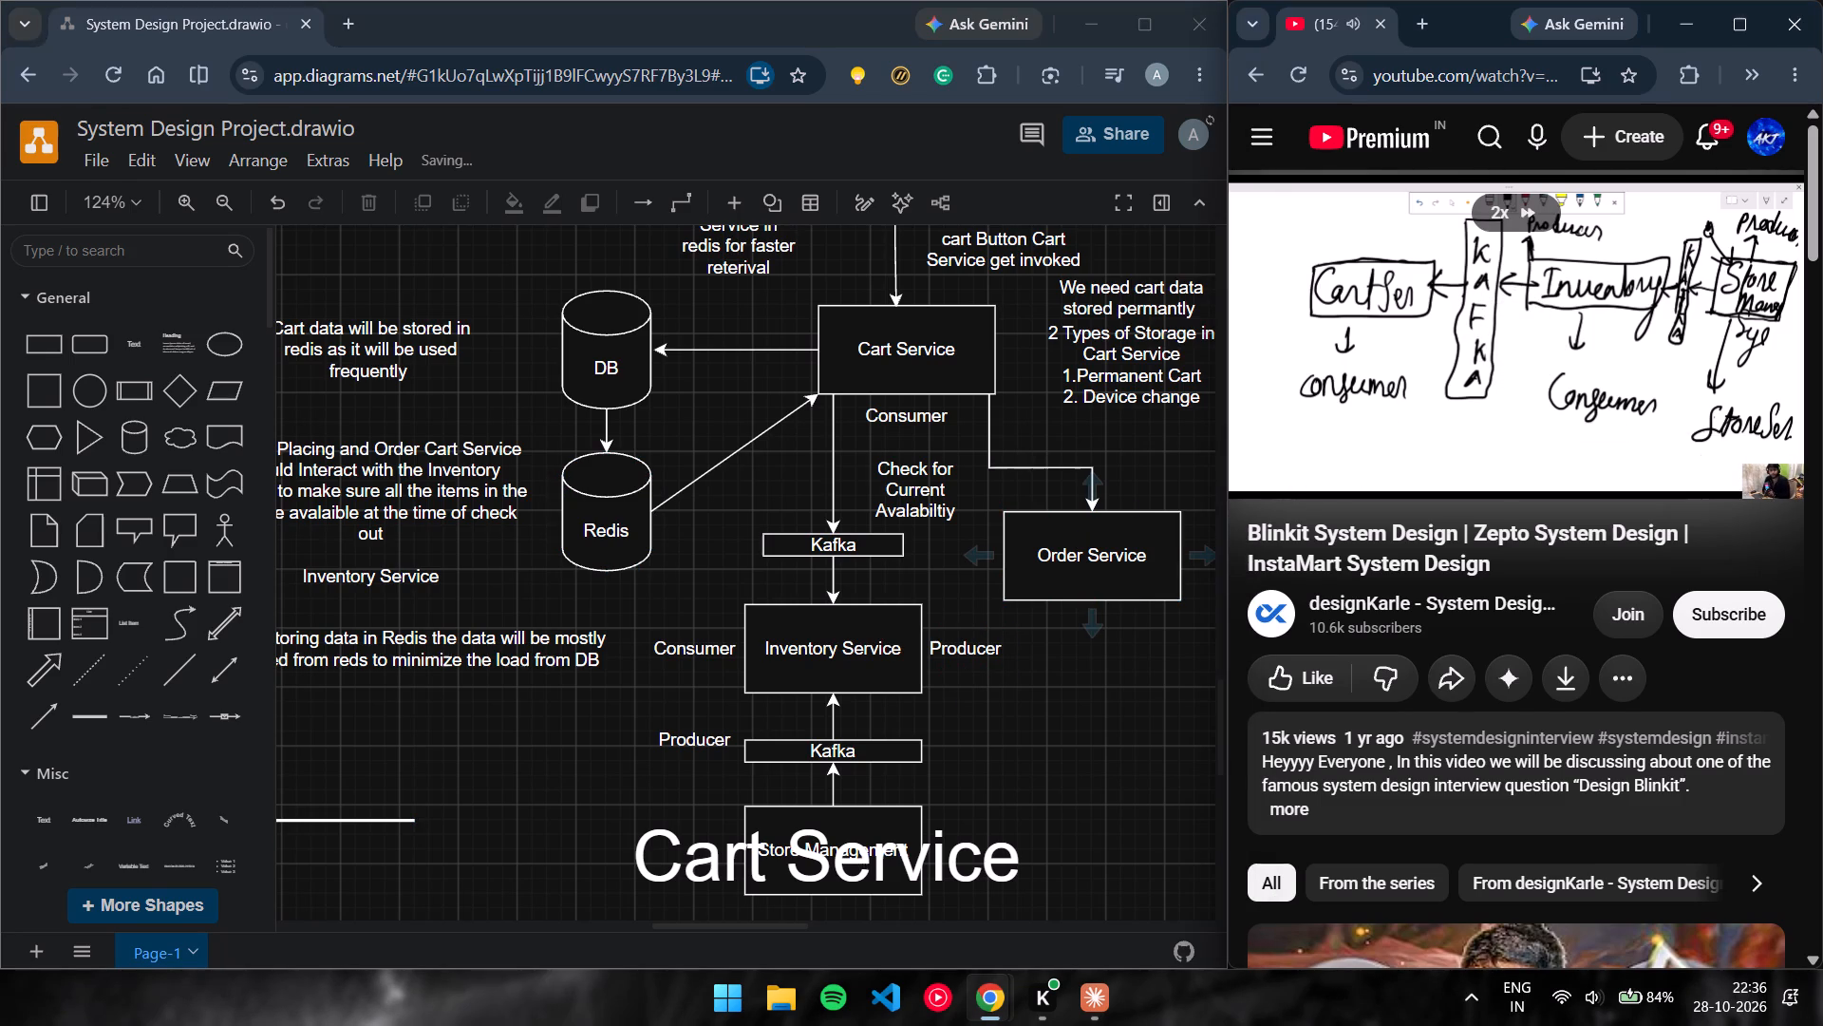
{"action": "left_click", "coordinate": [1322, 346]}
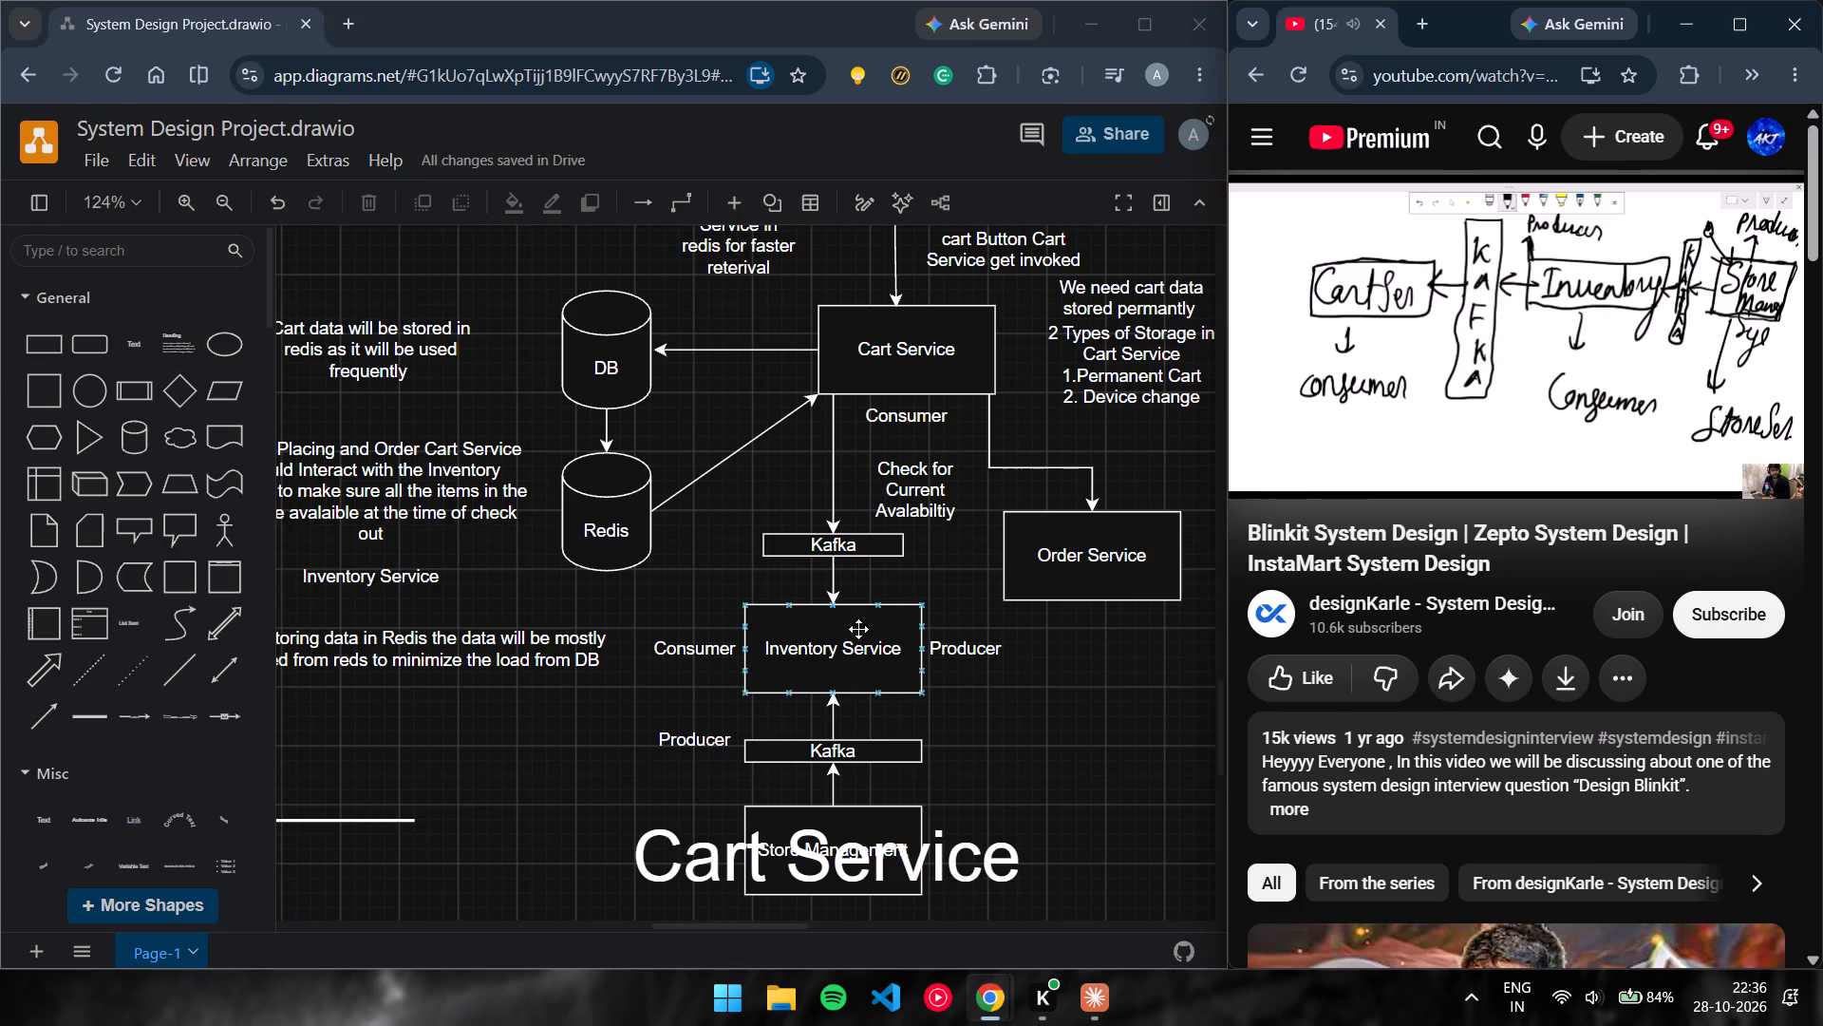
Move the large Cart Service title down so it sits below the Store Management box.
{"action": "scroll", "coordinate": [977, 780], "scroll_direction": "down", "scroll_amount": 2}
{"action": "left_click_drag", "start_coordinate": [997, 715], "coordinate": [995, 828]}
{"action": "left_click", "coordinate": [1012, 636]}
Shift both ends of the arrow from the lower Kafka bar to Inventory Service toward the left side of the boxes, keeping it vertical.
{"action": "scroll", "coordinate": [1012, 636], "scroll_direction": "up", "scroll_amount": 1}
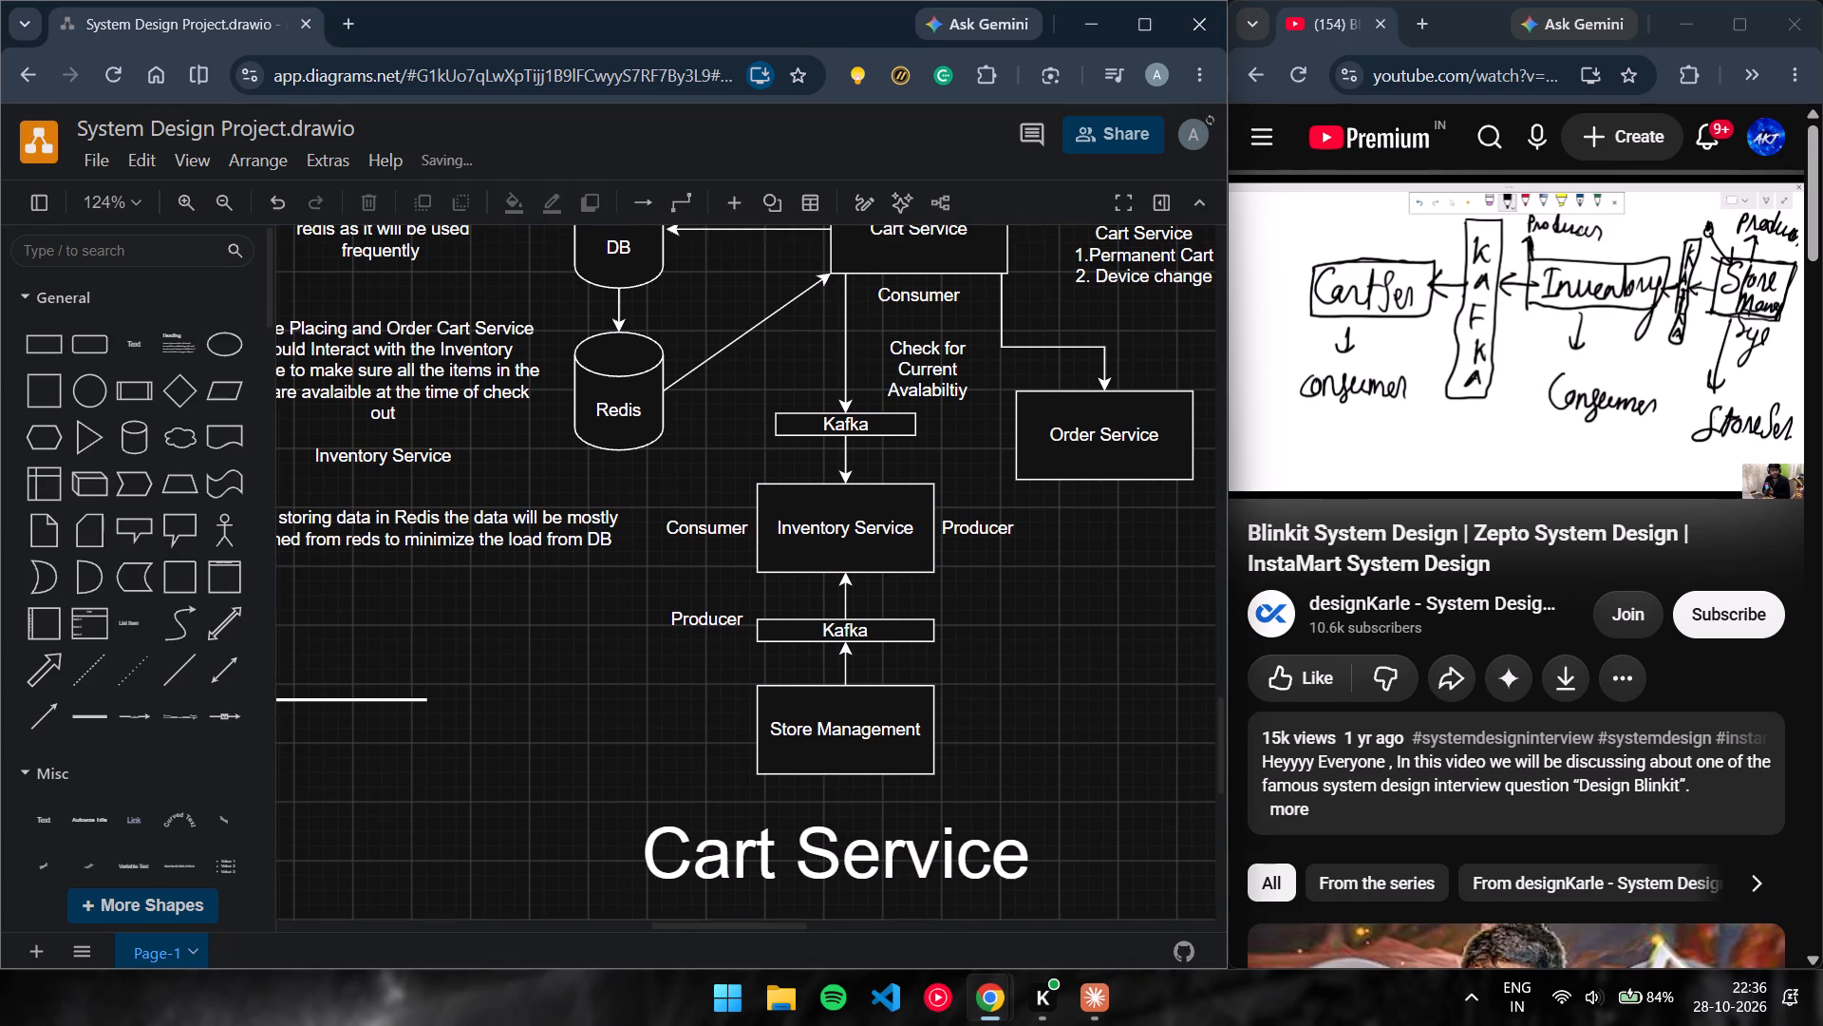
{"action": "scroll", "coordinate": [1012, 636], "scroll_direction": "up", "scroll_amount": 1}
{"action": "left_click", "coordinate": [846, 605]}
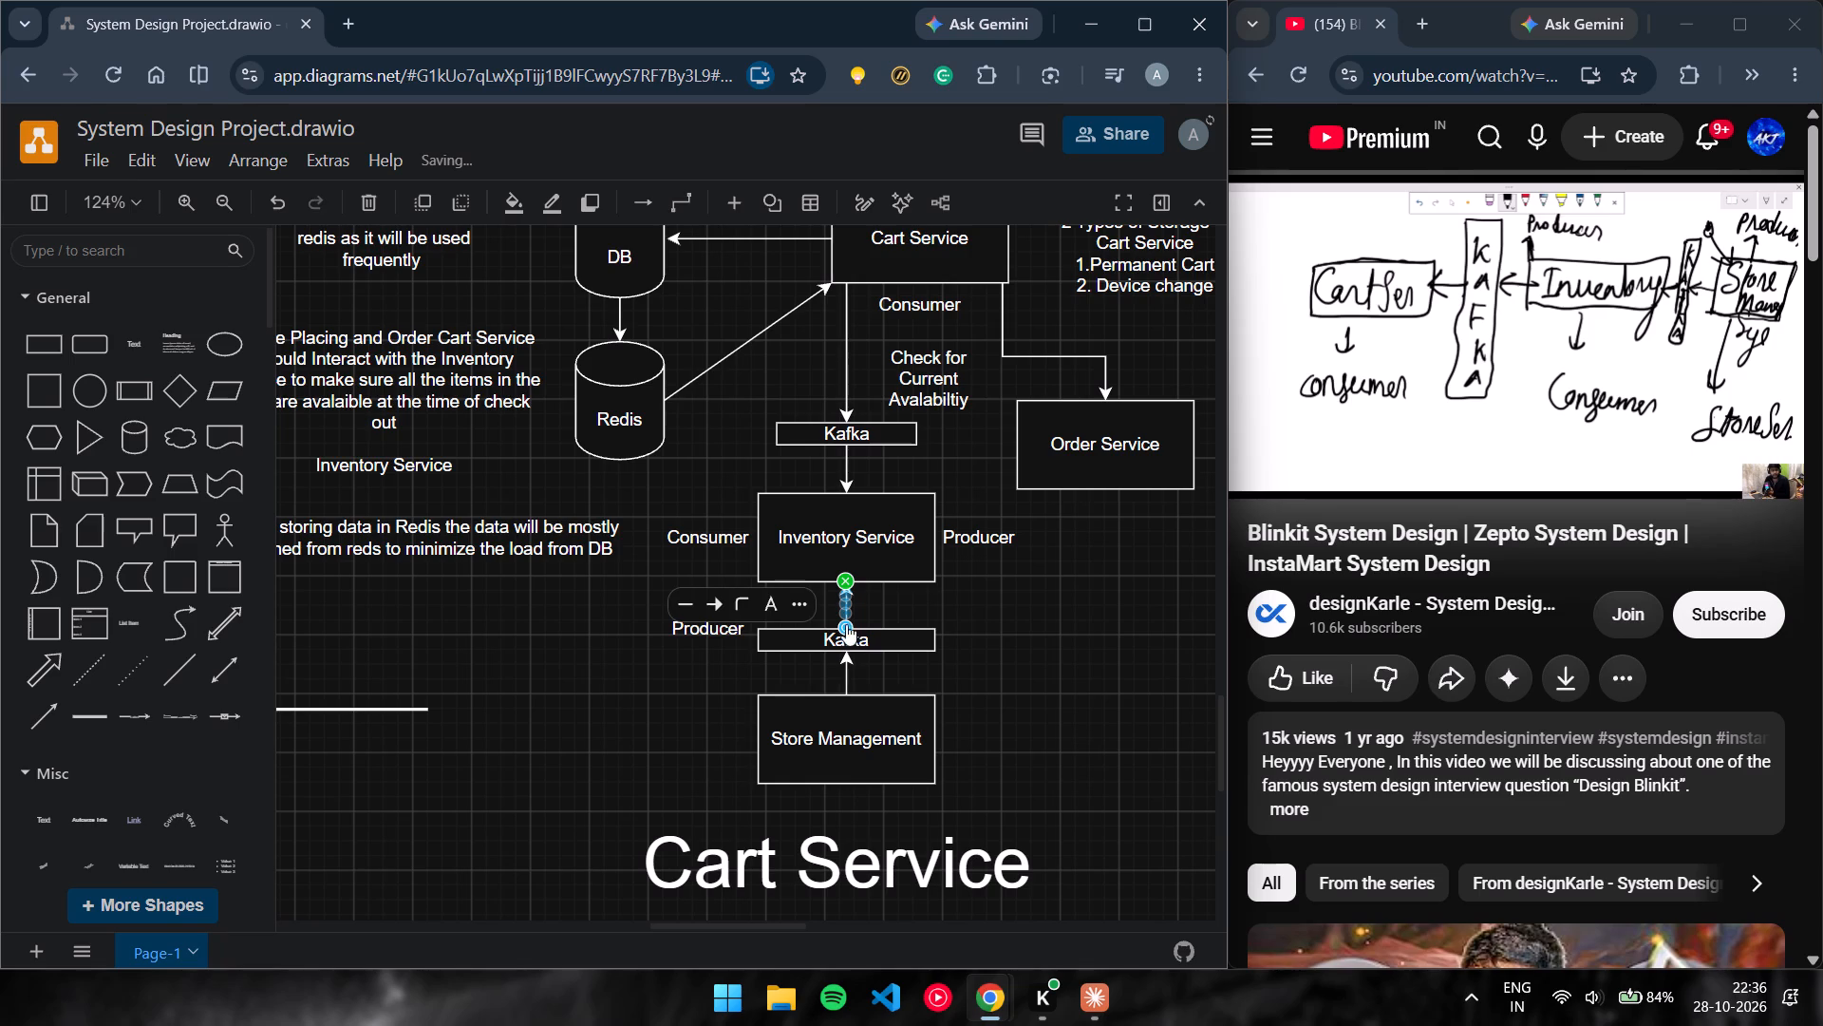
{"action": "left_click_drag", "start_coordinate": [845, 627], "coordinate": [783, 633]}
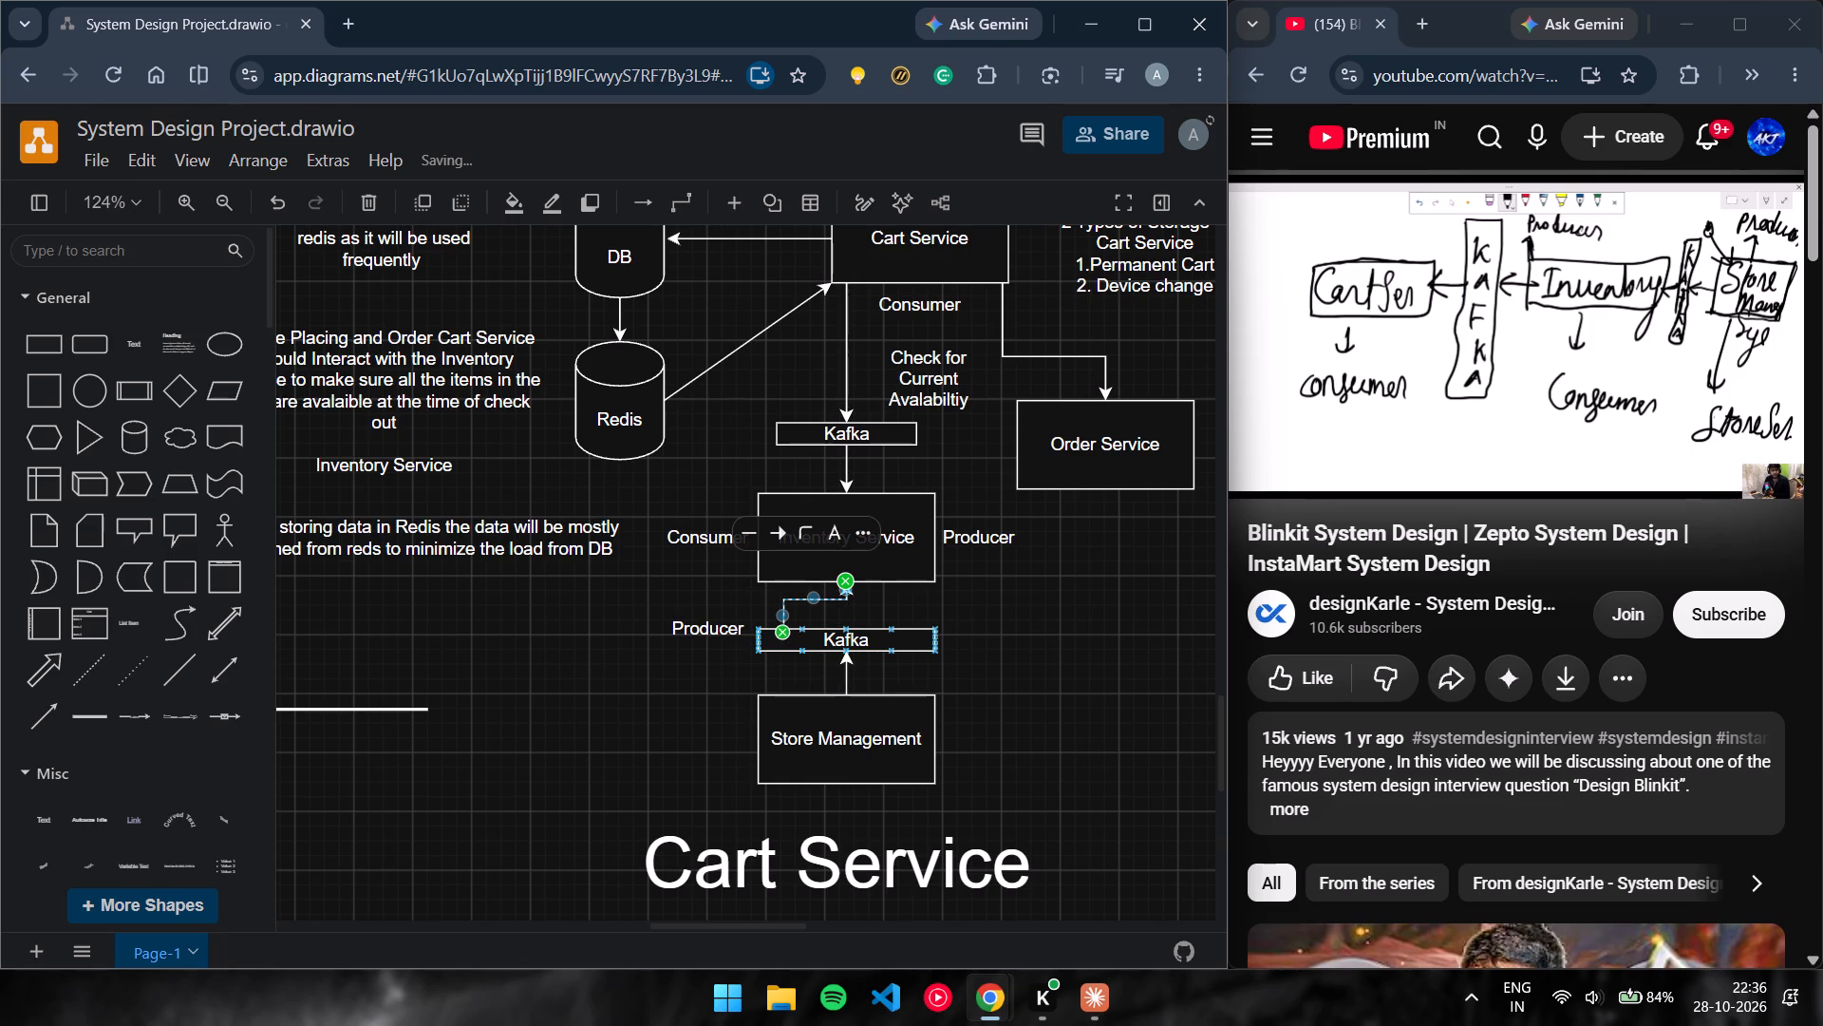
{"action": "left_click_drag", "start_coordinate": [847, 576], "coordinate": [799, 578]}
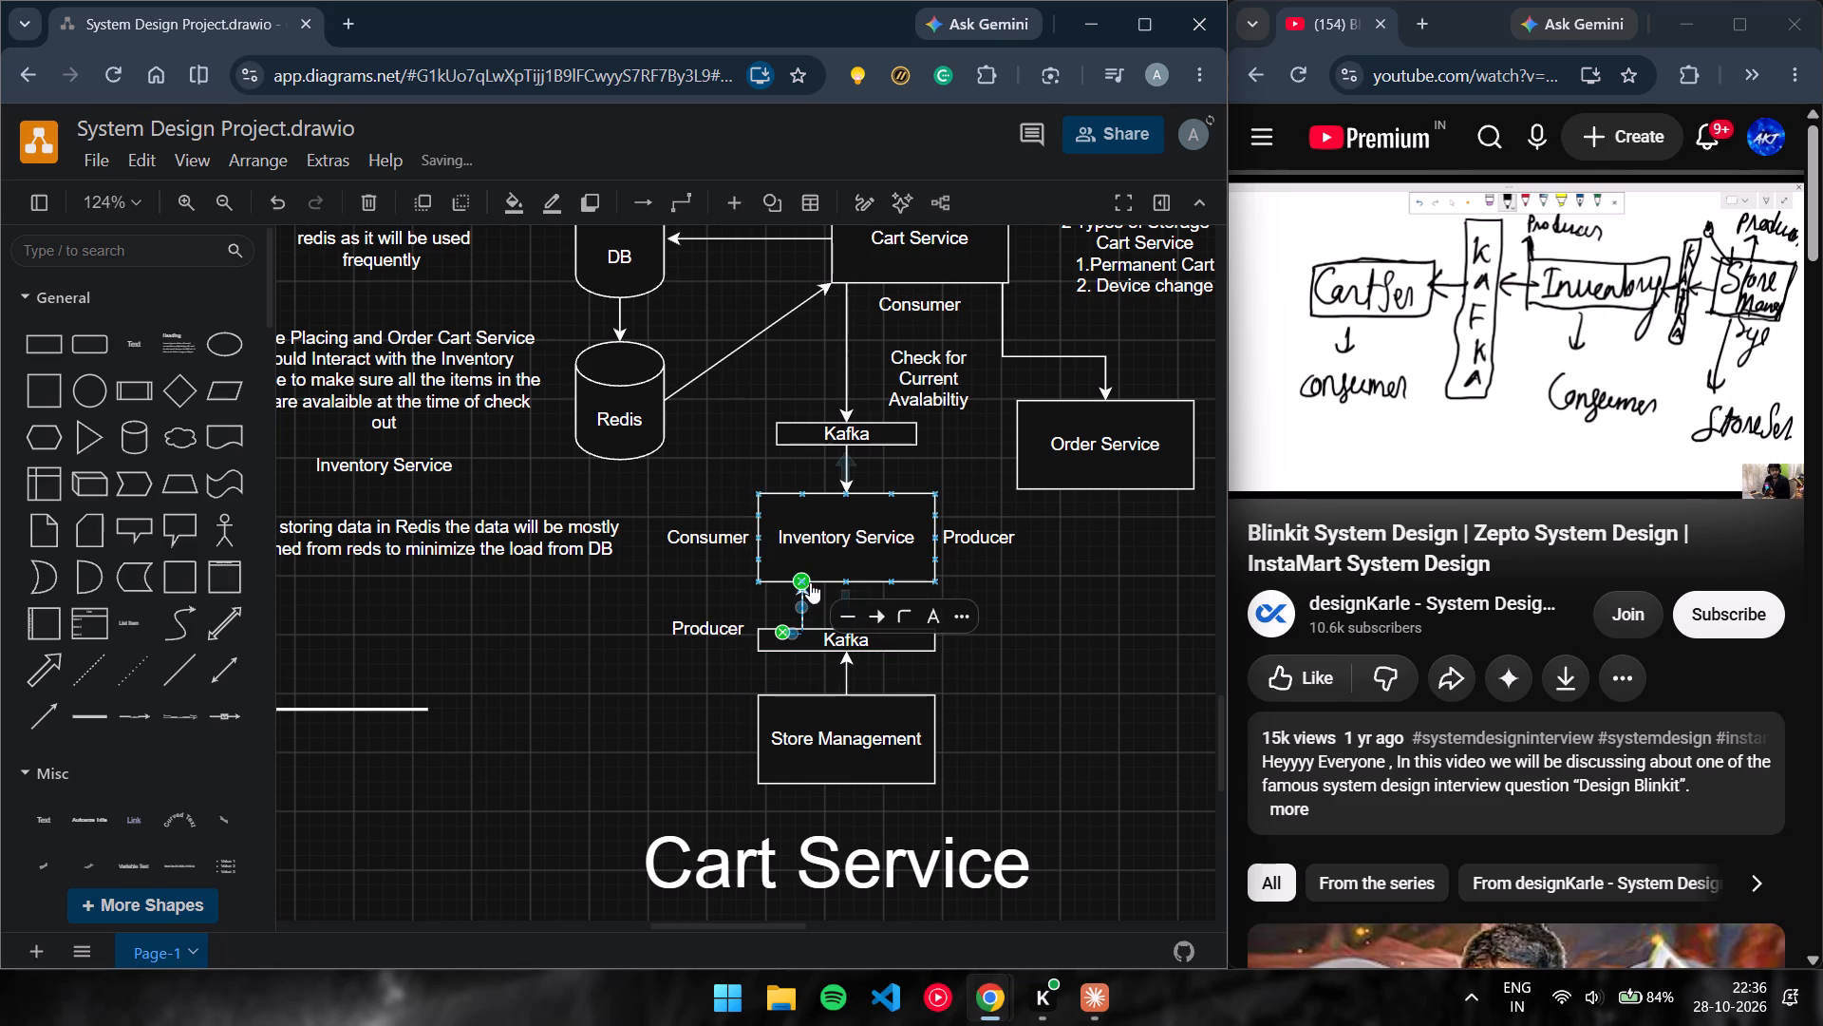
{"action": "left_click_drag", "start_coordinate": [804, 578], "coordinate": [780, 578]}
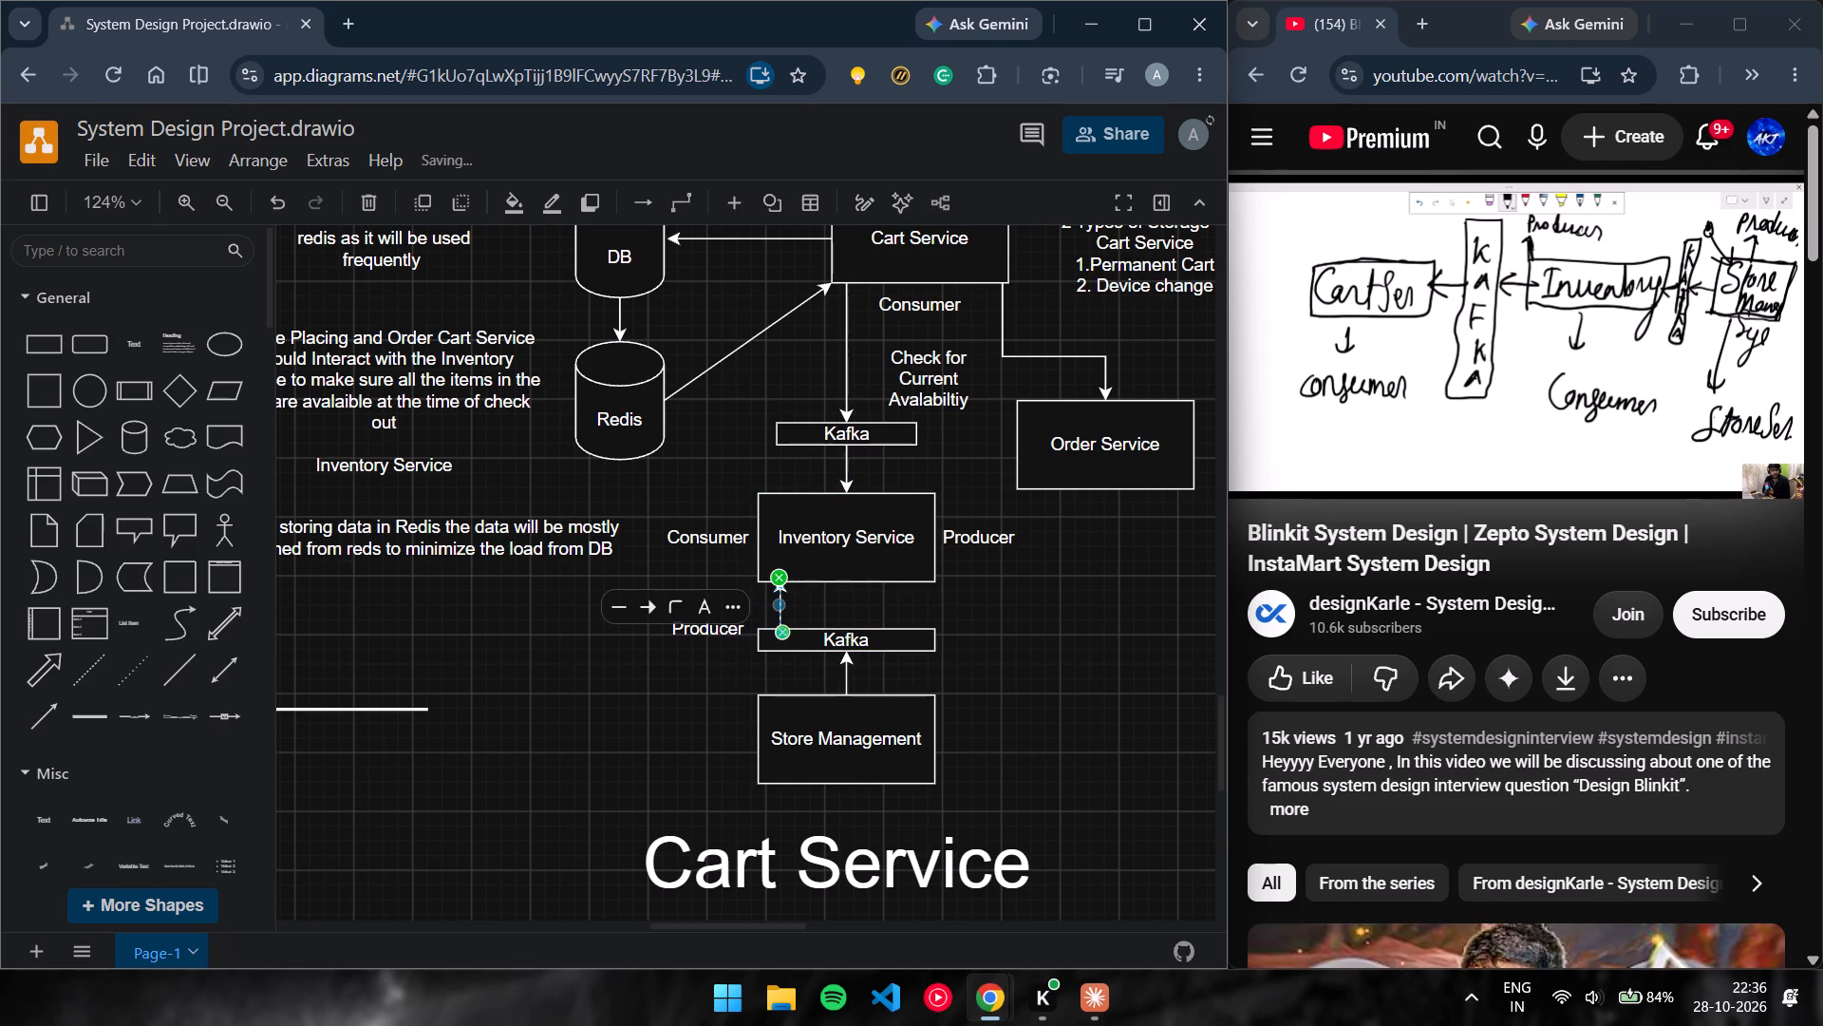
{"action": "left_click", "coordinate": [995, 619]}
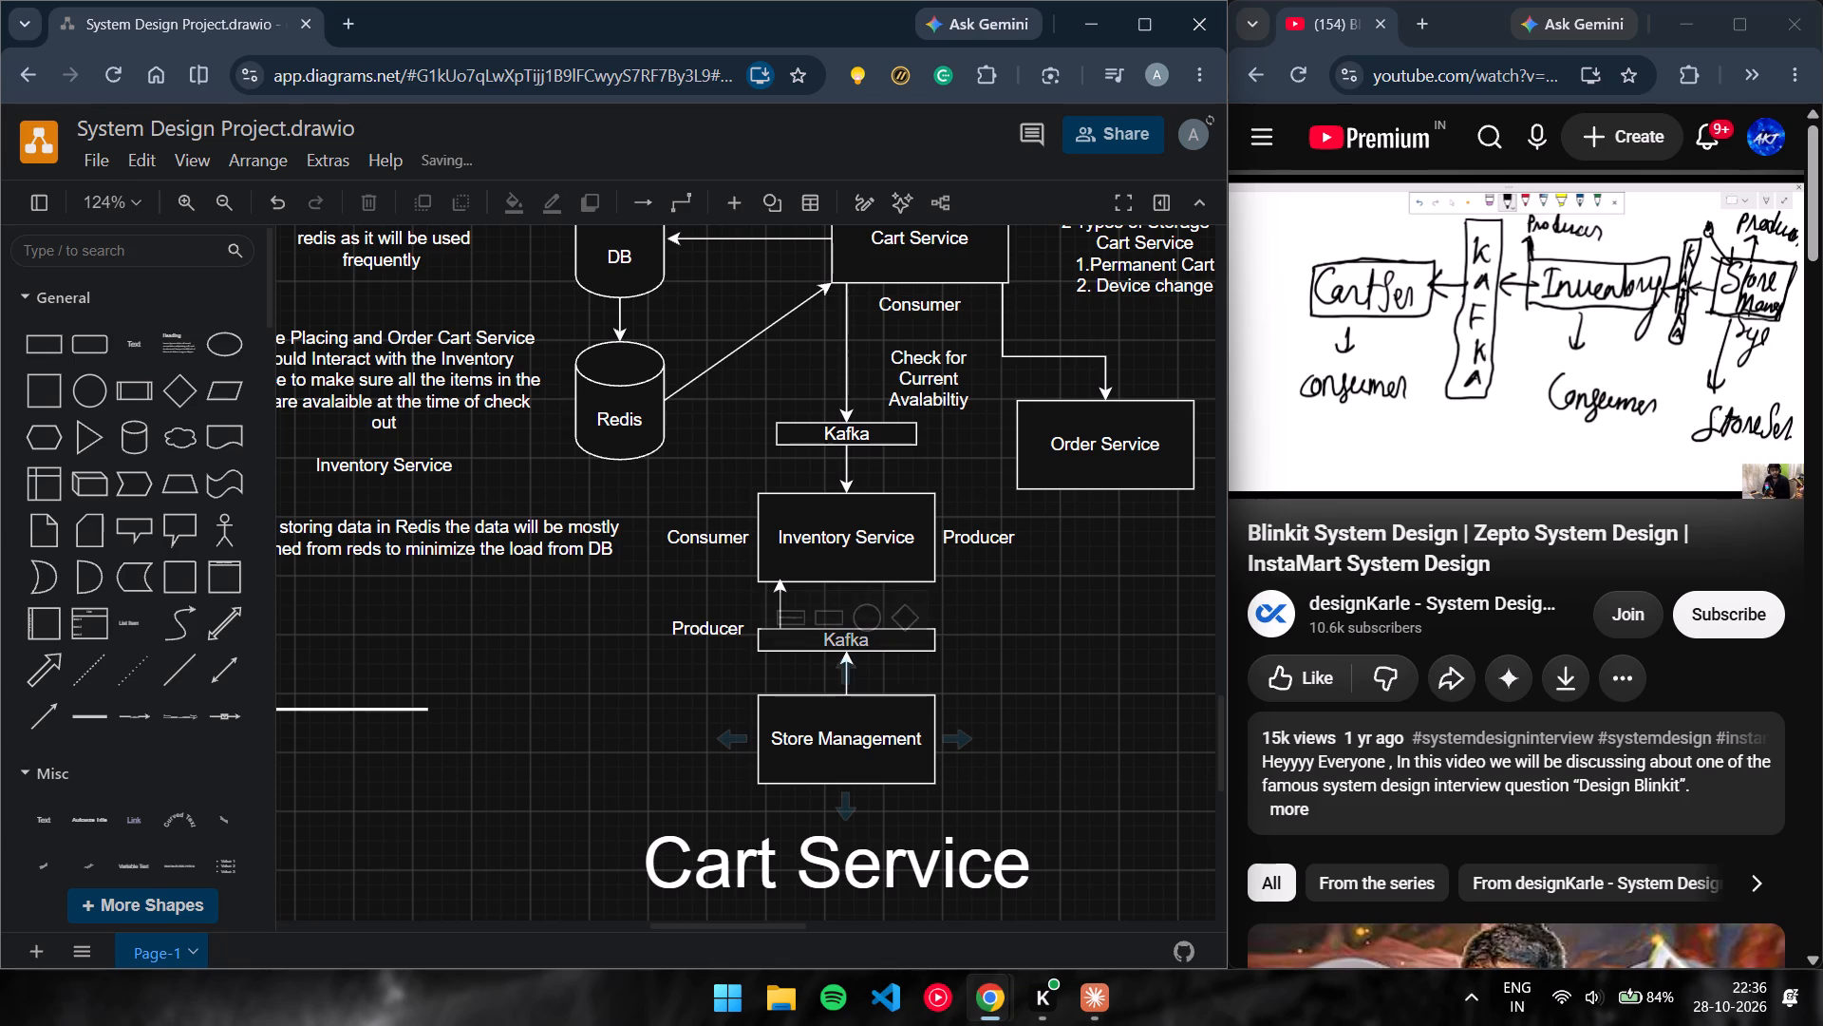
Shift both ends of the arrow from Store Management to the lower Kafka bar left of centre, keeping it vertical.
{"action": "left_click", "coordinate": [857, 668]}
{"action": "left_click", "coordinate": [846, 663]}
{"action": "left_click_drag", "start_coordinate": [846, 694], "coordinate": [825, 693]}
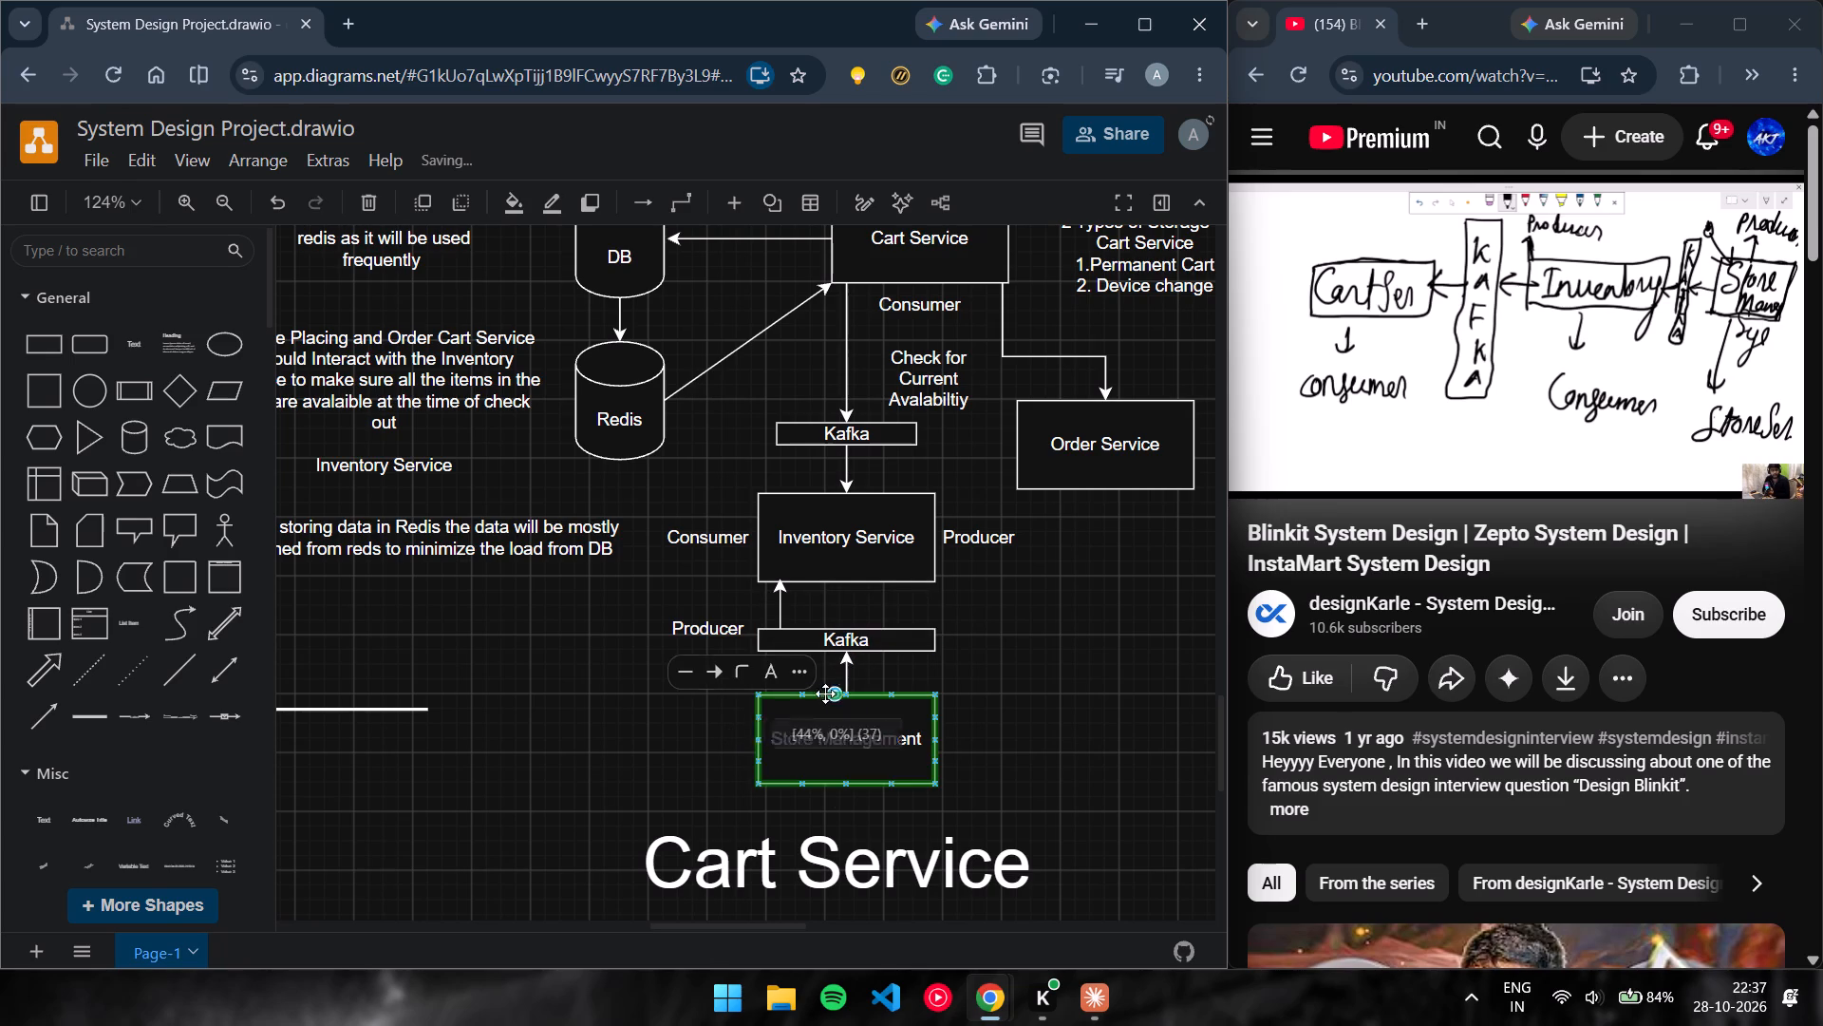
{"action": "left_click_drag", "start_coordinate": [825, 693], "coordinate": [802, 695]}
{"action": "left_click_drag", "start_coordinate": [849, 649], "coordinate": [805, 650]}
{"action": "left_click", "coordinate": [1012, 665]}
Draw a straight downward arrow from the right part of Inventory Service's bottom edge toward the lower Kafka bar.
{"action": "scroll", "coordinate": [935, 544], "scroll_direction": "up", "scroll_amount": 1}
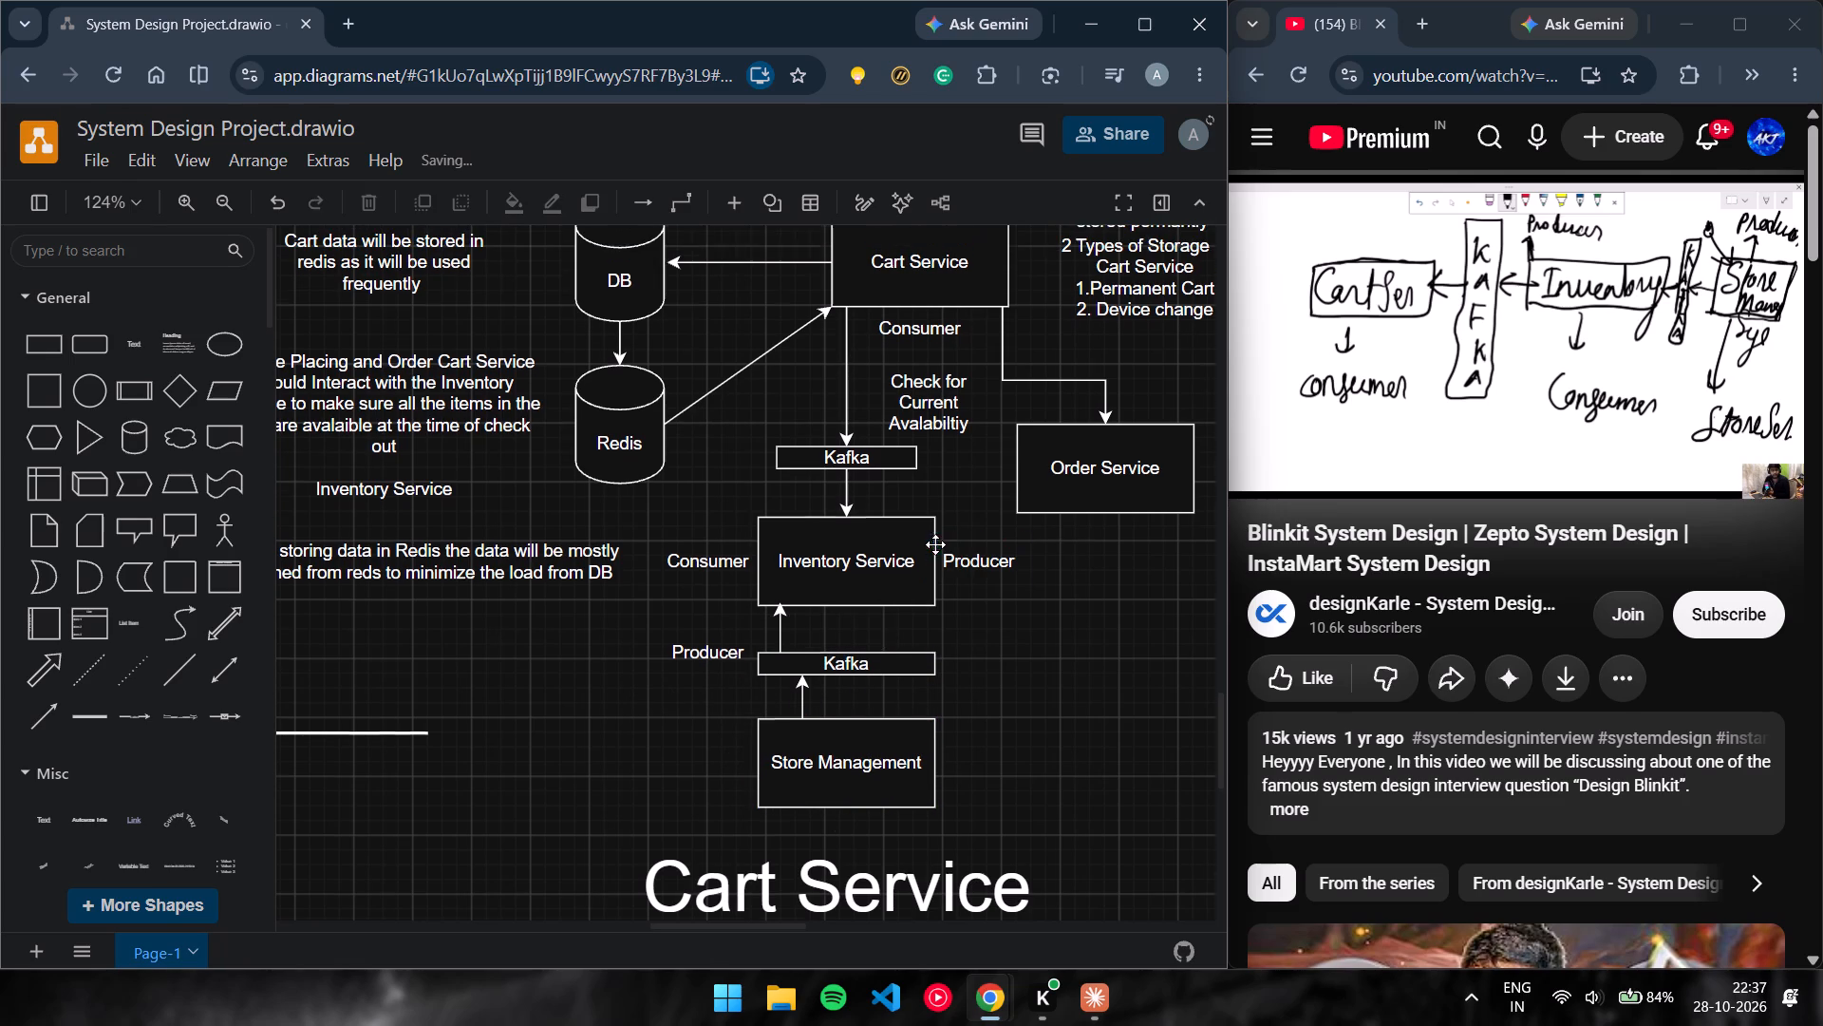
{"action": "scroll", "coordinate": [935, 544], "scroll_direction": "up", "scroll_amount": 1}
{"action": "left_click_drag", "start_coordinate": [841, 678], "coordinate": [848, 681]}
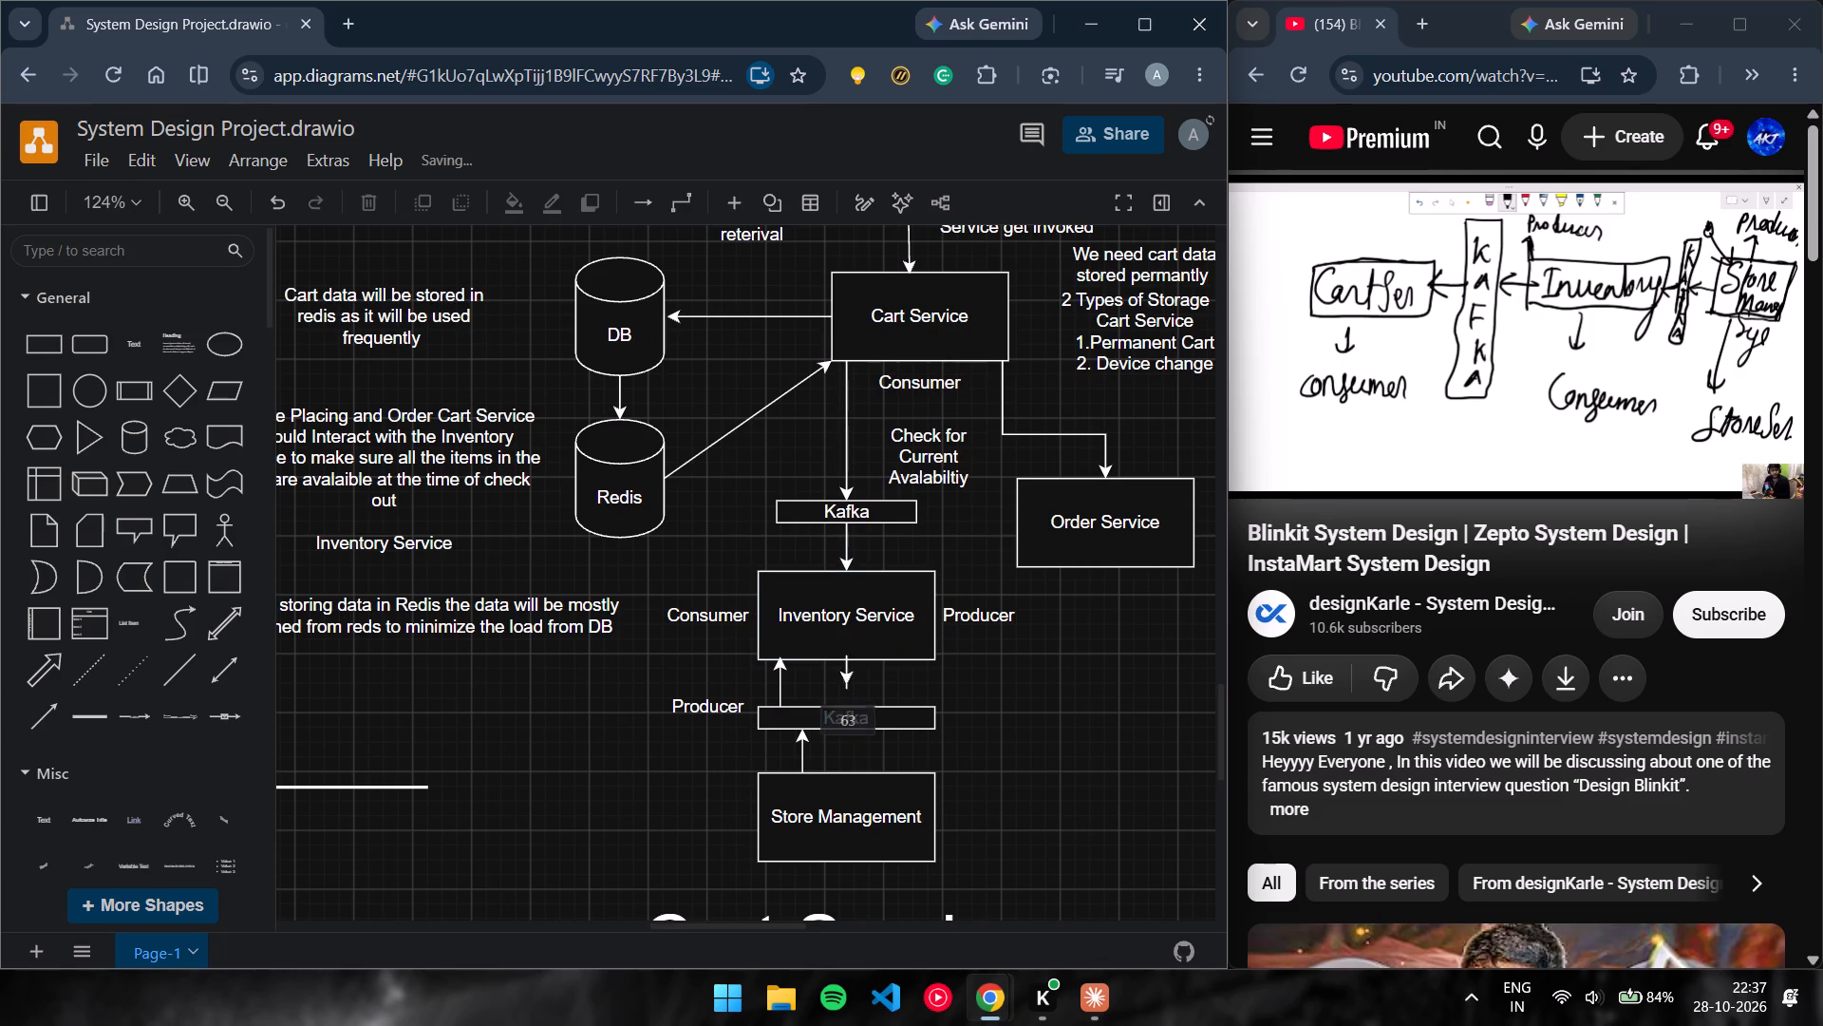
{"action": "left_click_drag", "start_coordinate": [848, 681], "coordinate": [900, 705]}
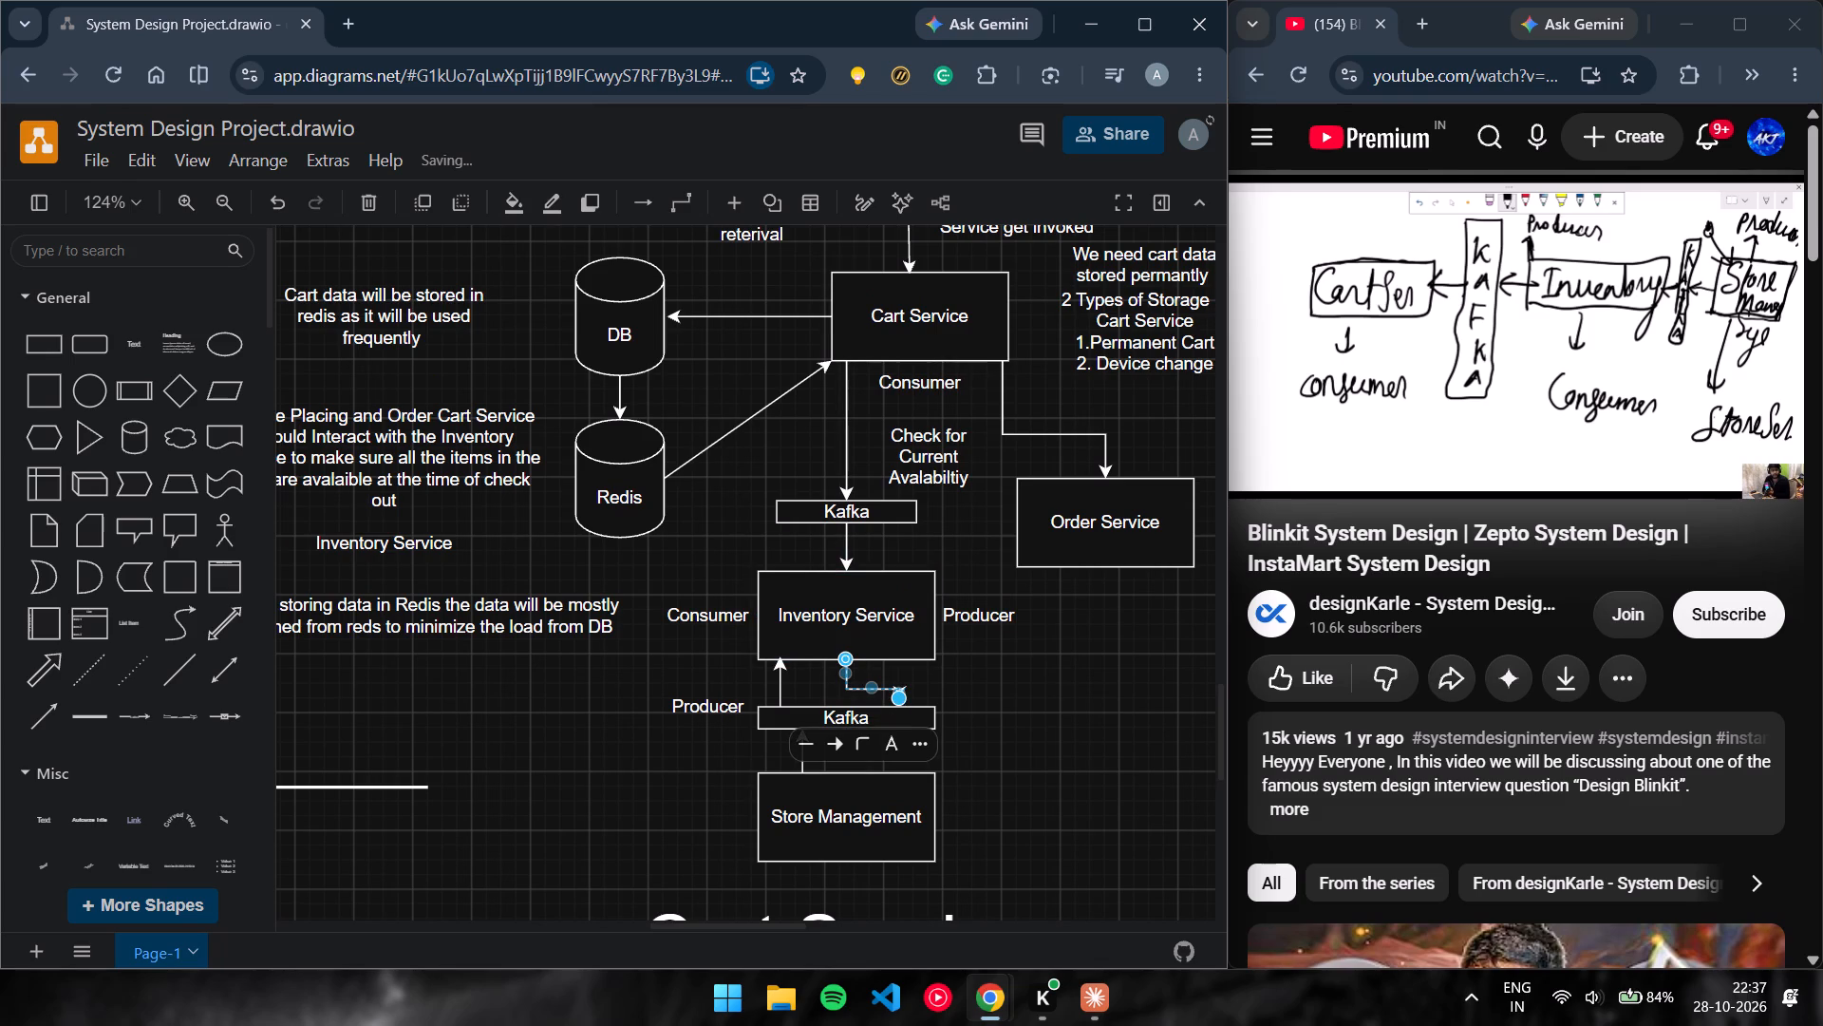
{"action": "left_click_drag", "start_coordinate": [846, 654], "coordinate": [900, 655]}
{"action": "scroll", "coordinate": [946, 682], "scroll_direction": "down", "scroll_amount": 1}
{"action": "left_click", "coordinate": [1001, 612]}
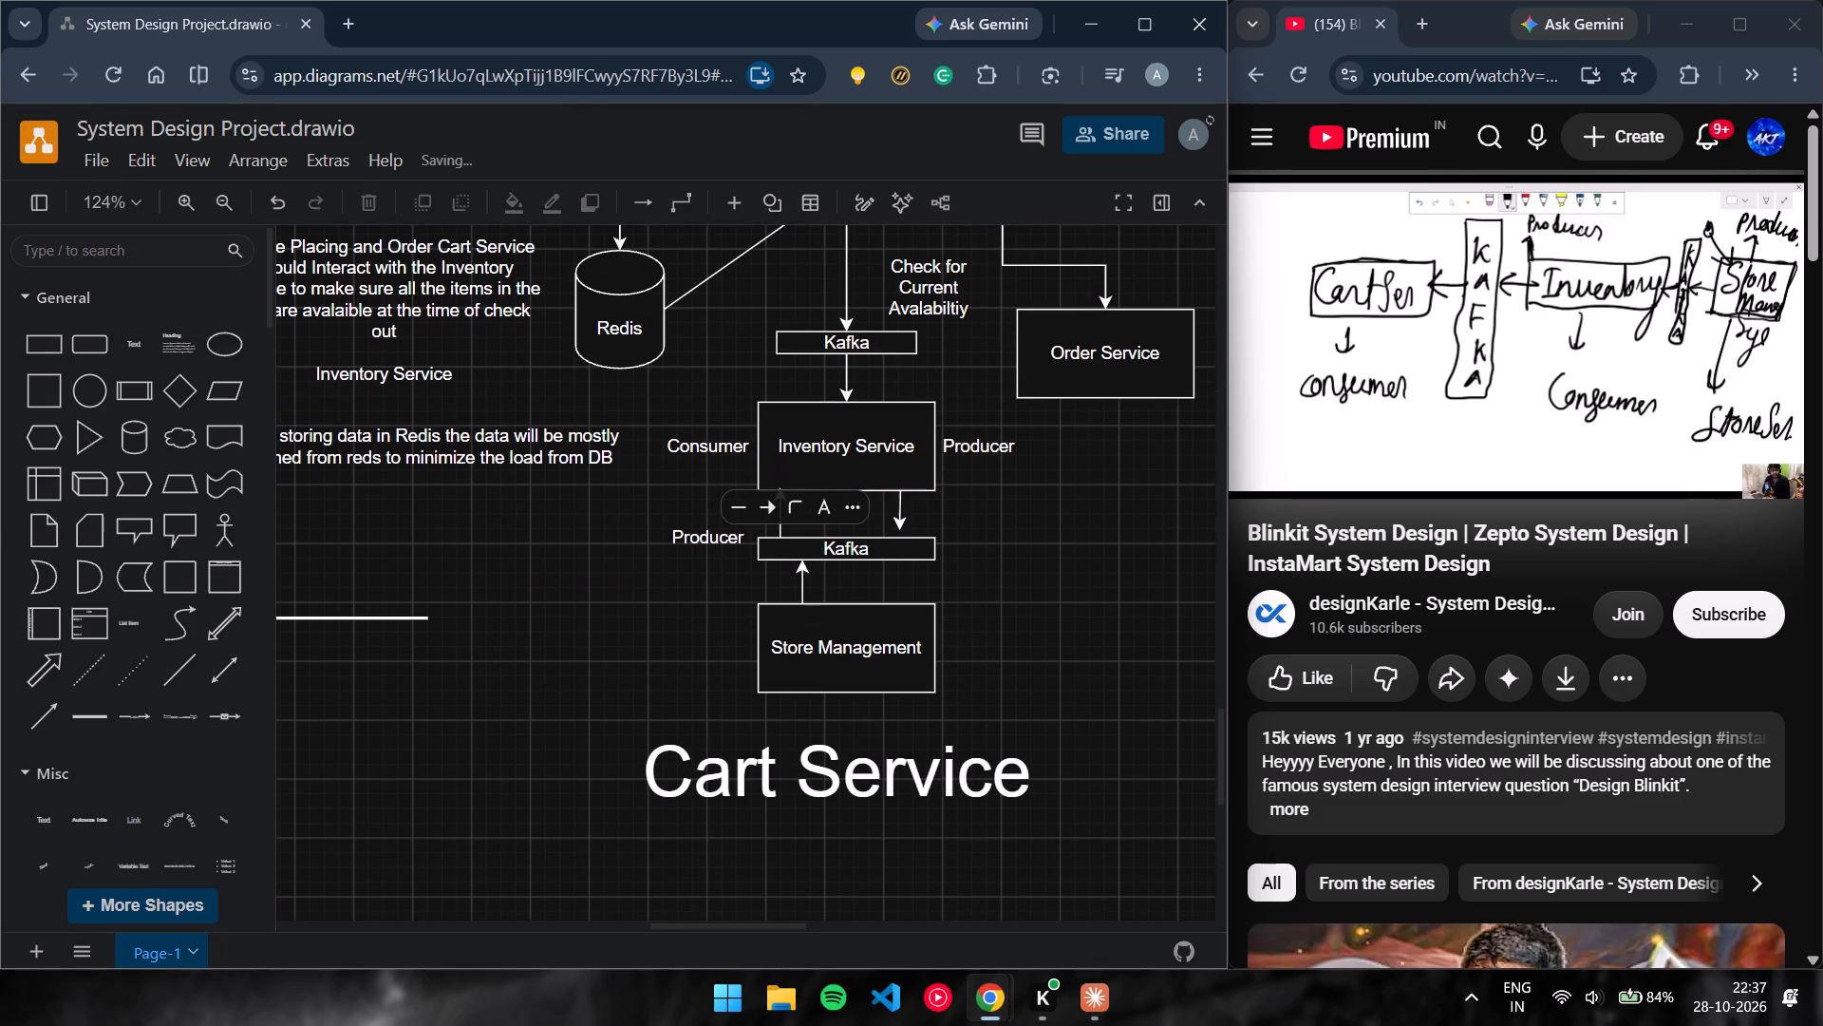
Draw a vertical downward arrow from the right part of the lower Kafka bar's bottom edge to the Store Management box.
{"action": "left_click_drag", "start_coordinate": [845, 577], "coordinate": [848, 577]}
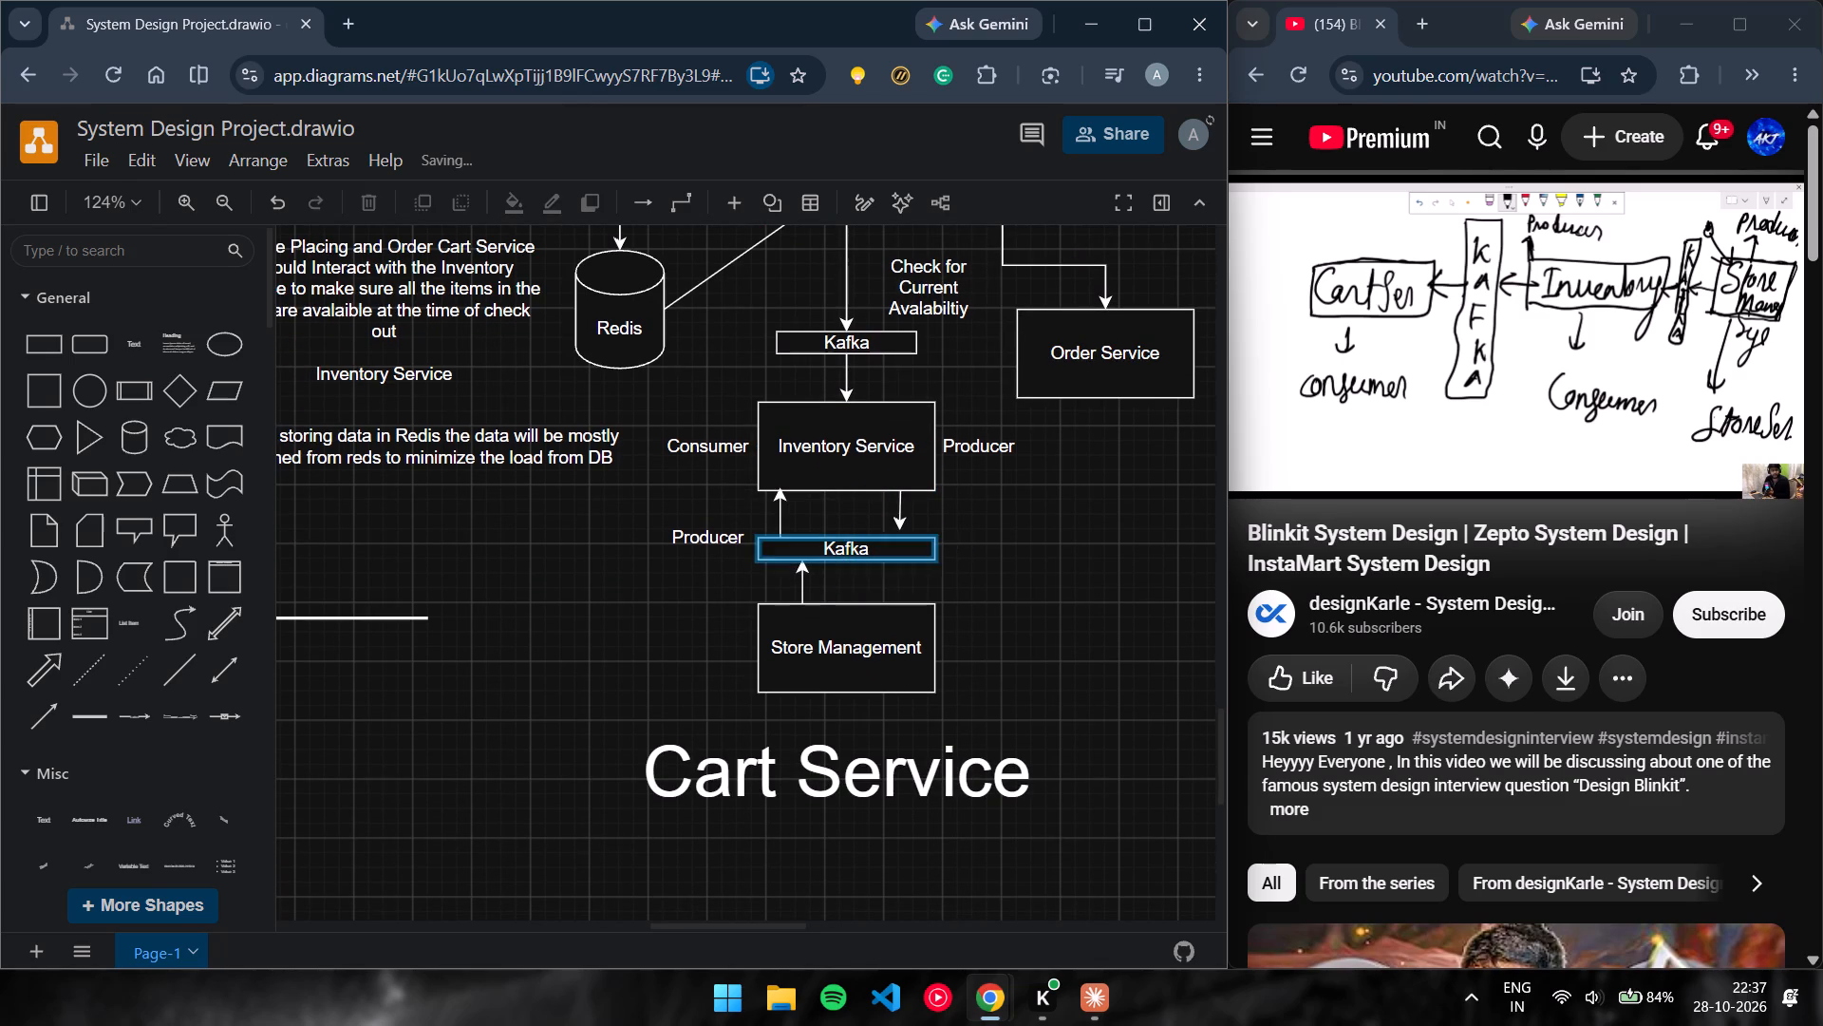
{"action": "left_click_drag", "start_coordinate": [848, 577], "coordinate": [900, 601]}
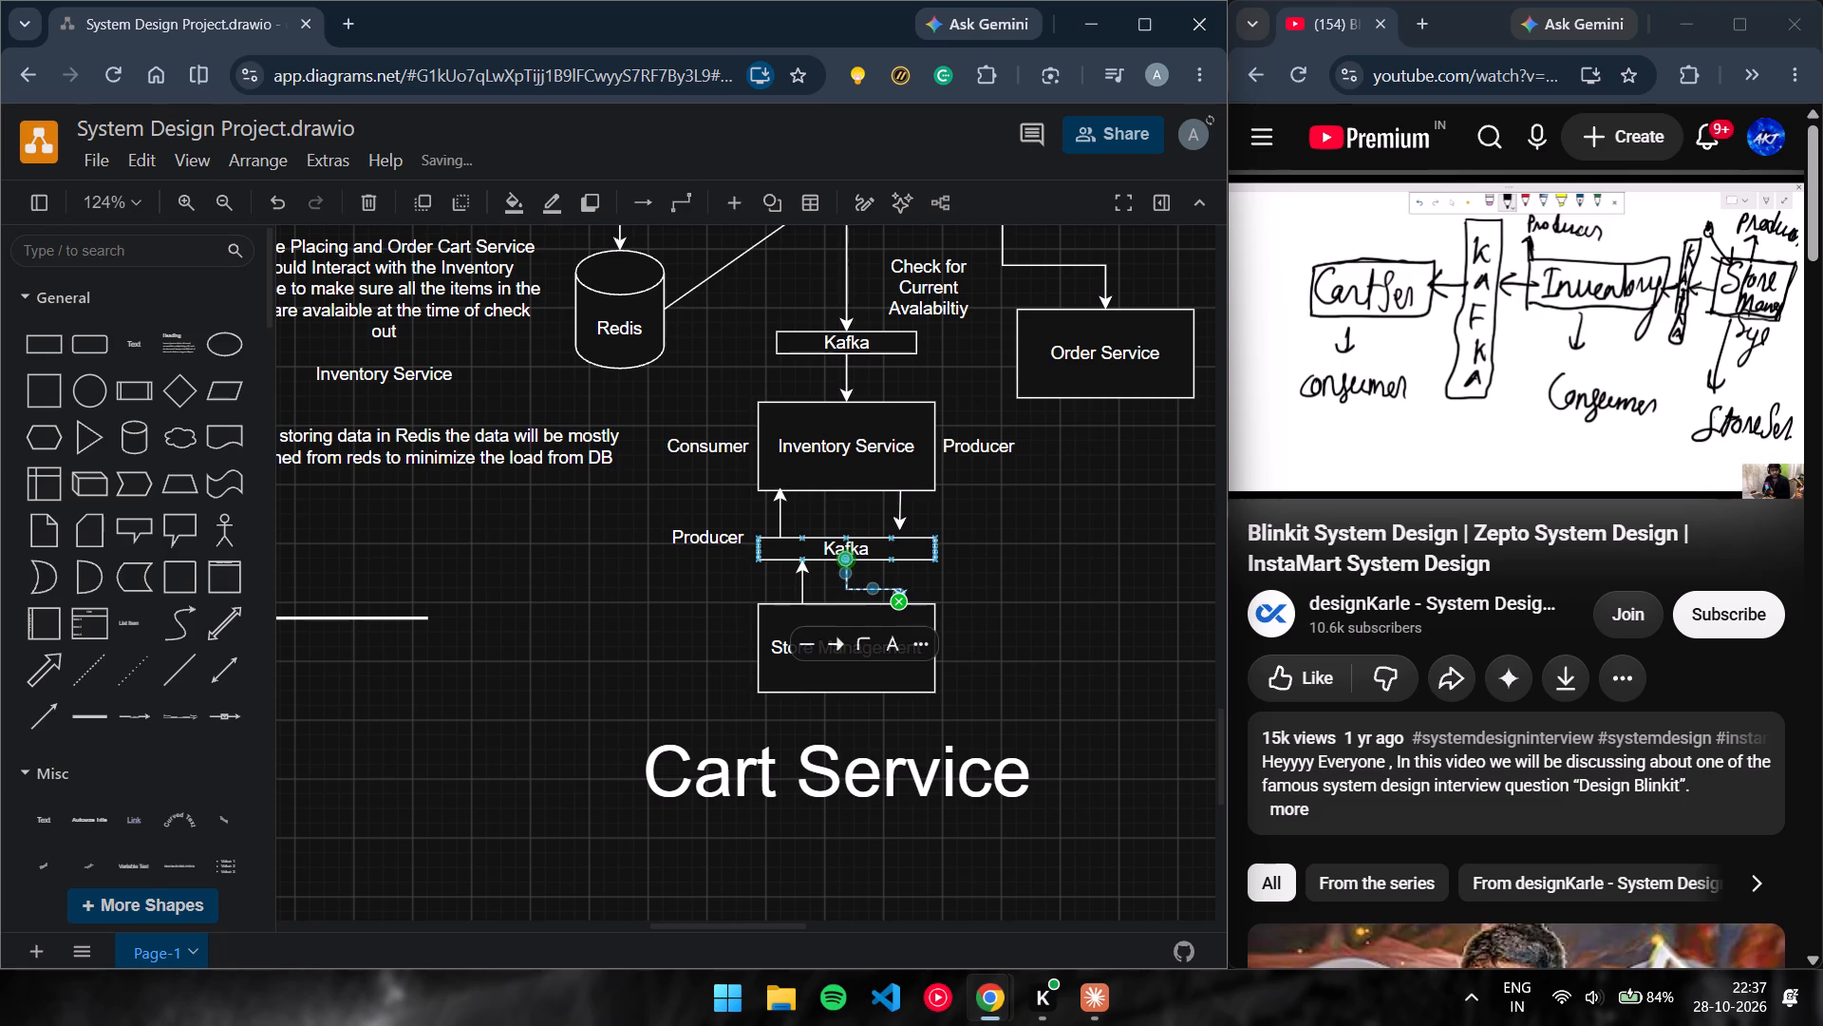
{"action": "left_click_drag", "start_coordinate": [847, 558], "coordinate": [903, 563]}
{"action": "left_click", "coordinate": [960, 572]}
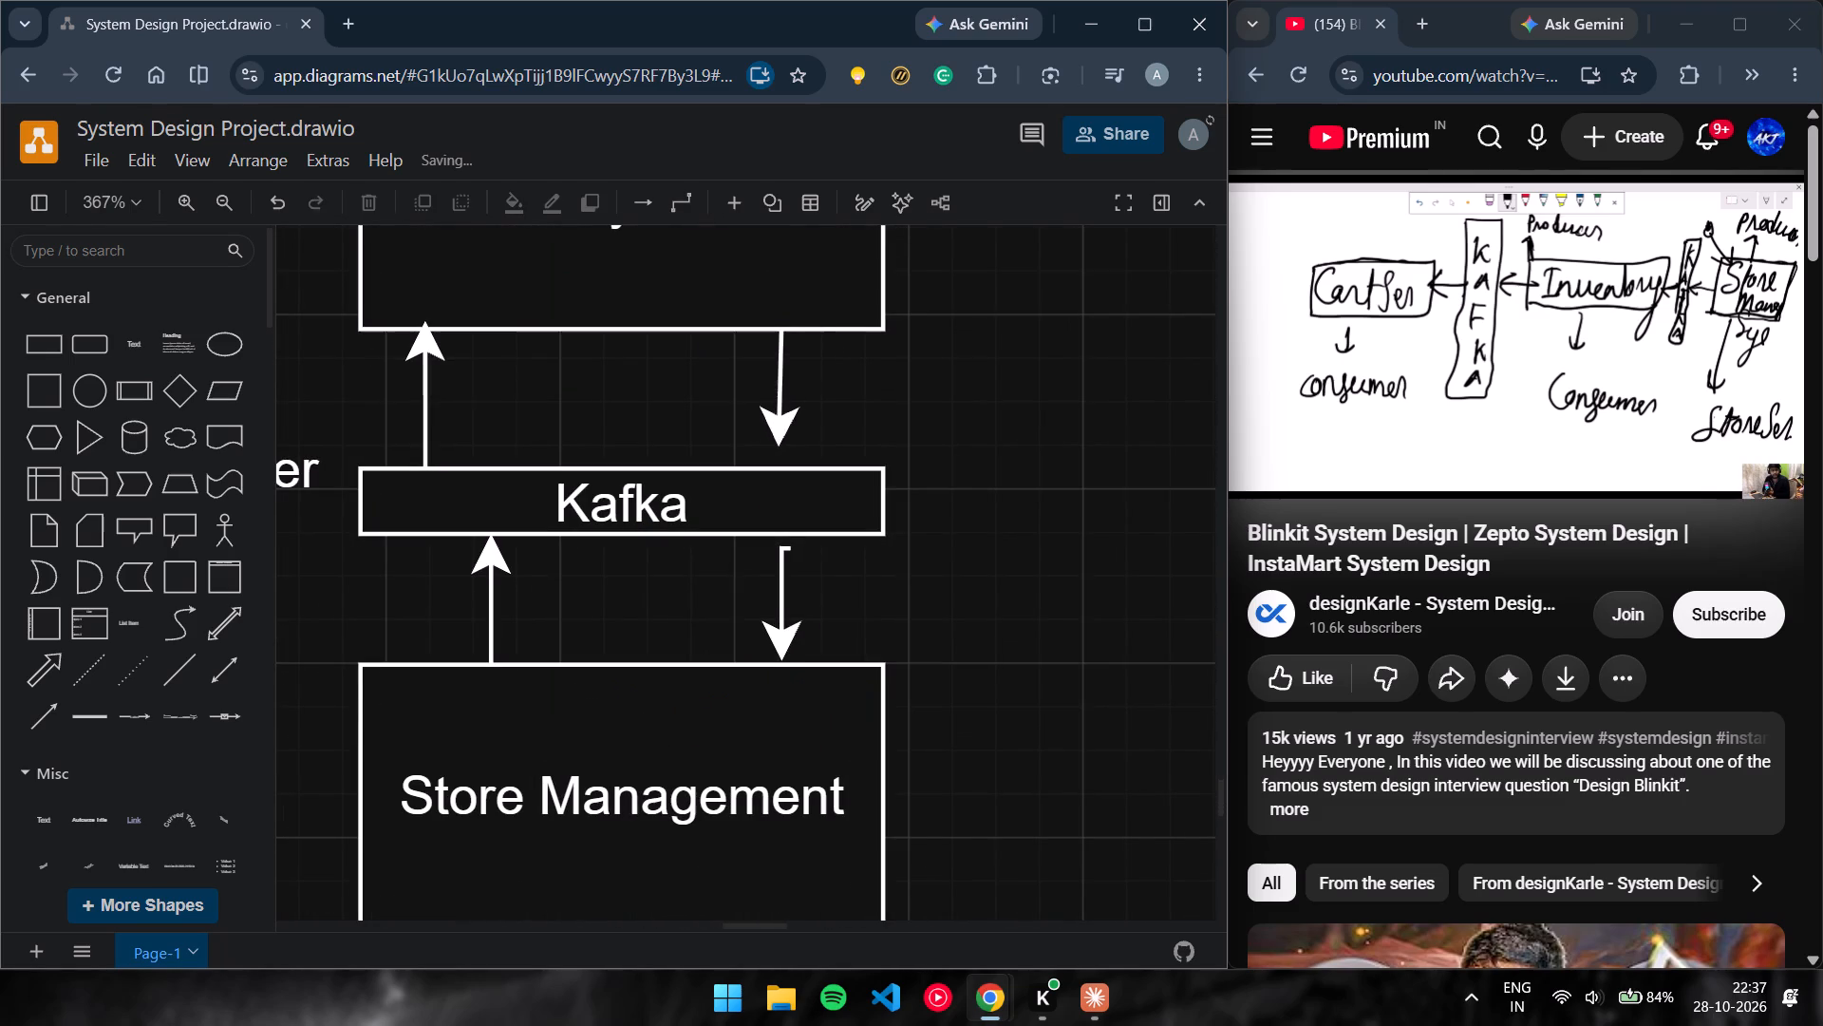
{"action": "left_click", "coordinate": [782, 576]}
{"action": "left_click_drag", "start_coordinate": [788, 554], "coordinate": [788, 544]}
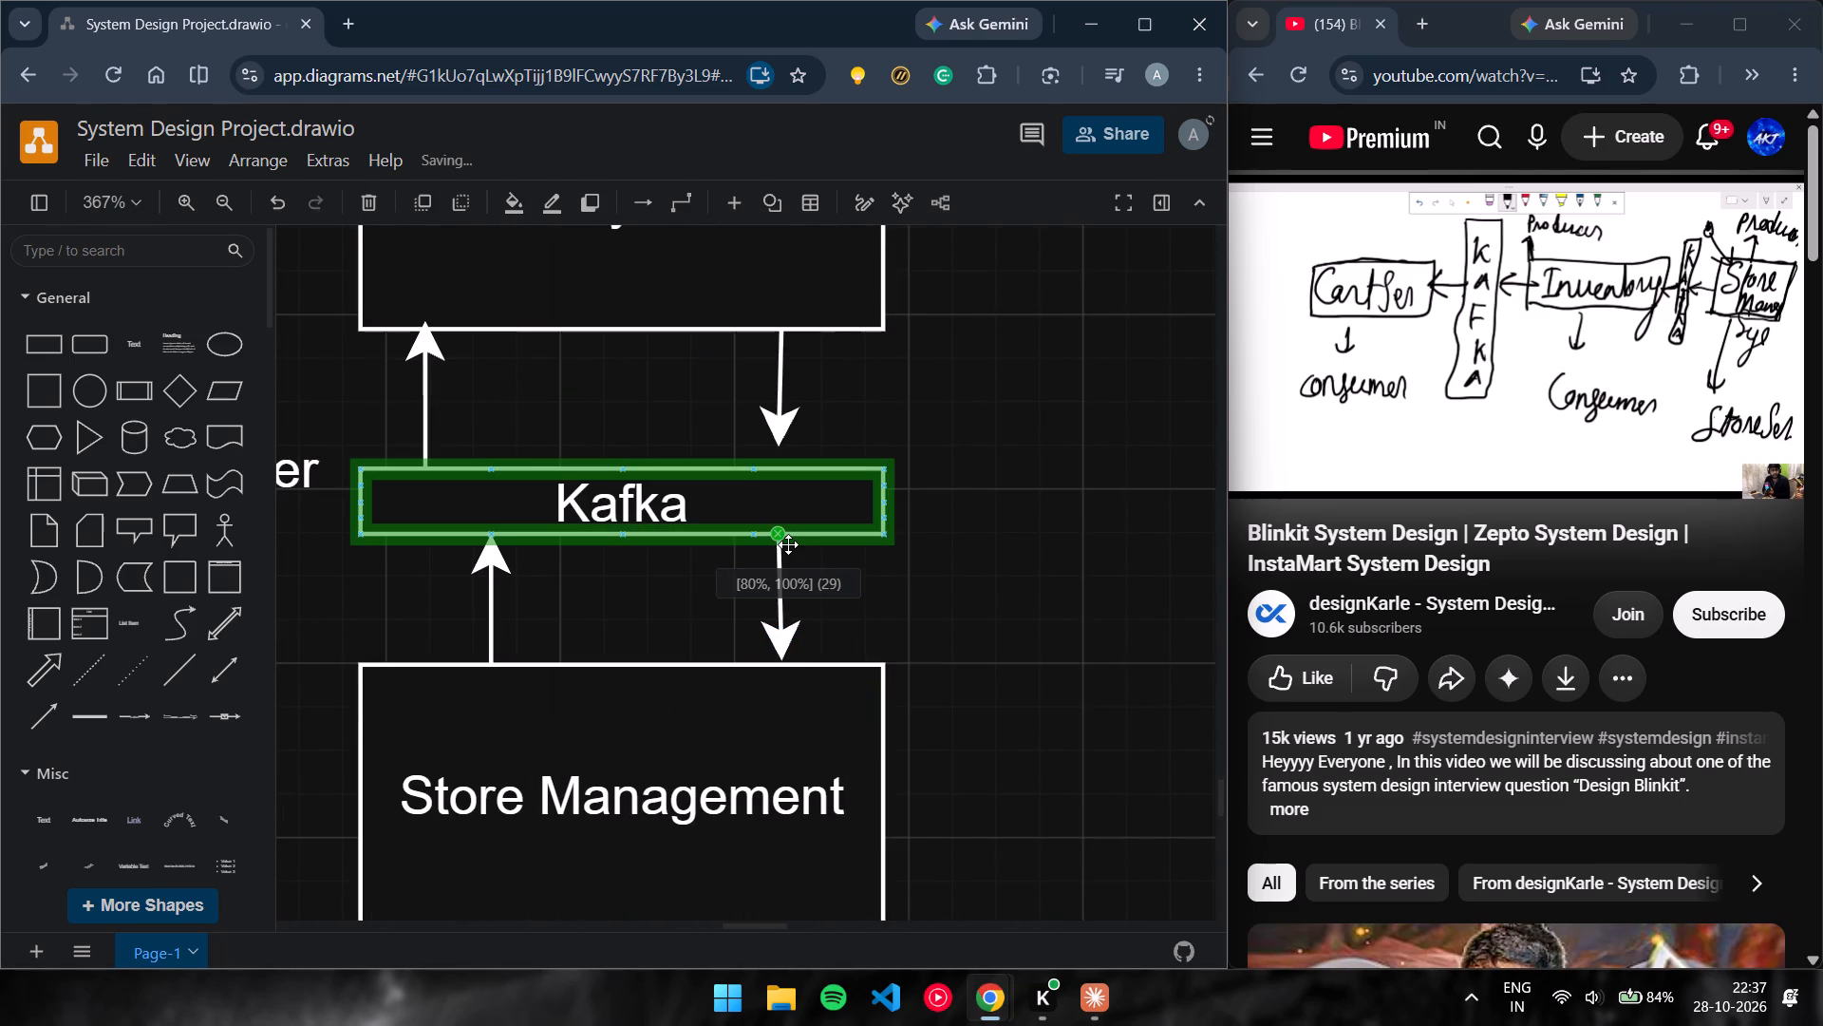
{"action": "left_click_drag", "start_coordinate": [788, 544], "coordinate": [784, 534]}
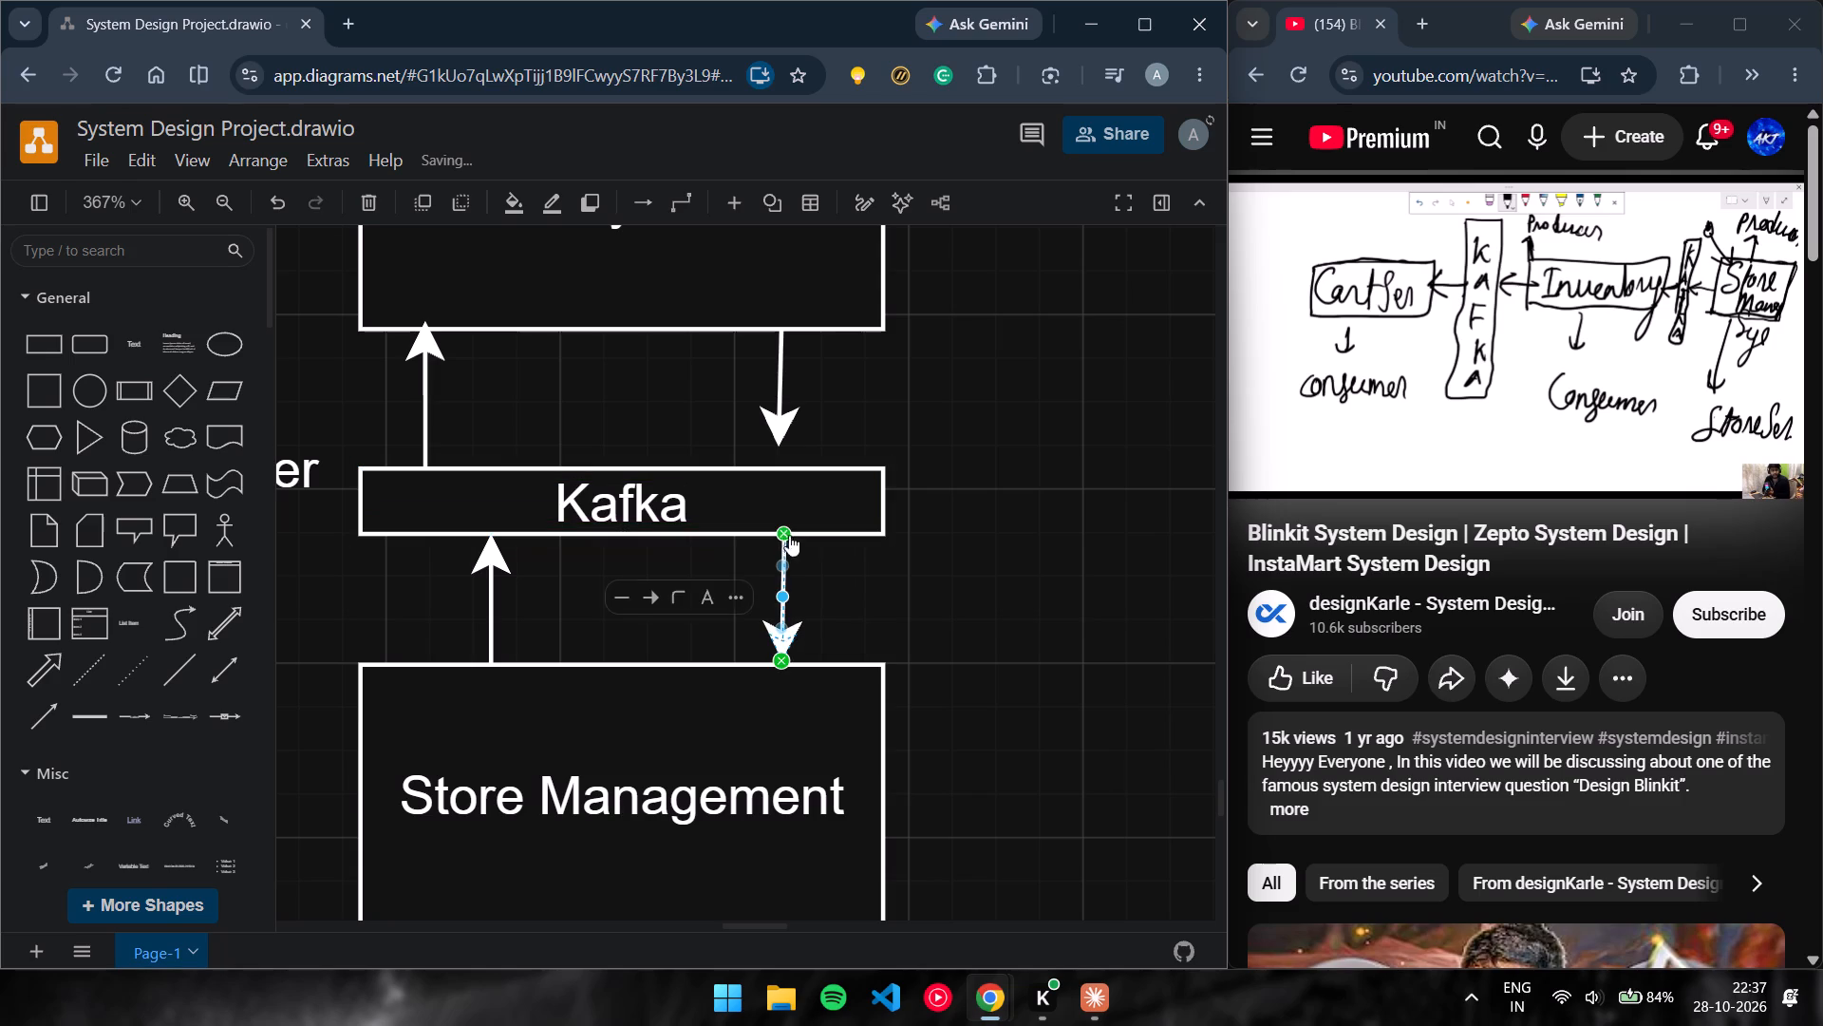
{"action": "left_click", "coordinate": [919, 583]}
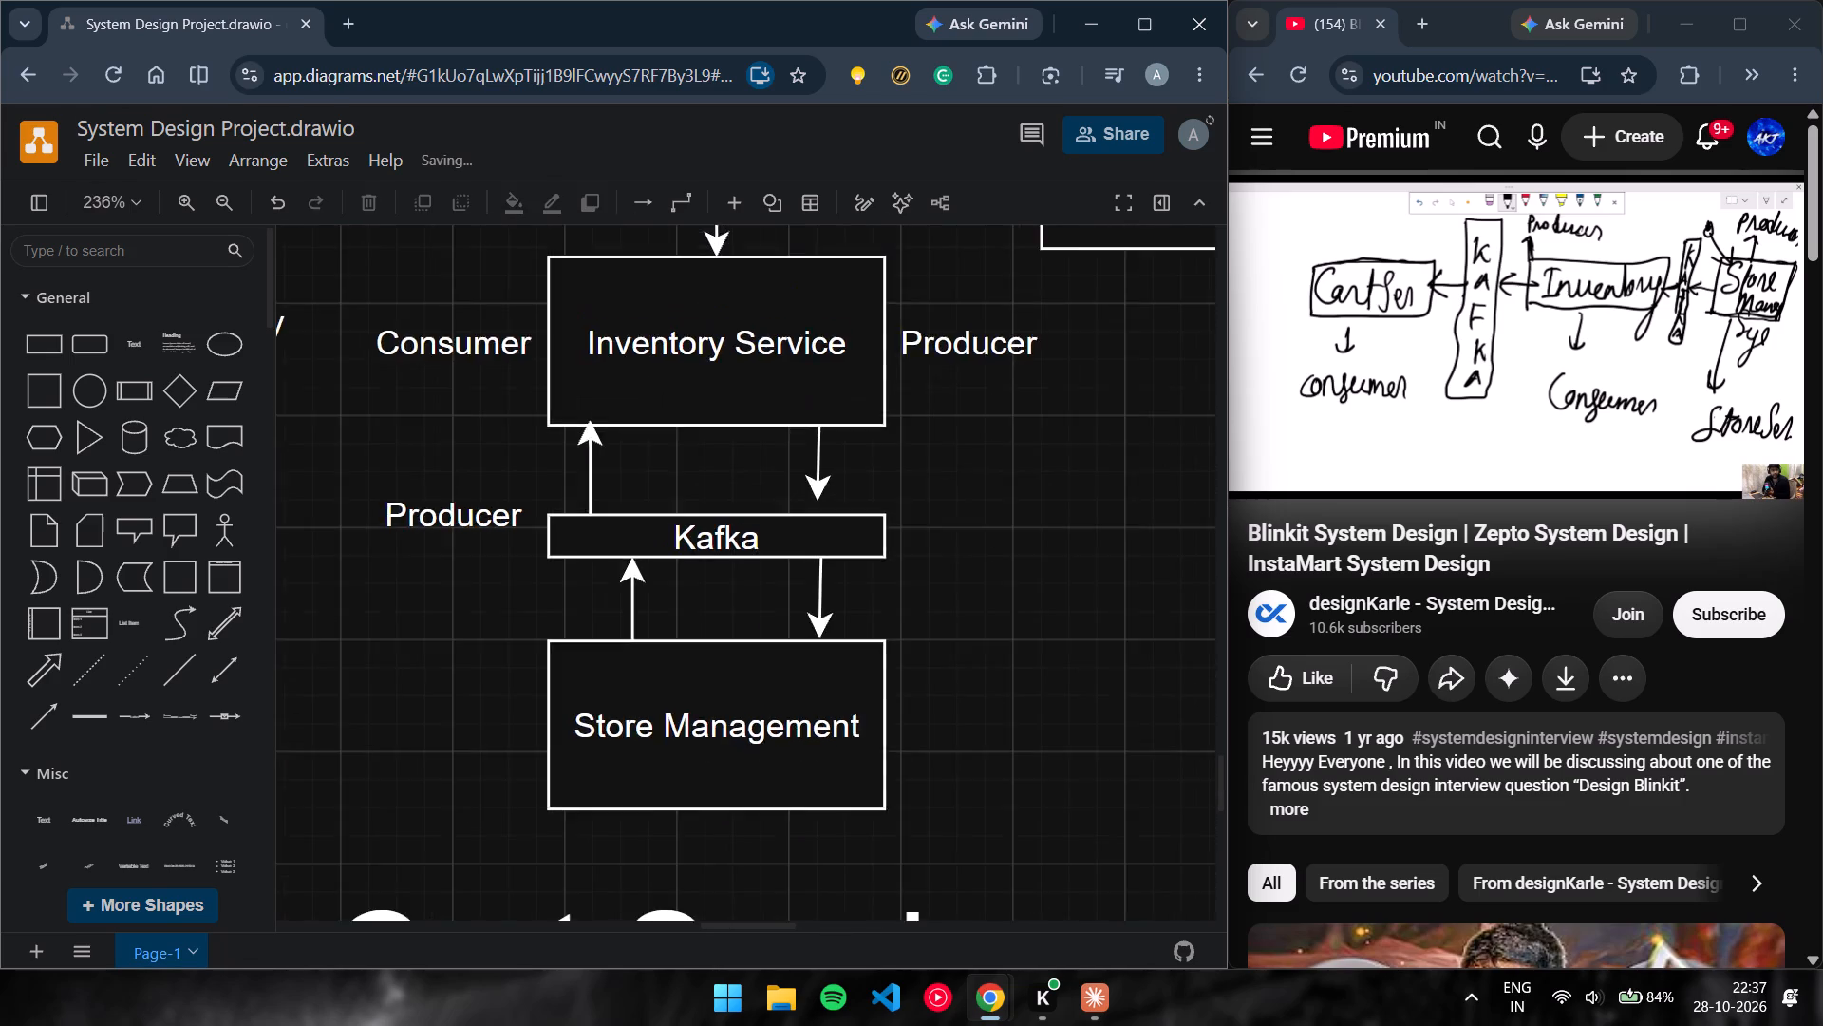
Reattach the Cart Service arrow's head to the left end of the upper Kafka bar's top edge, with a horizontal bend midway.
{"action": "scroll", "coordinate": [888, 598], "scroll_direction": "up", "scroll_amount": 1}
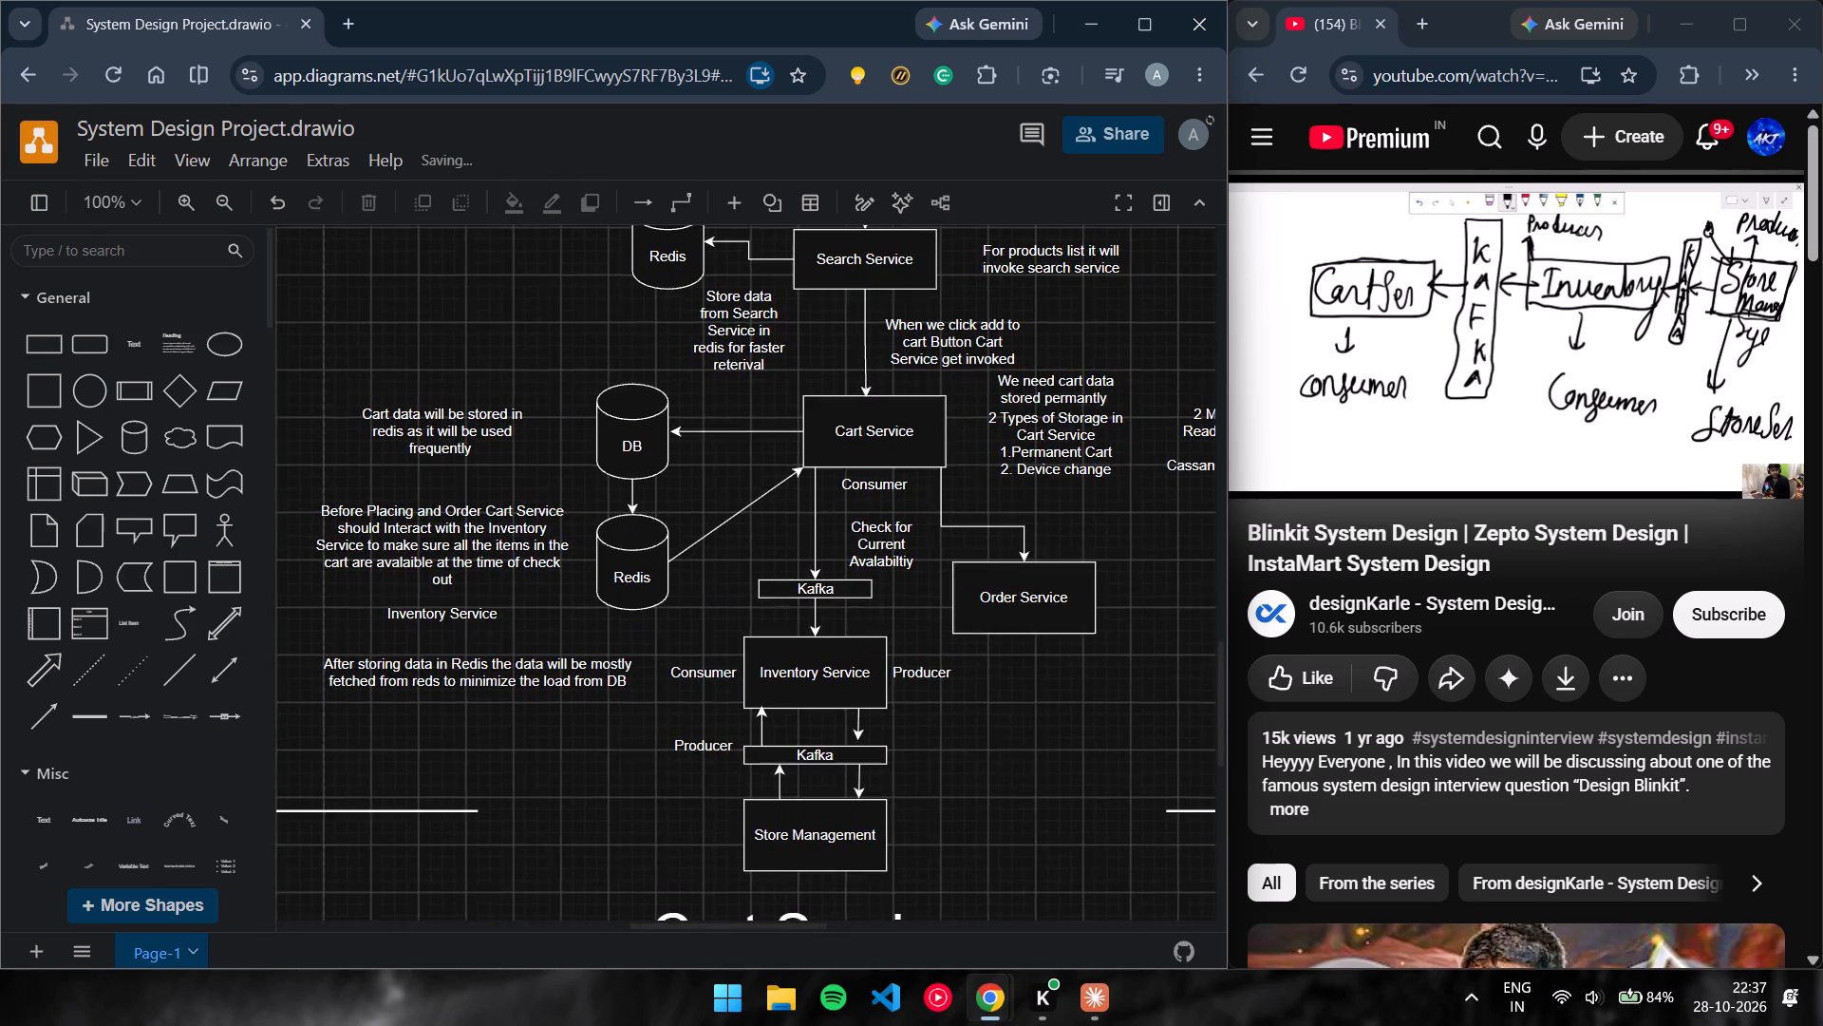
{"action": "scroll", "coordinate": [888, 598], "scroll_direction": "up", "scroll_amount": 1}
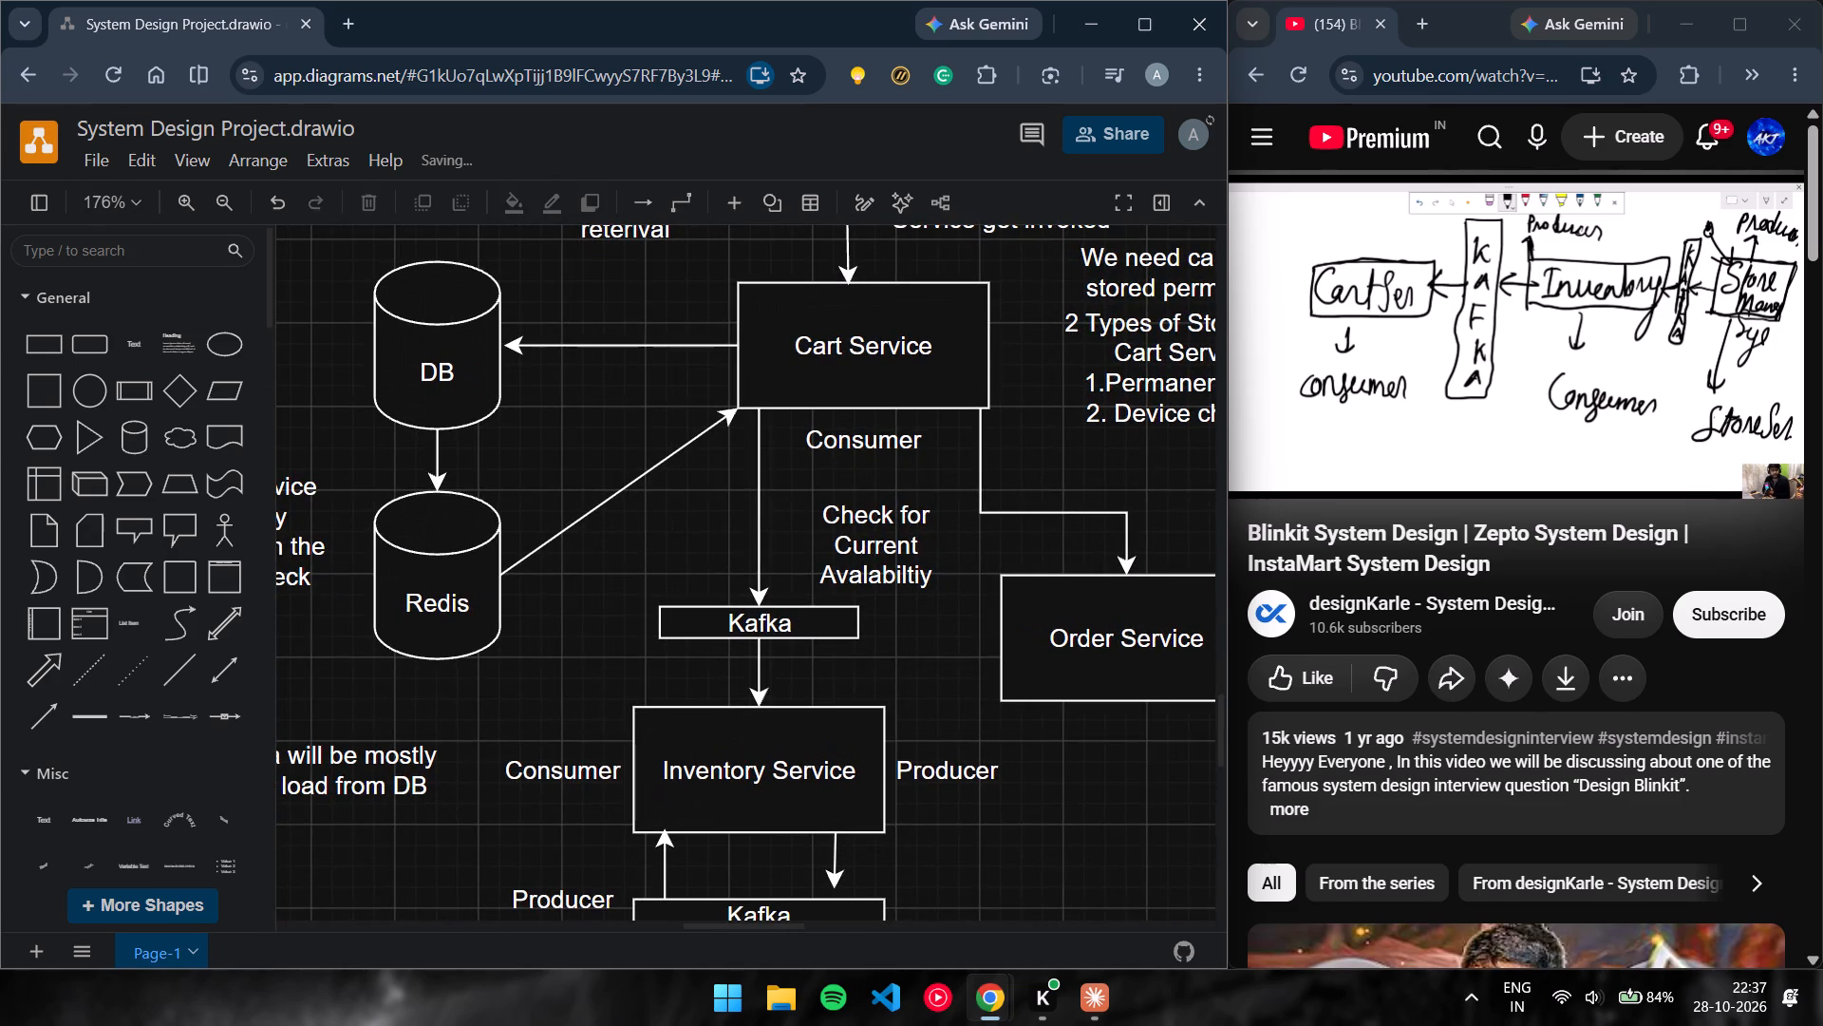
{"action": "left_click", "coordinate": [758, 593]}
{"action": "left_click_drag", "start_coordinate": [761, 608], "coordinate": [704, 600]}
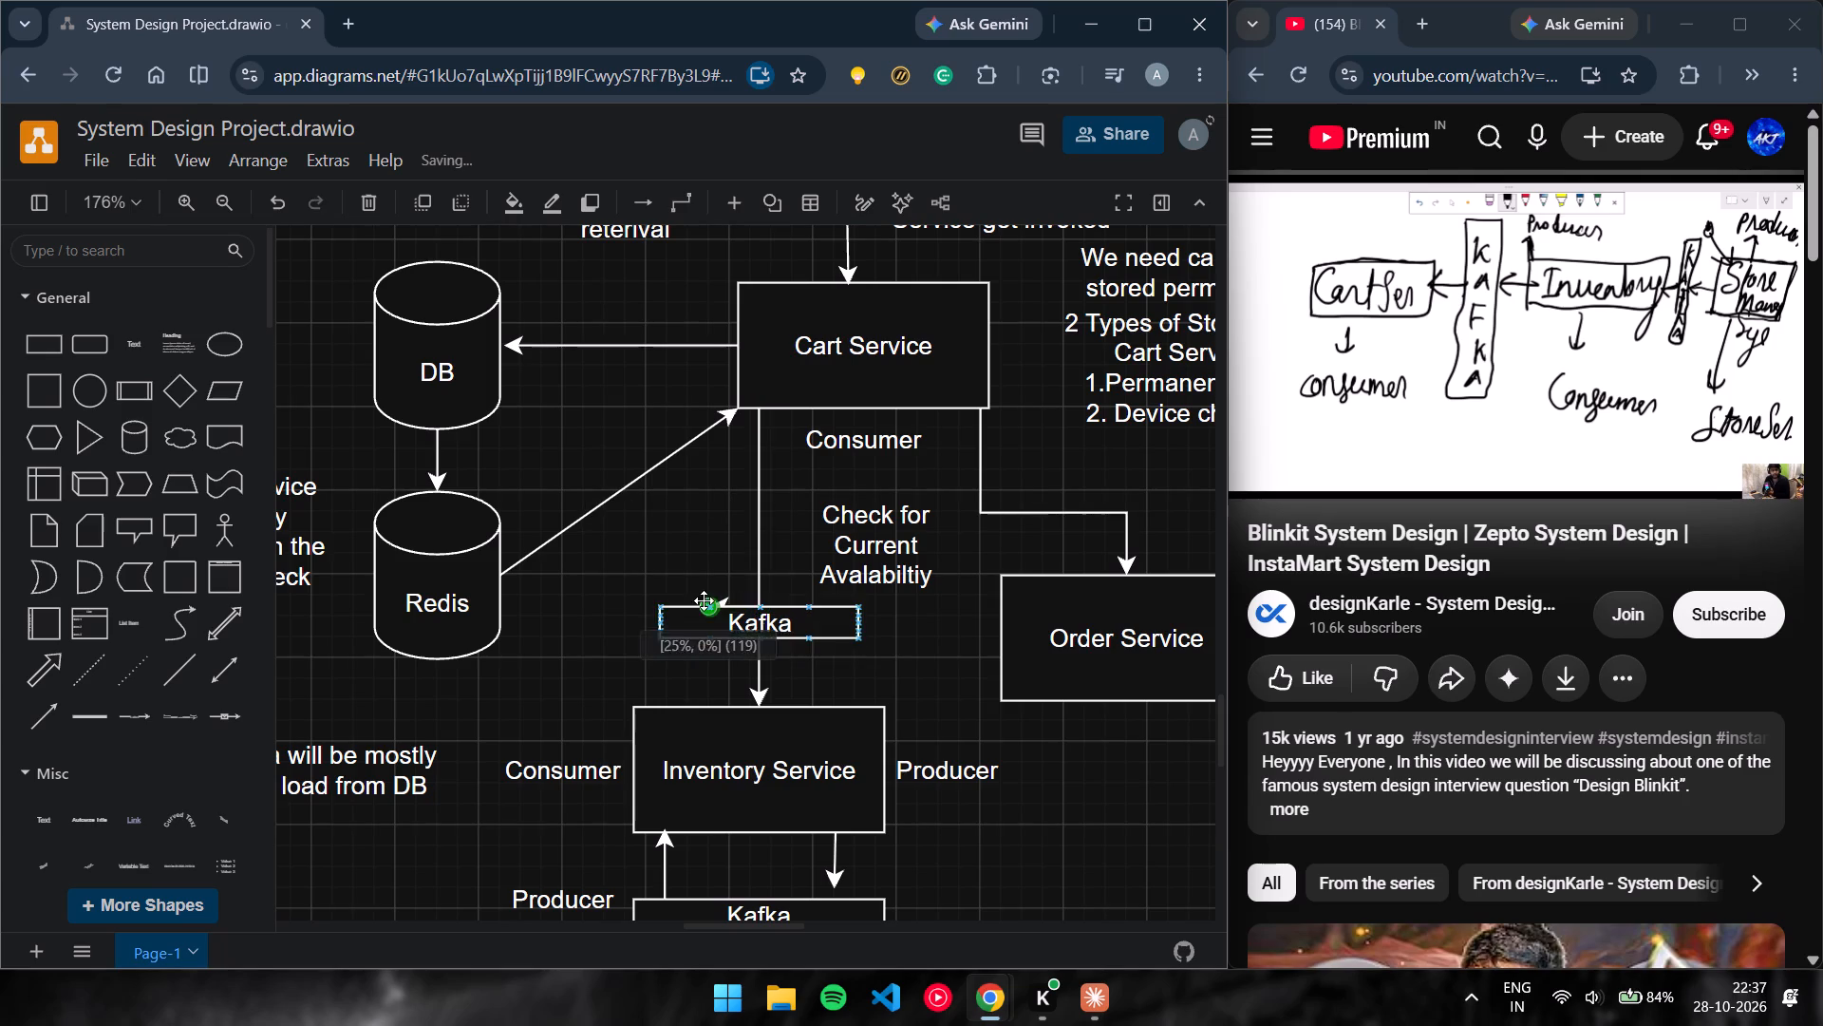
{"action": "left_click_drag", "start_coordinate": [704, 600], "coordinate": [684, 606]}
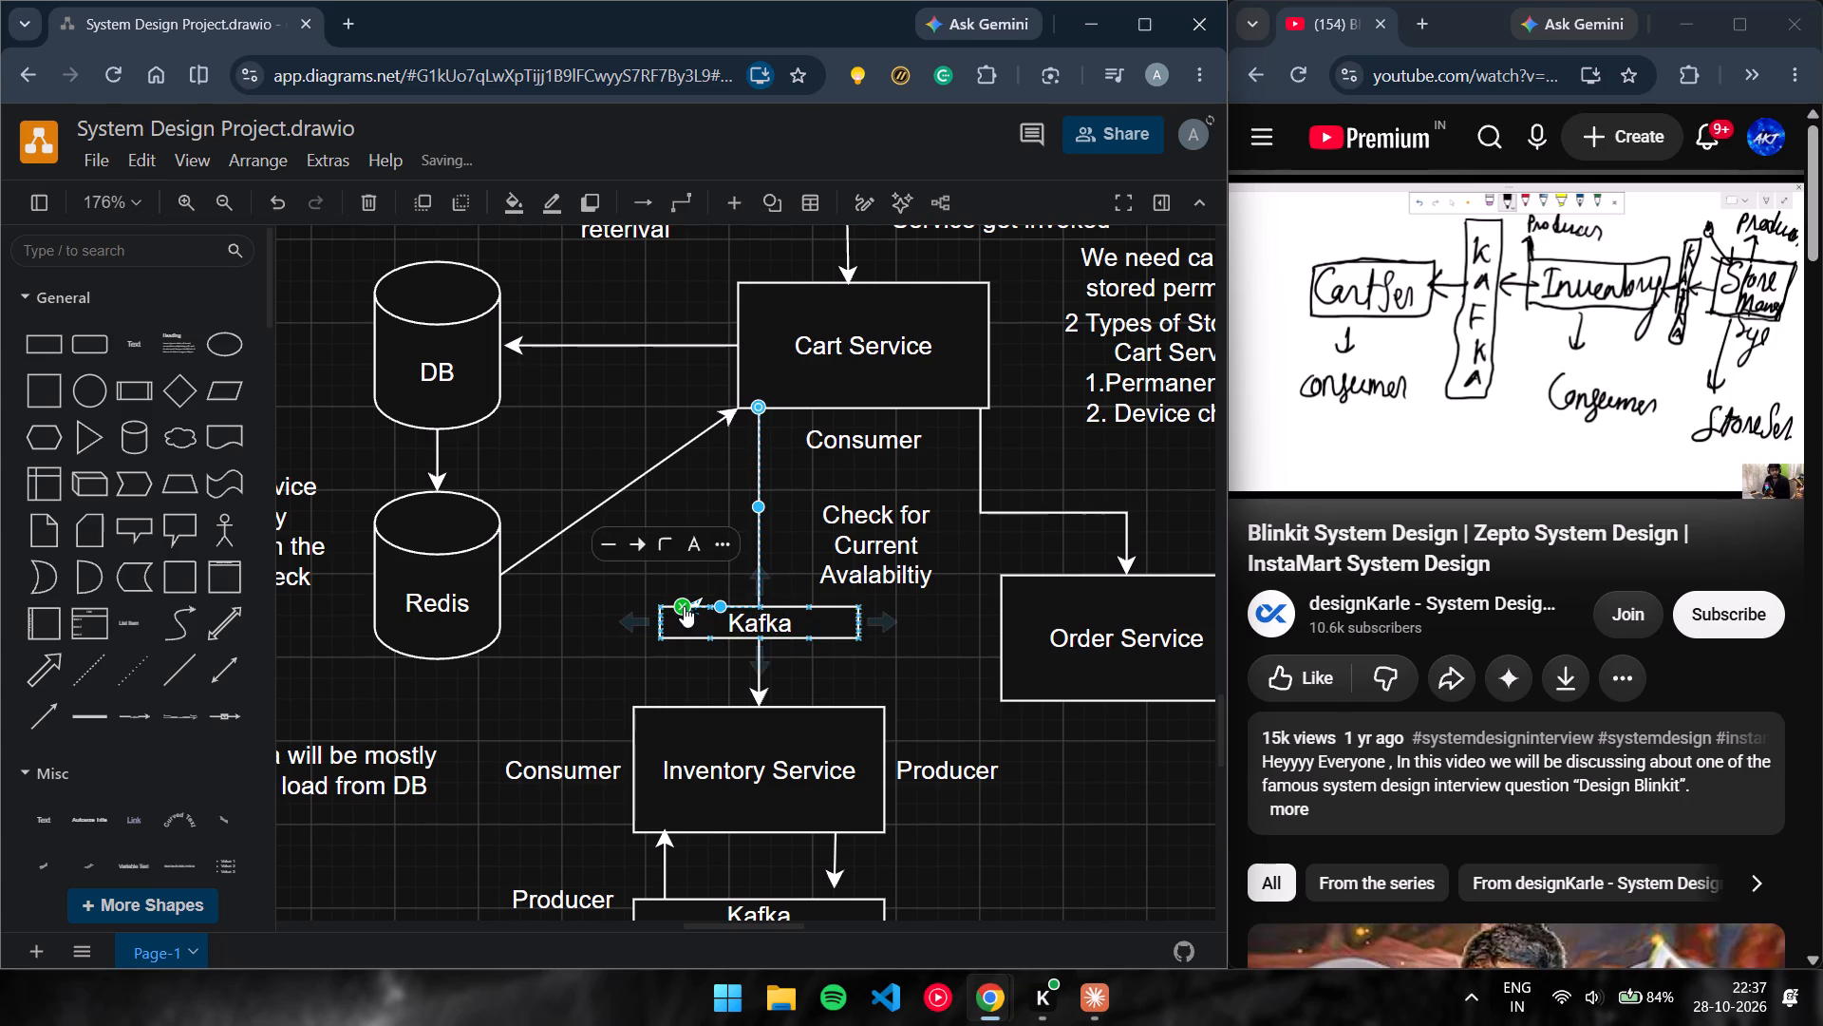
{"action": "left_click_drag", "start_coordinate": [719, 603], "coordinate": [693, 516]}
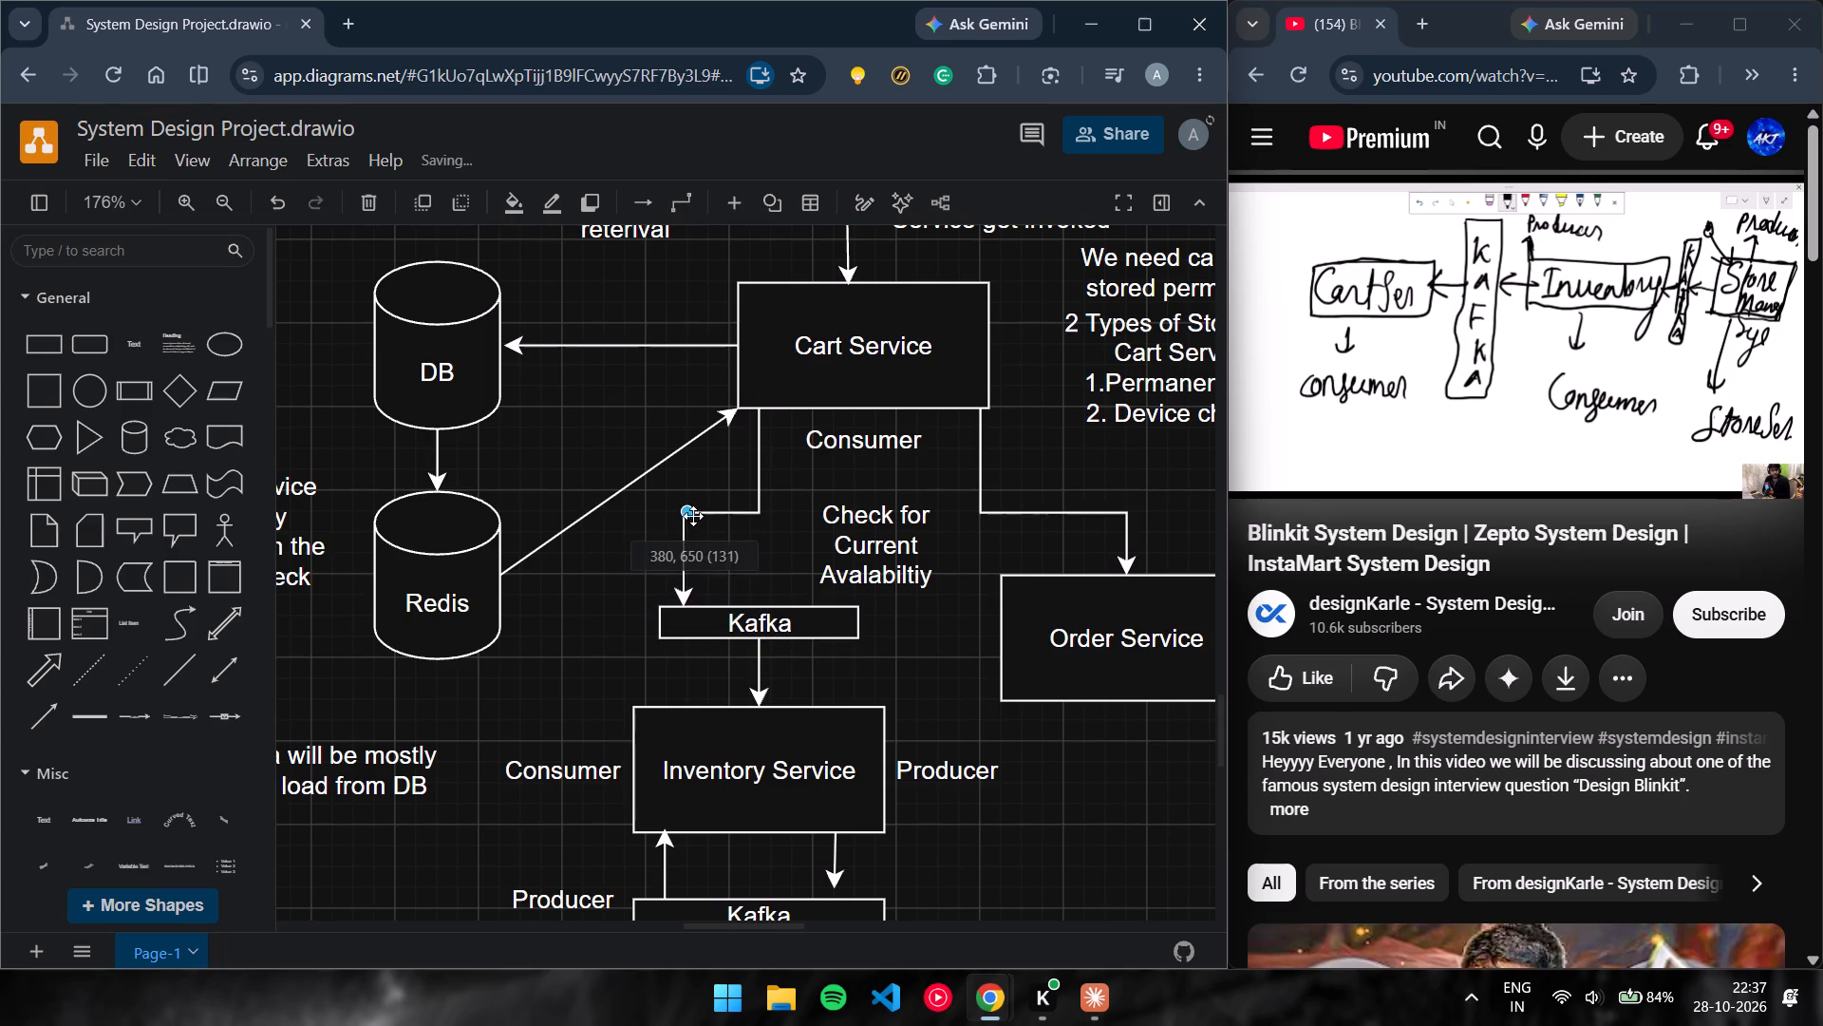
{"action": "left_click_drag", "start_coordinate": [693, 516], "coordinate": [692, 515]}
{"action": "left_click", "coordinate": [792, 546]}
Shift both ends of the arrow from the upper Kafka bar to Inventory Service toward the left, keeping it vertical.
{"action": "left_click", "coordinate": [754, 671]}
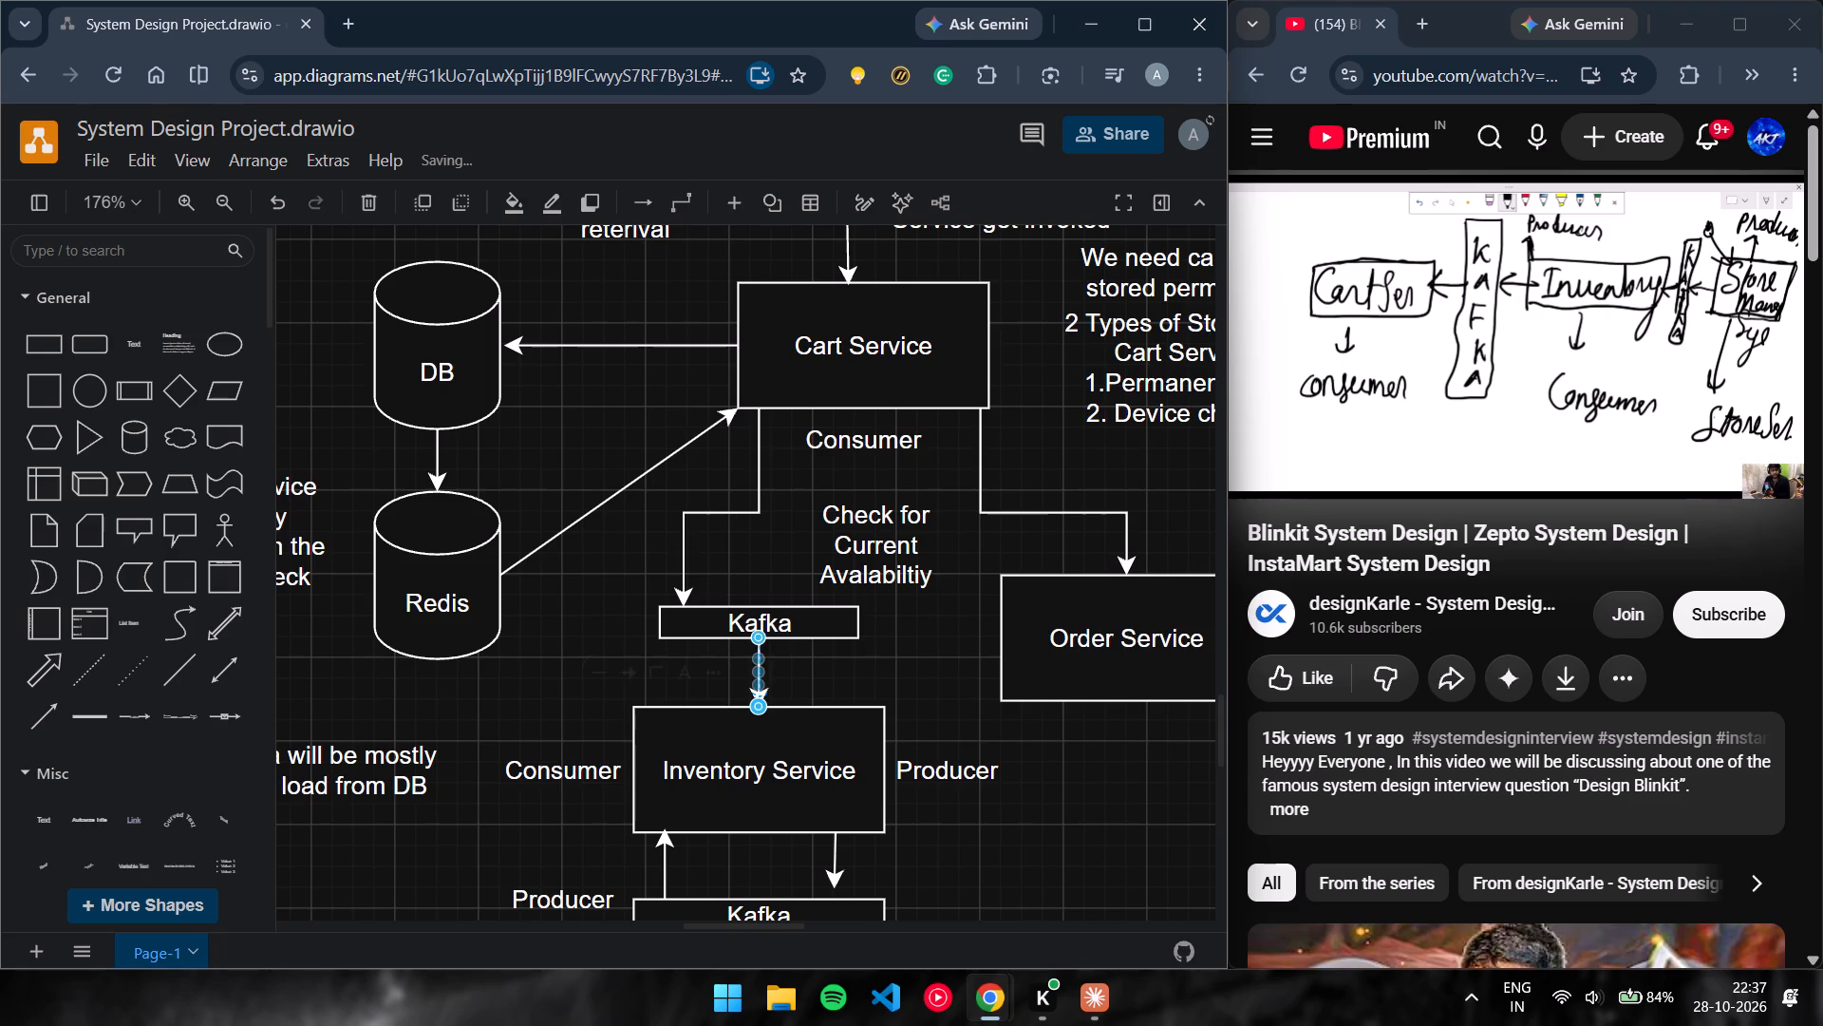
{"action": "left_click_drag", "start_coordinate": [756, 636], "coordinate": [688, 643]}
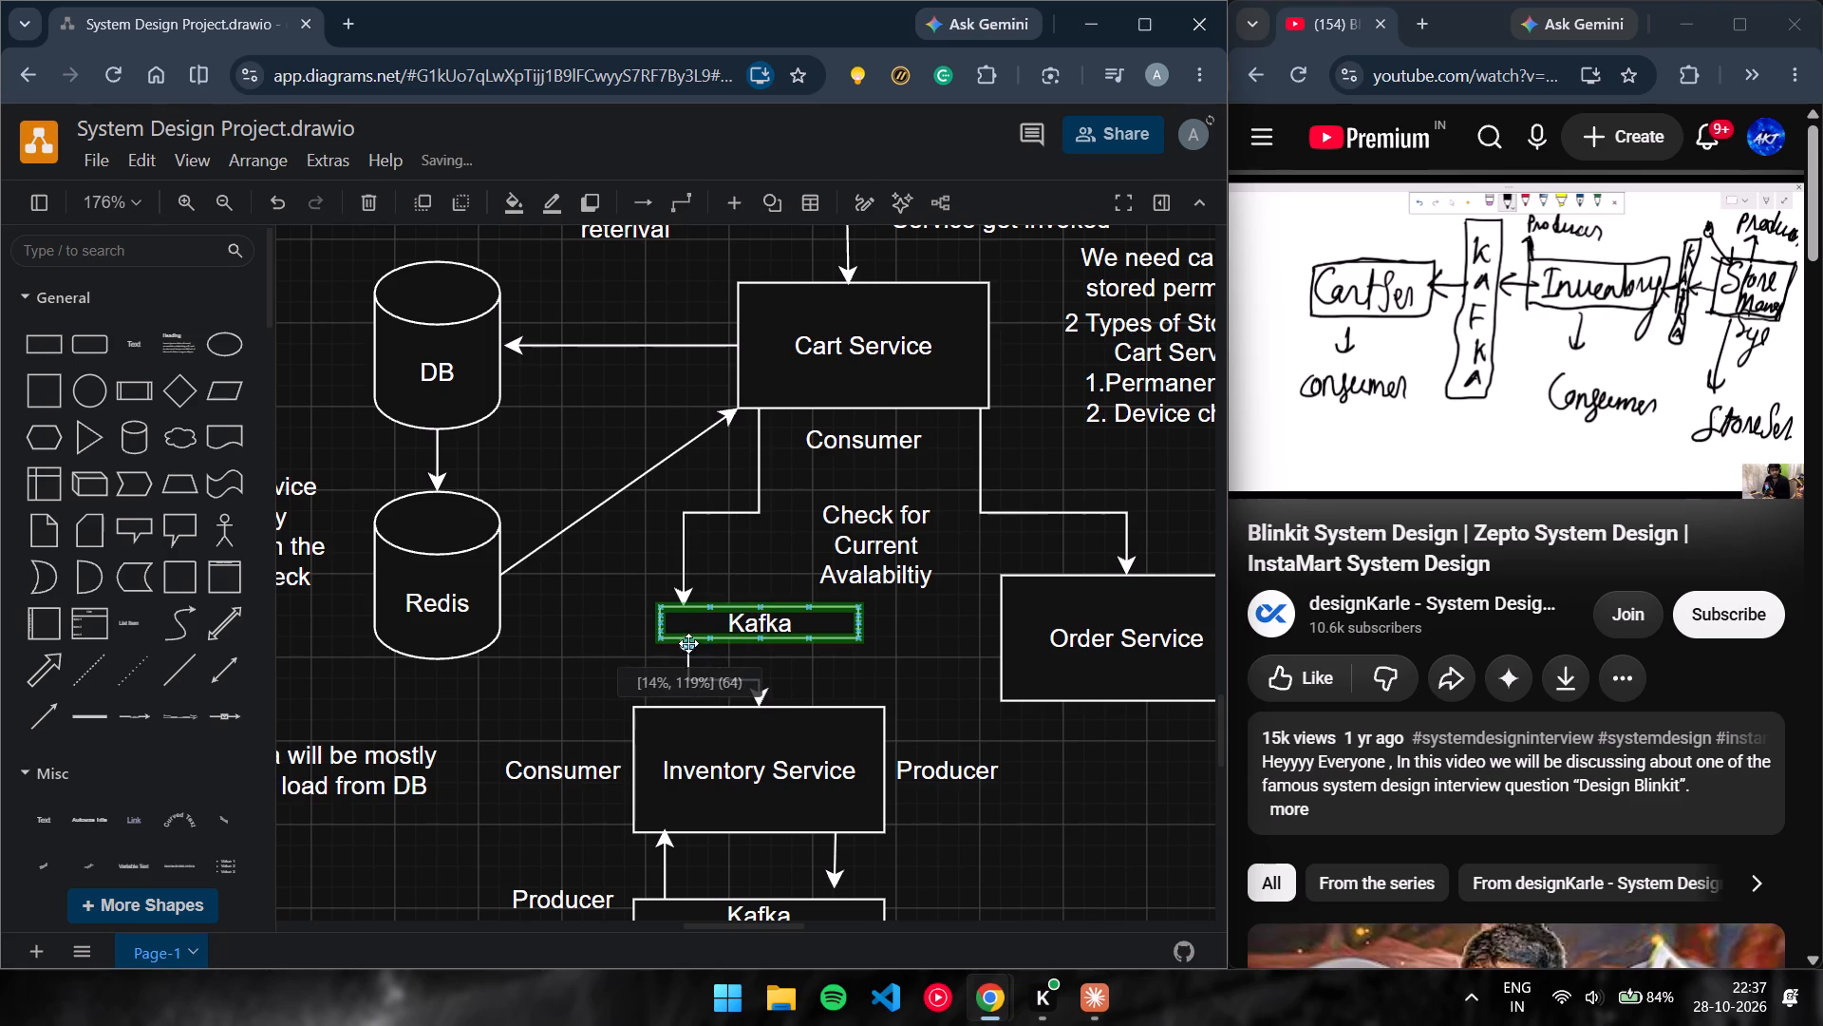
{"action": "left_click_drag", "start_coordinate": [688, 643], "coordinate": [686, 639]}
{"action": "left_click_drag", "start_coordinate": [754, 706], "coordinate": [686, 706]}
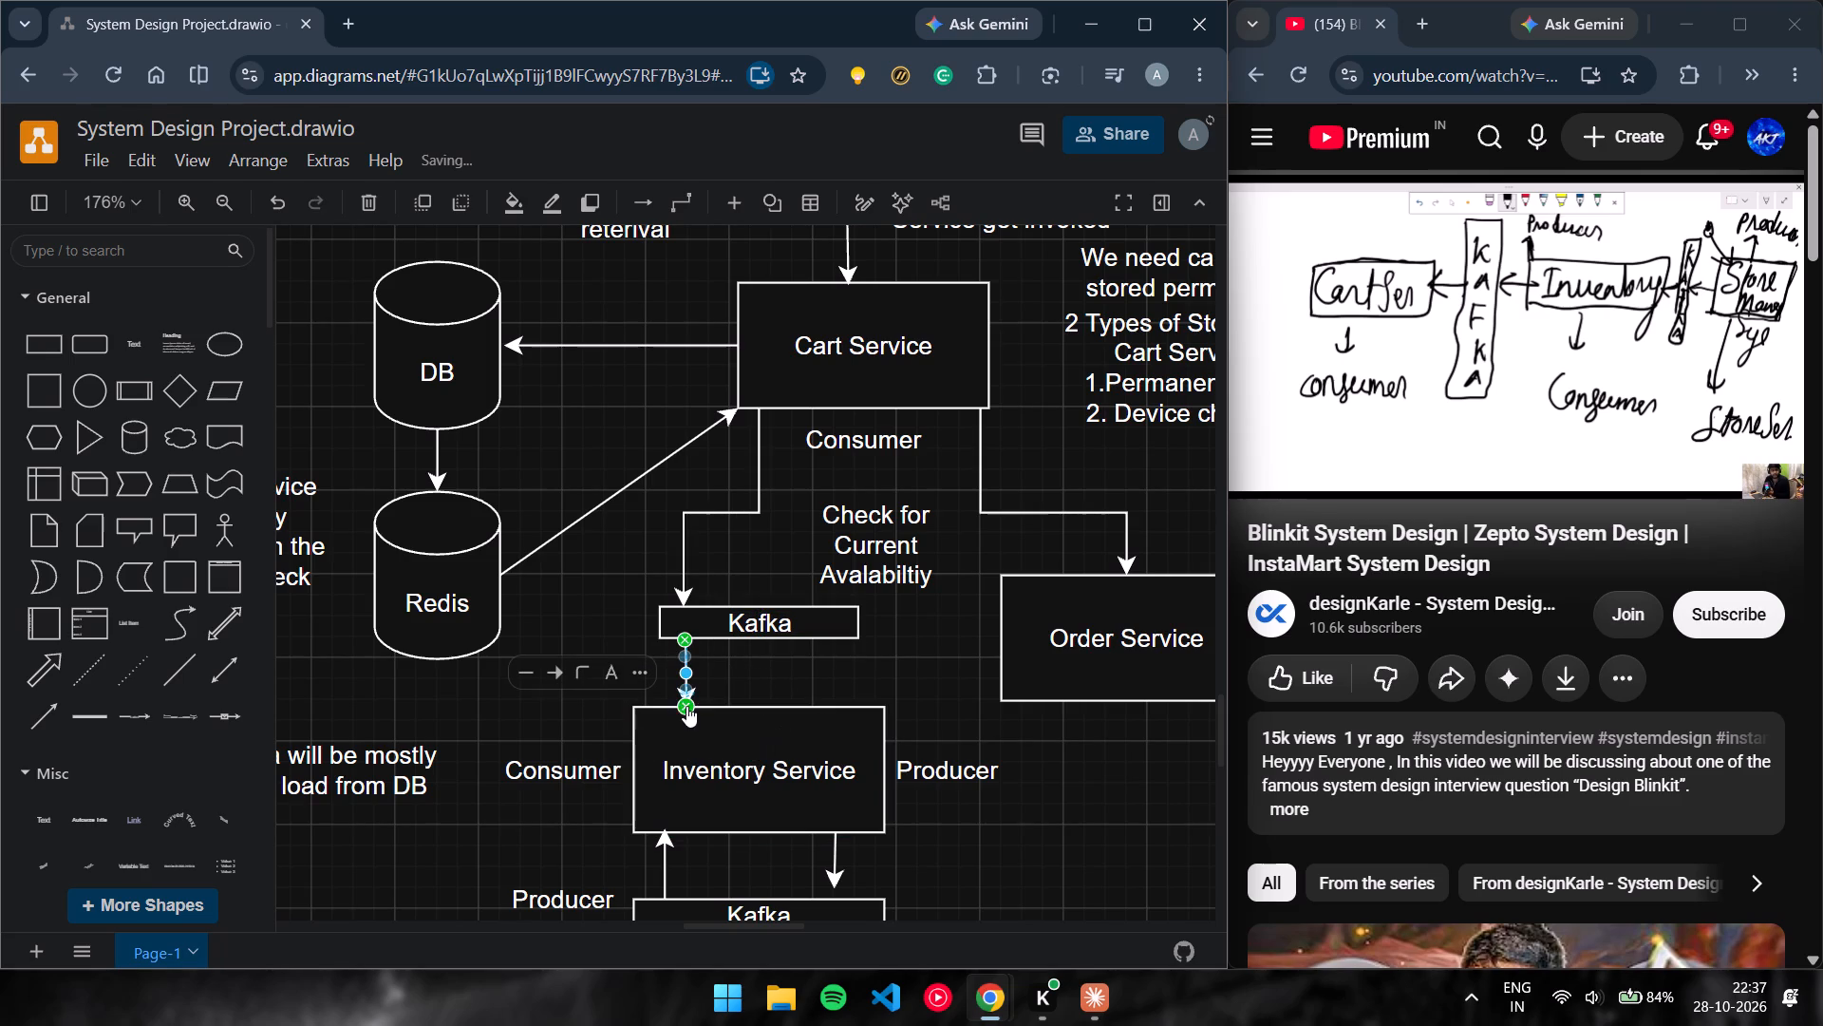
{"action": "left_click", "coordinate": [610, 617]}
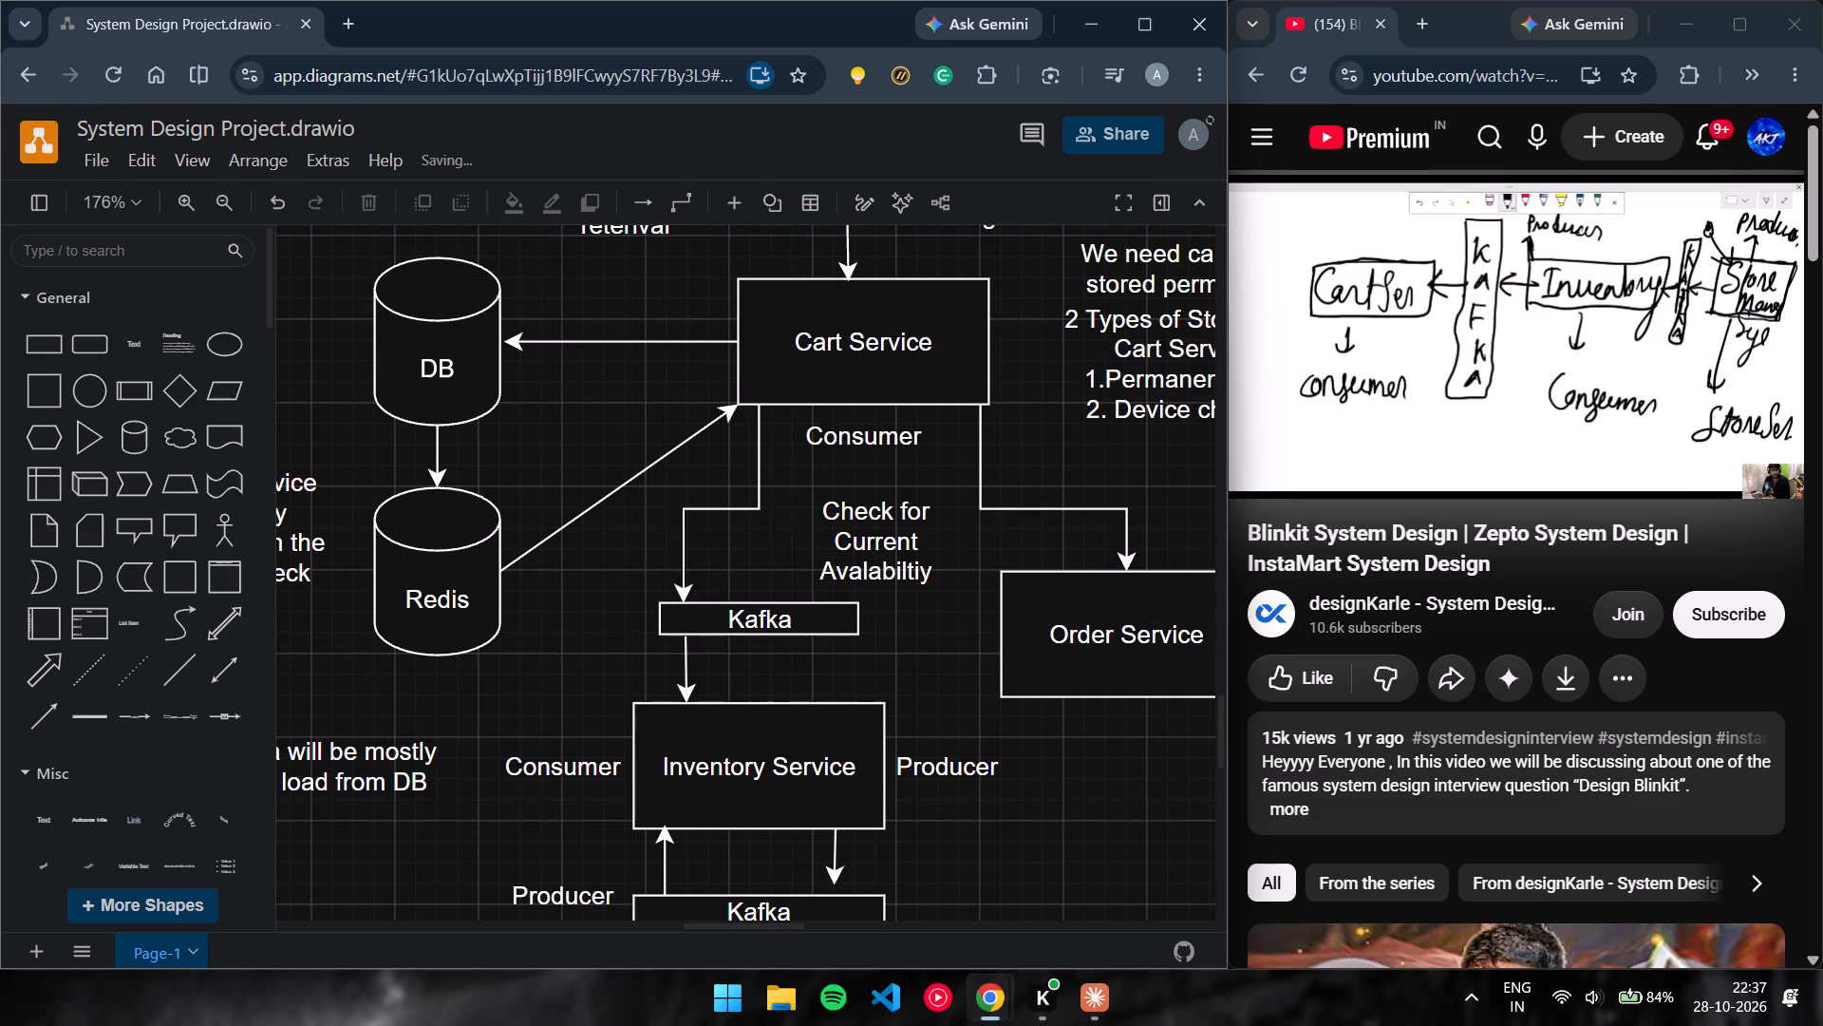
Draw a straight upward arrow from the right part of Inventory Service's top edge to the upper Kafka bar.
{"action": "left_click_drag", "start_coordinate": [761, 690], "coordinate": [831, 652]}
{"action": "left_click_drag", "start_coordinate": [831, 652], "coordinate": [828, 639]}
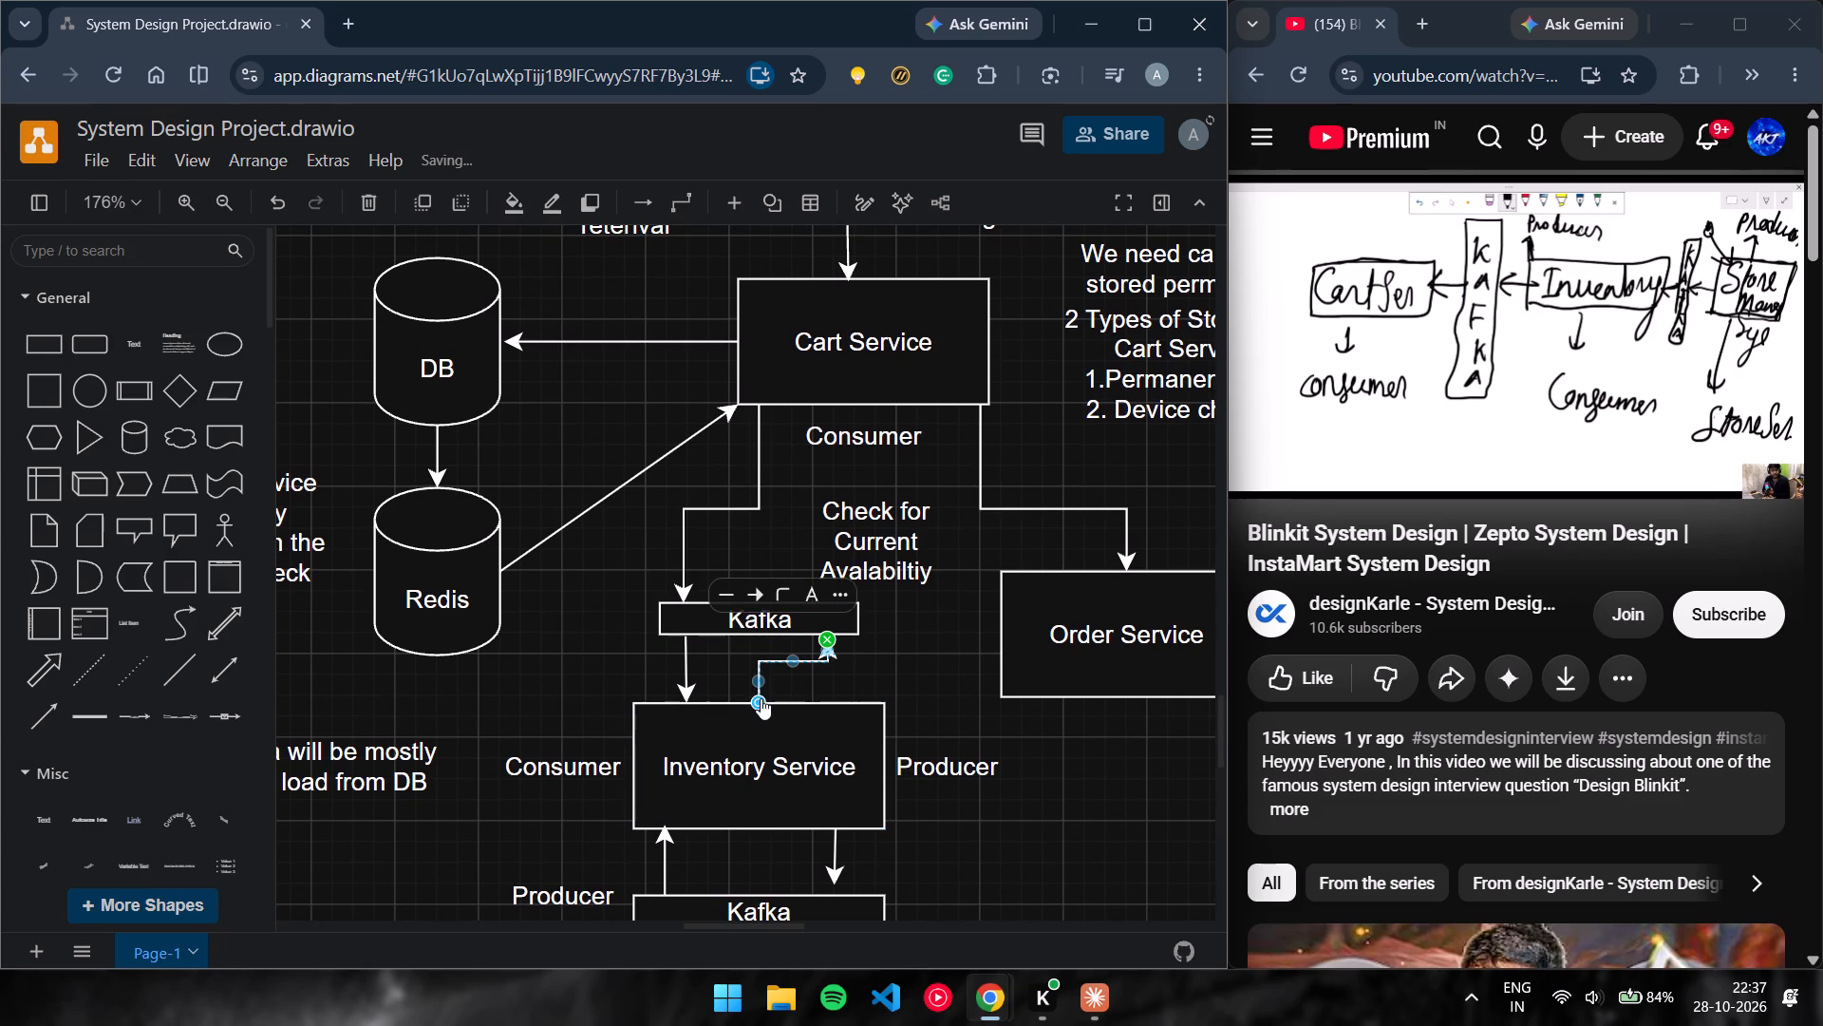
{"action": "left_click_drag", "start_coordinate": [761, 699], "coordinate": [833, 704]}
{"action": "left_click", "coordinate": [887, 660]}
Draw a straight upward arrow from the upper Kafka bar to Cart Service's bottom edge, just left of the Consumer label.
{"action": "scroll", "coordinate": [887, 660], "scroll_direction": "up", "scroll_amount": 1}
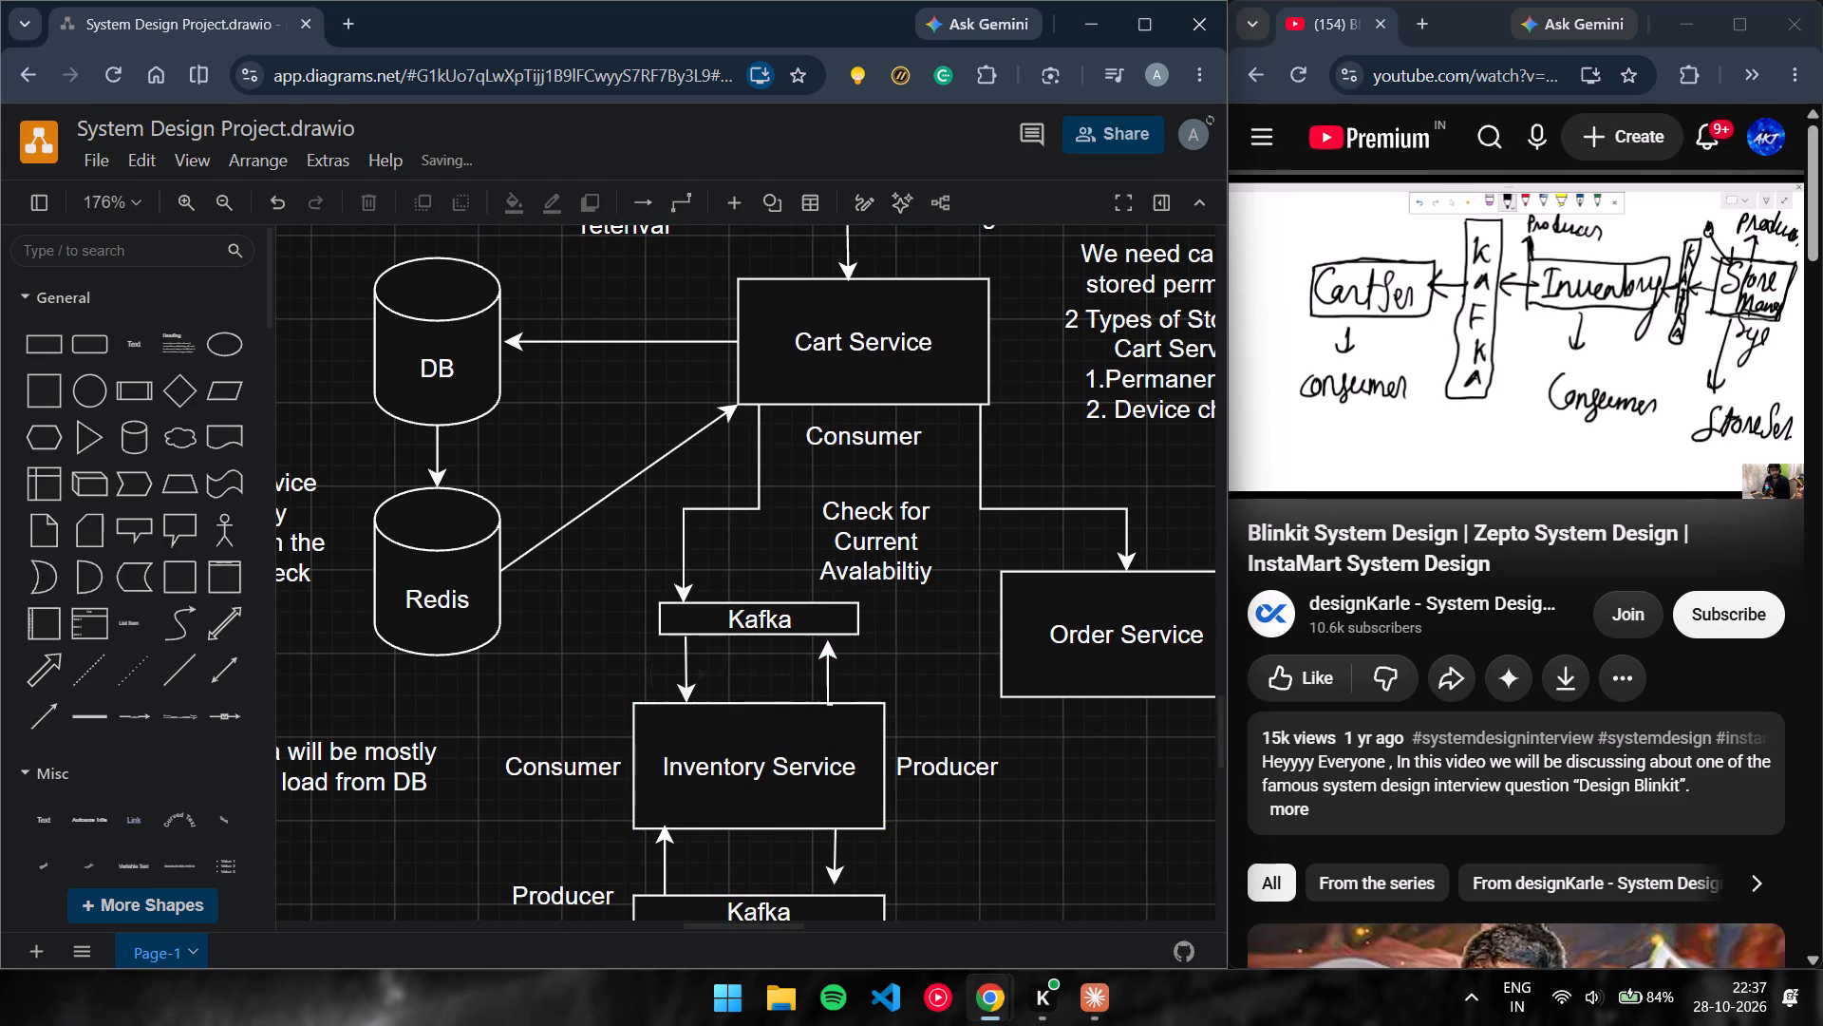
{"action": "scroll", "coordinate": [887, 660], "scroll_direction": "up", "scroll_amount": 1}
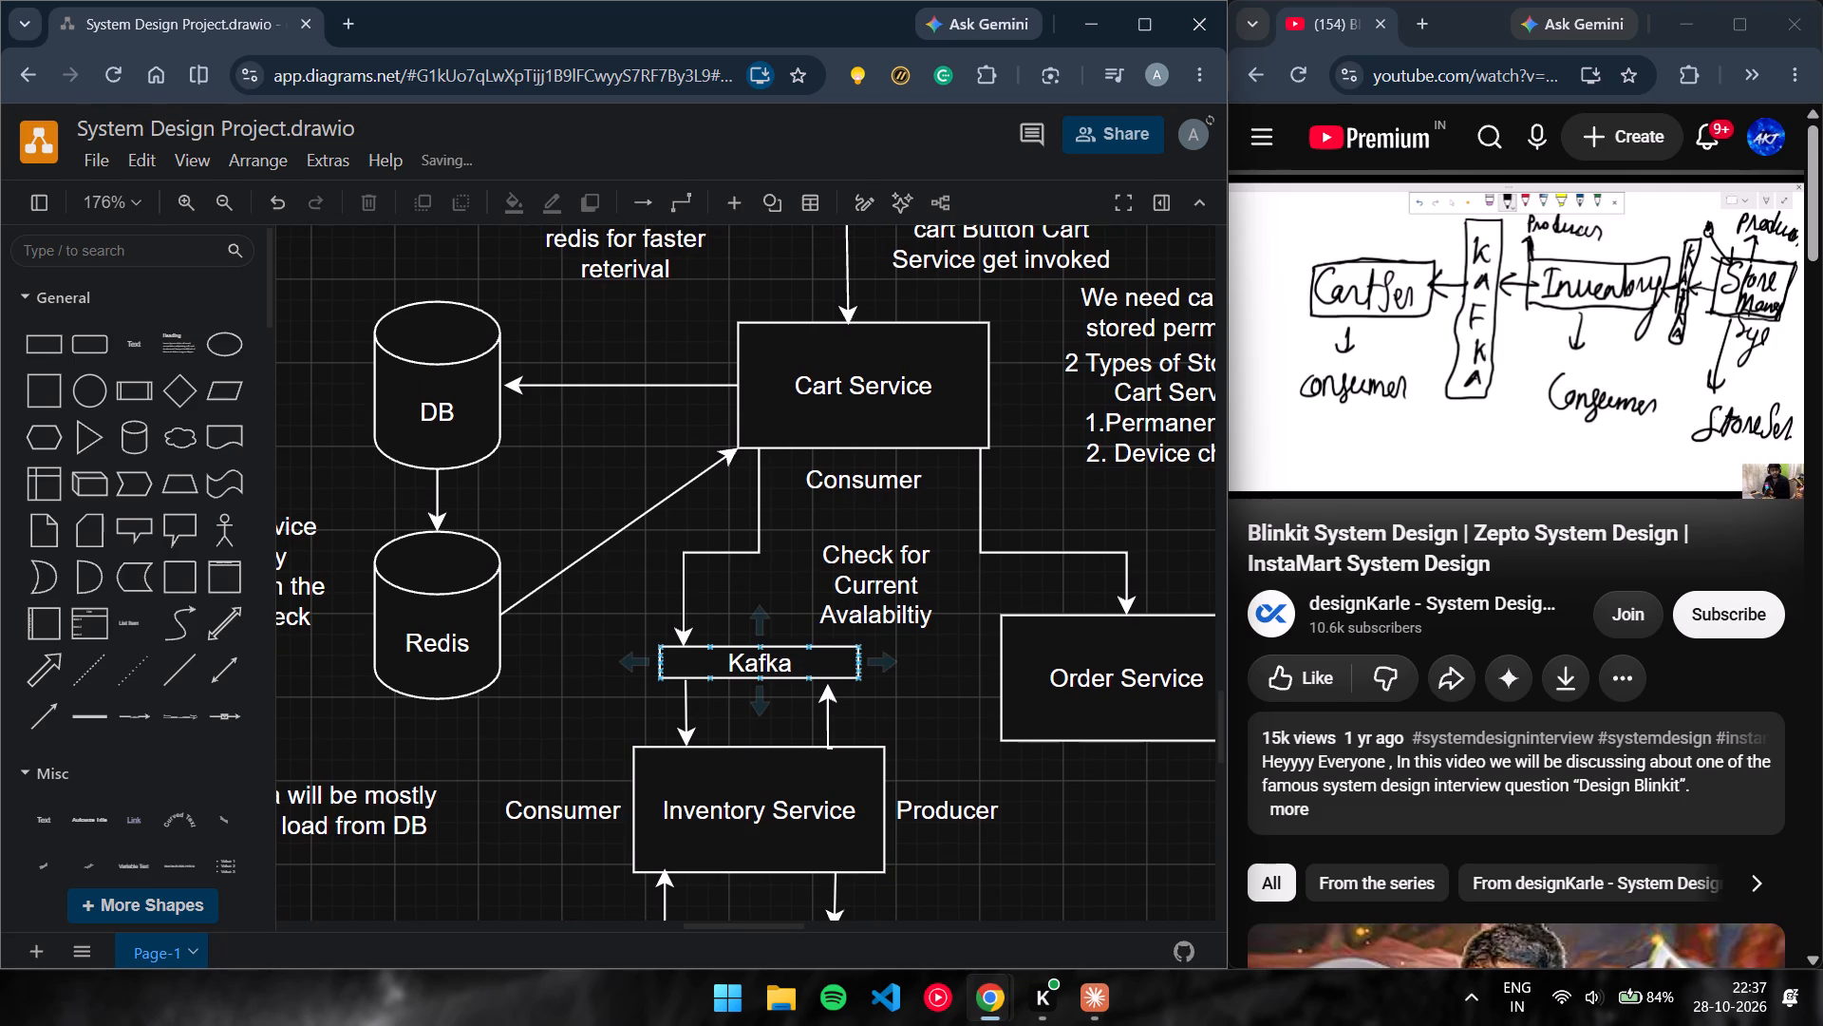
{"action": "left_click_drag", "start_coordinate": [754, 632], "coordinate": [787, 456]}
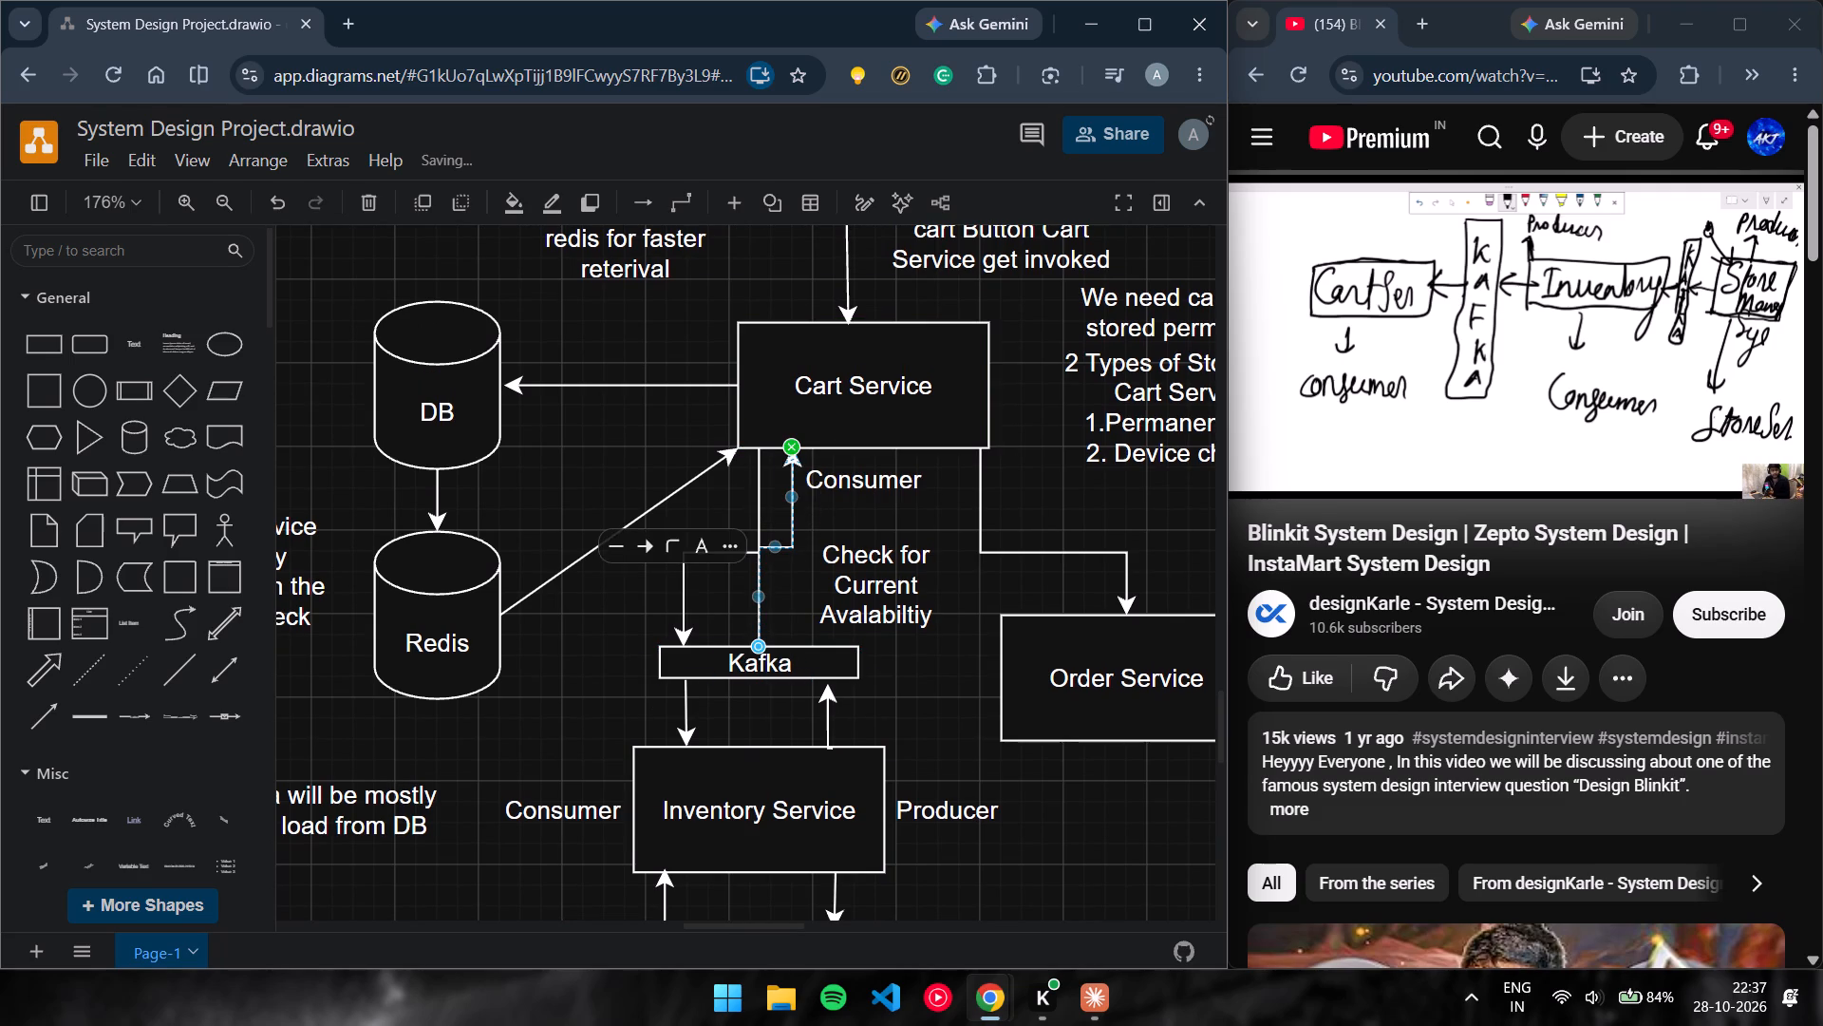
{"action": "left_click_drag", "start_coordinate": [756, 598], "coordinate": [795, 598]}
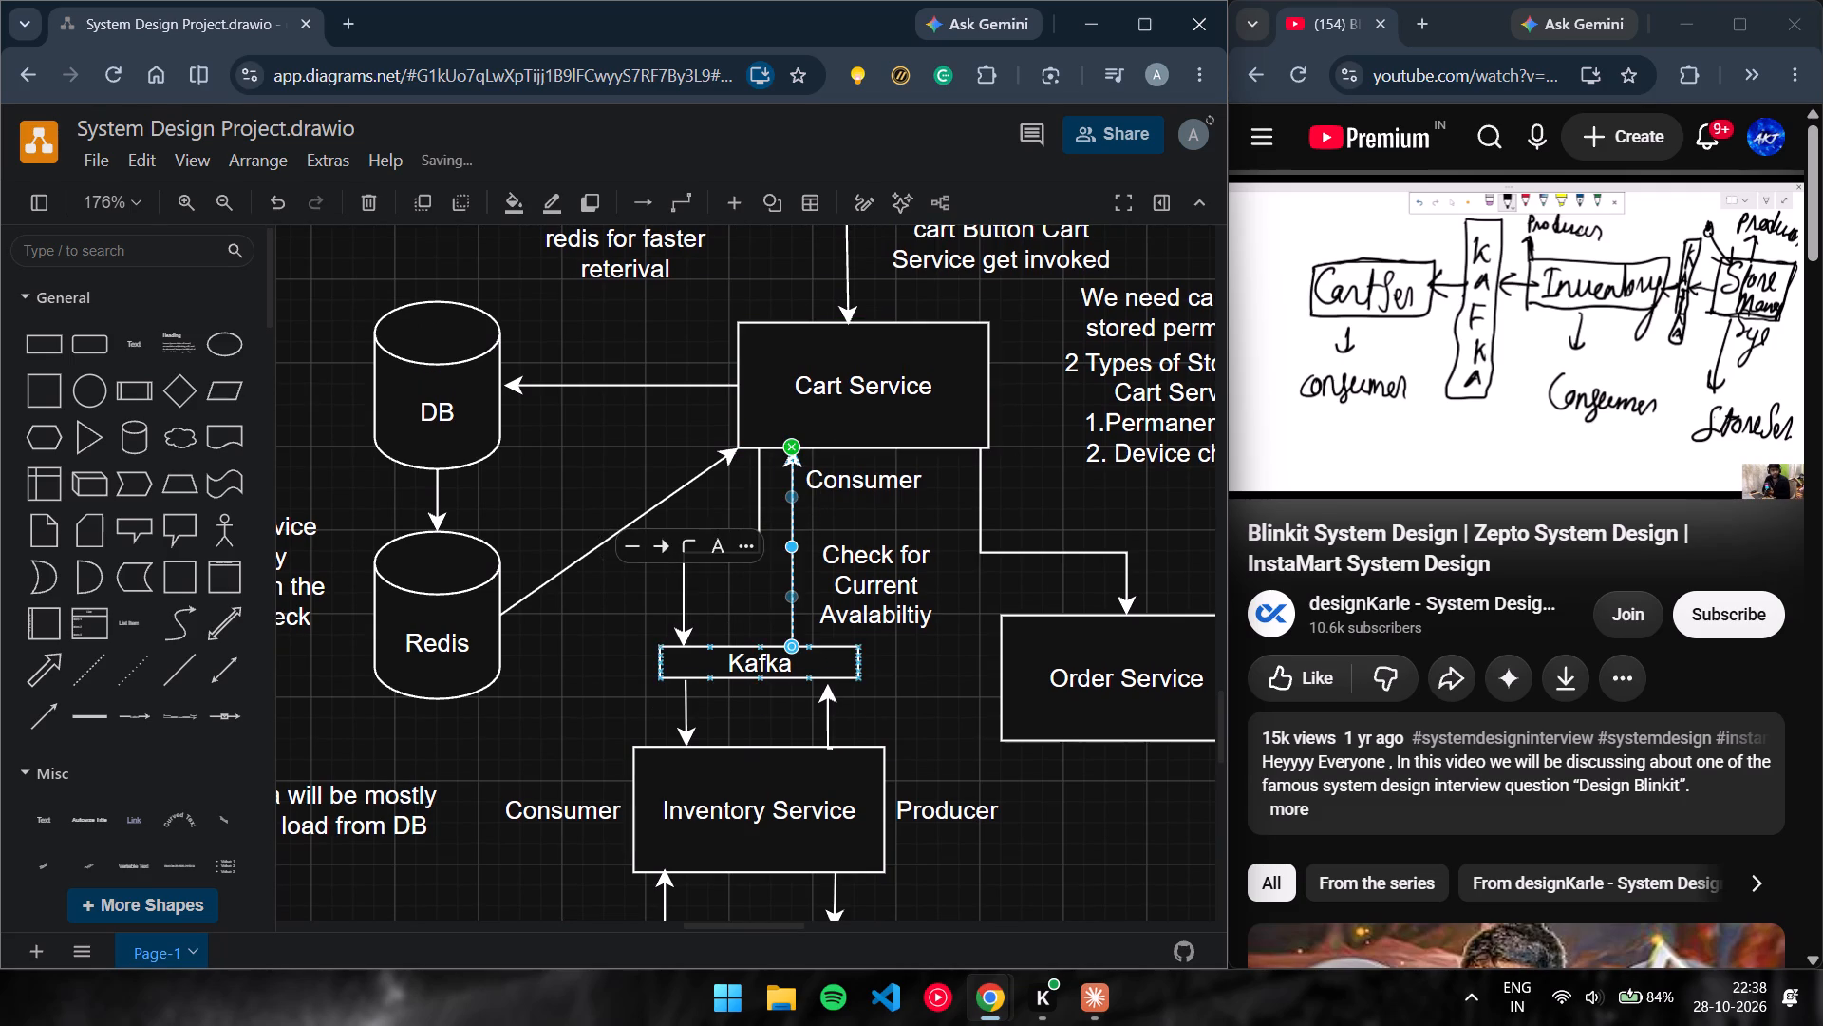
{"action": "left_click", "coordinate": [912, 693]}
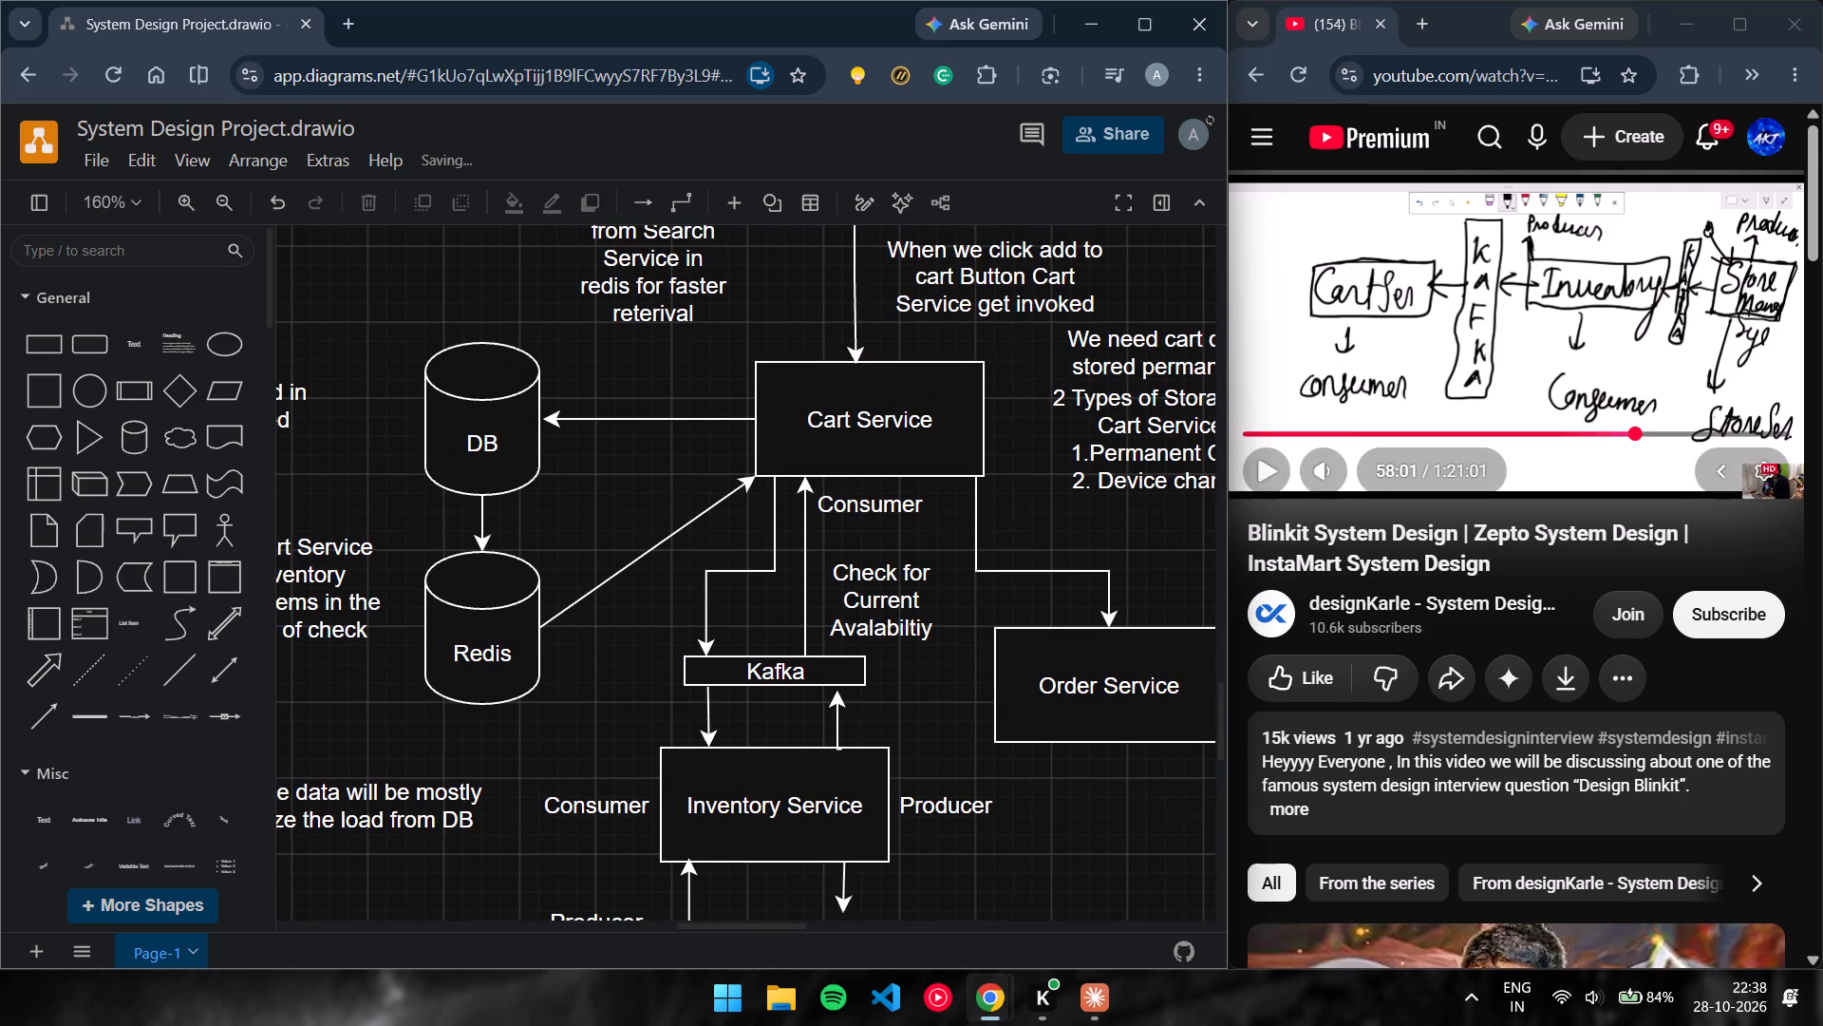
Shift the bent Cart Service to Kafka arrow's start slightly left and raise its horizontal segment a little.
{"action": "left_click", "coordinate": [776, 532]}
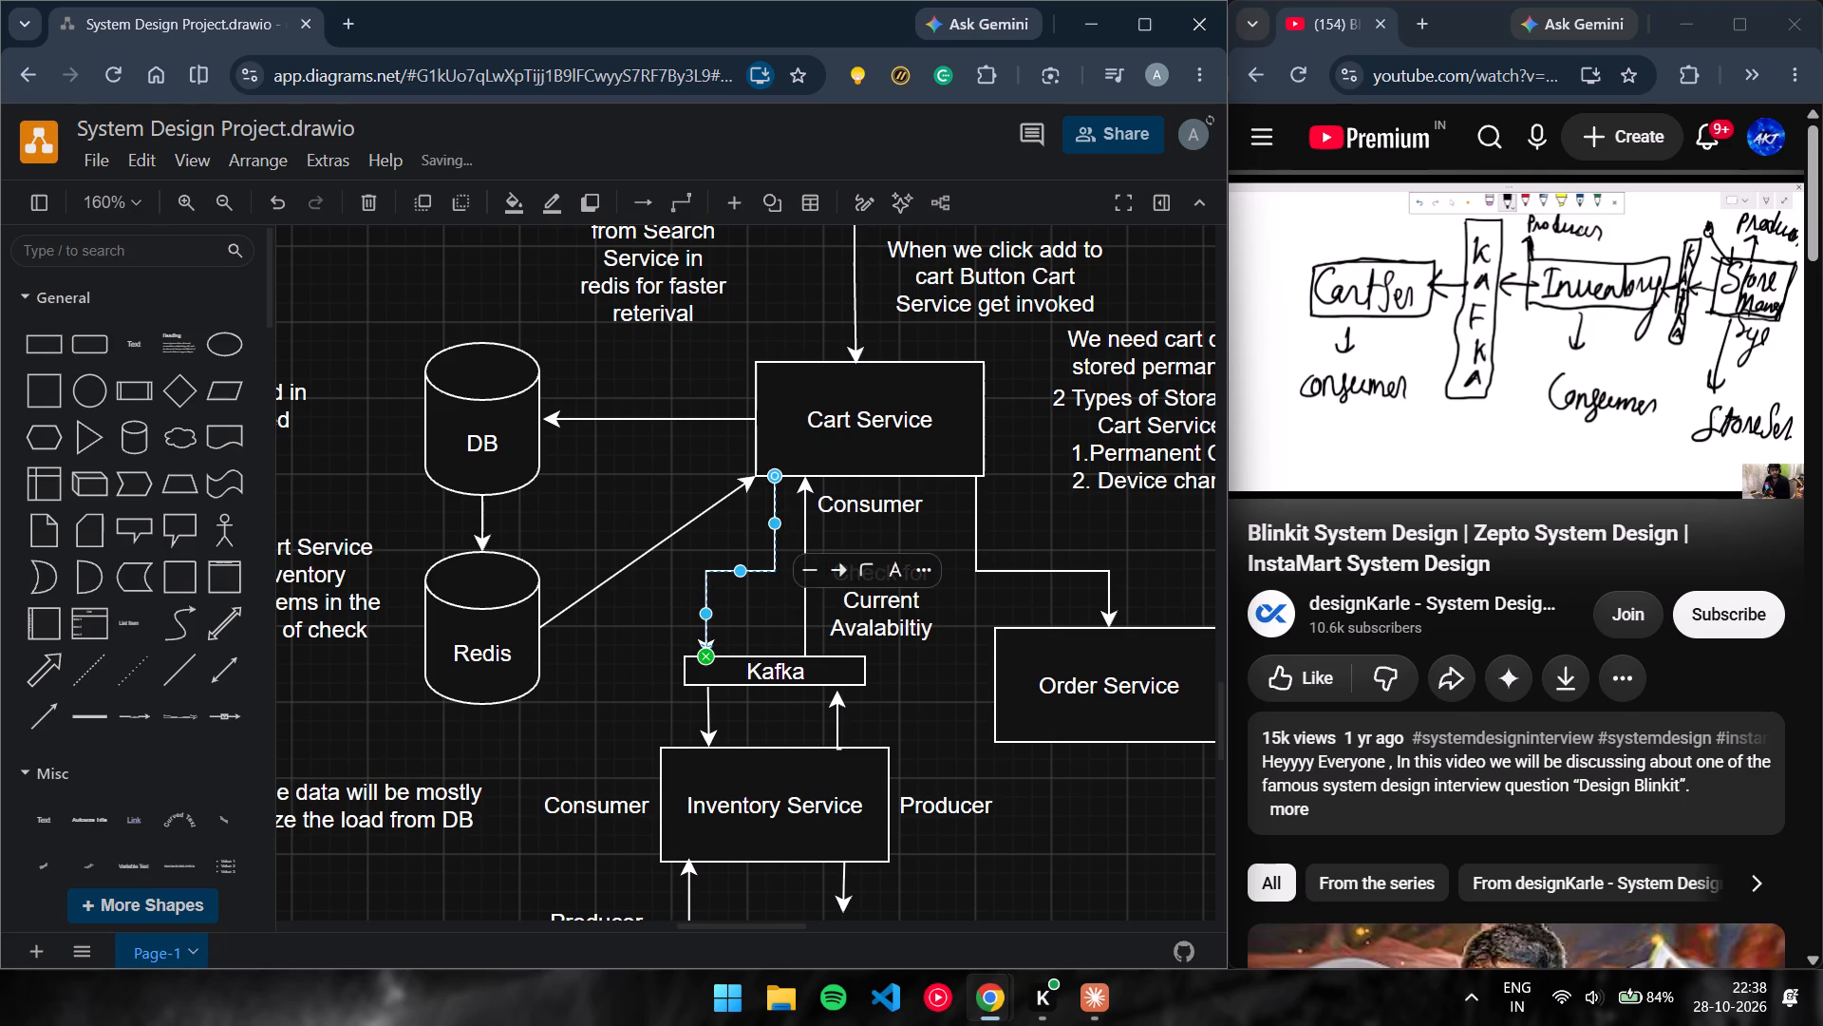
{"action": "left_click", "coordinate": [775, 521]}
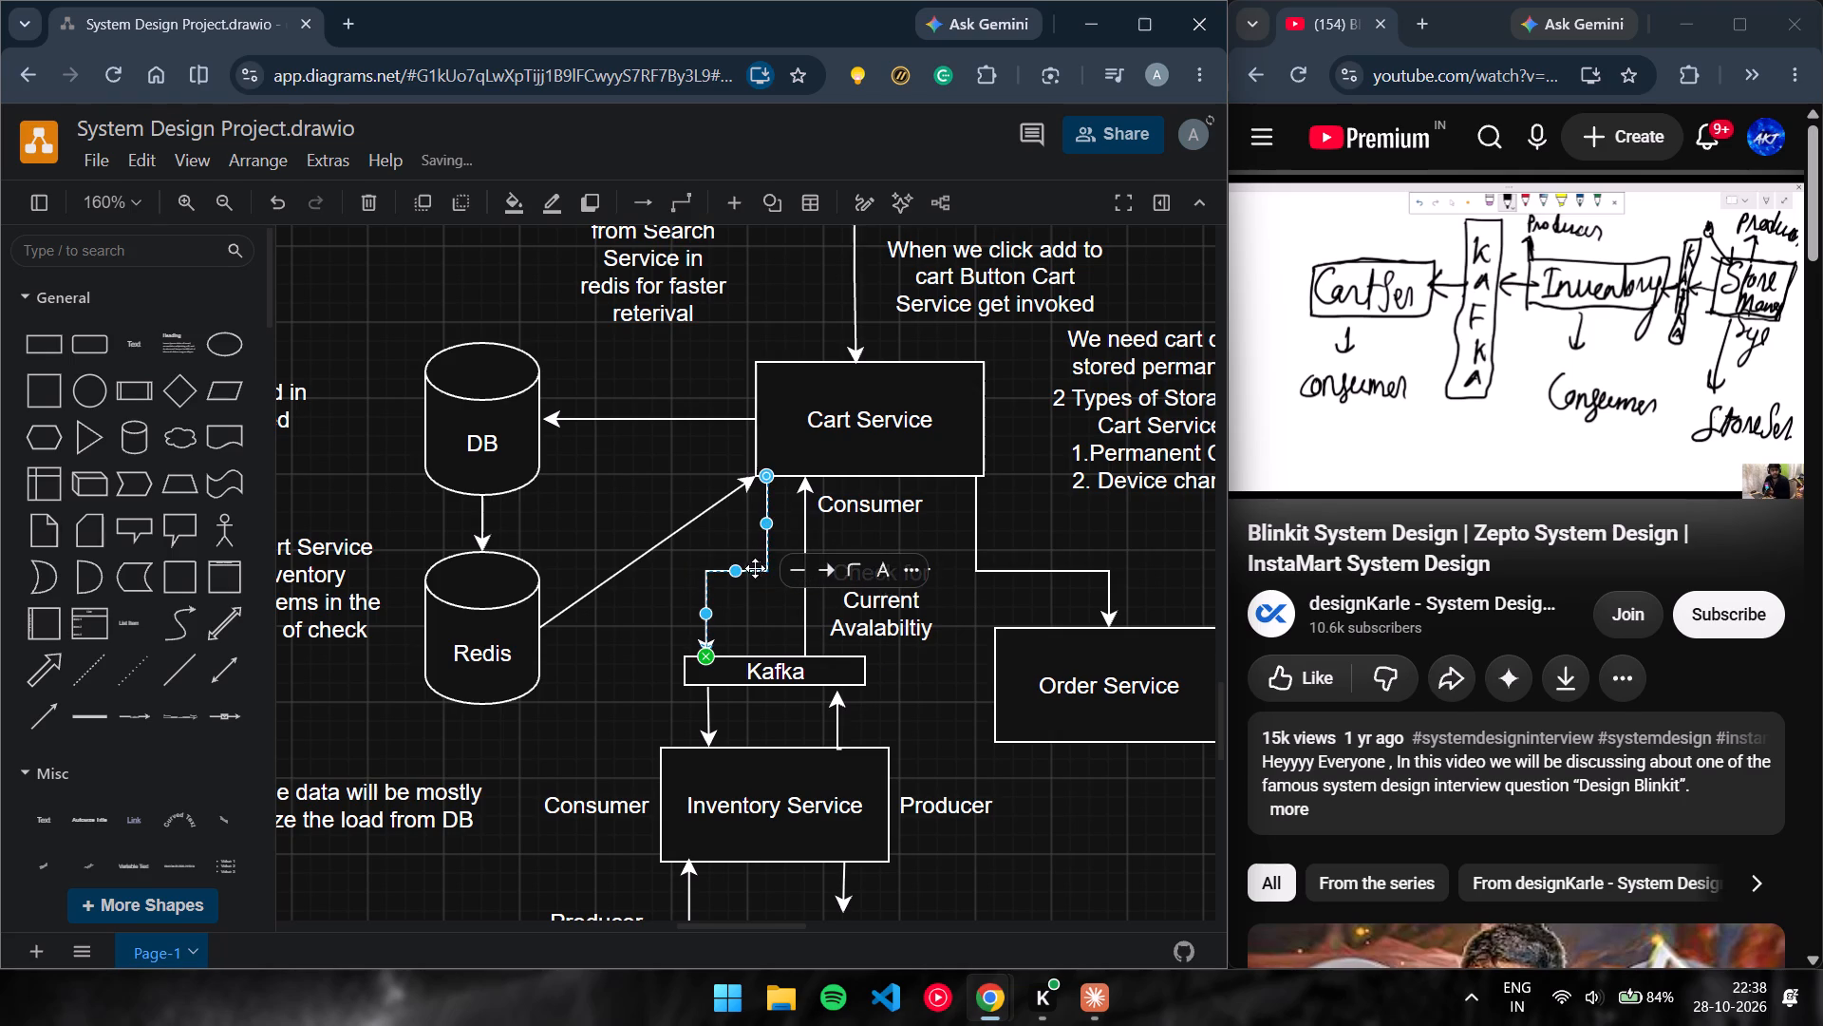
{"action": "left_click_drag", "start_coordinate": [735, 572], "coordinate": [718, 544]}
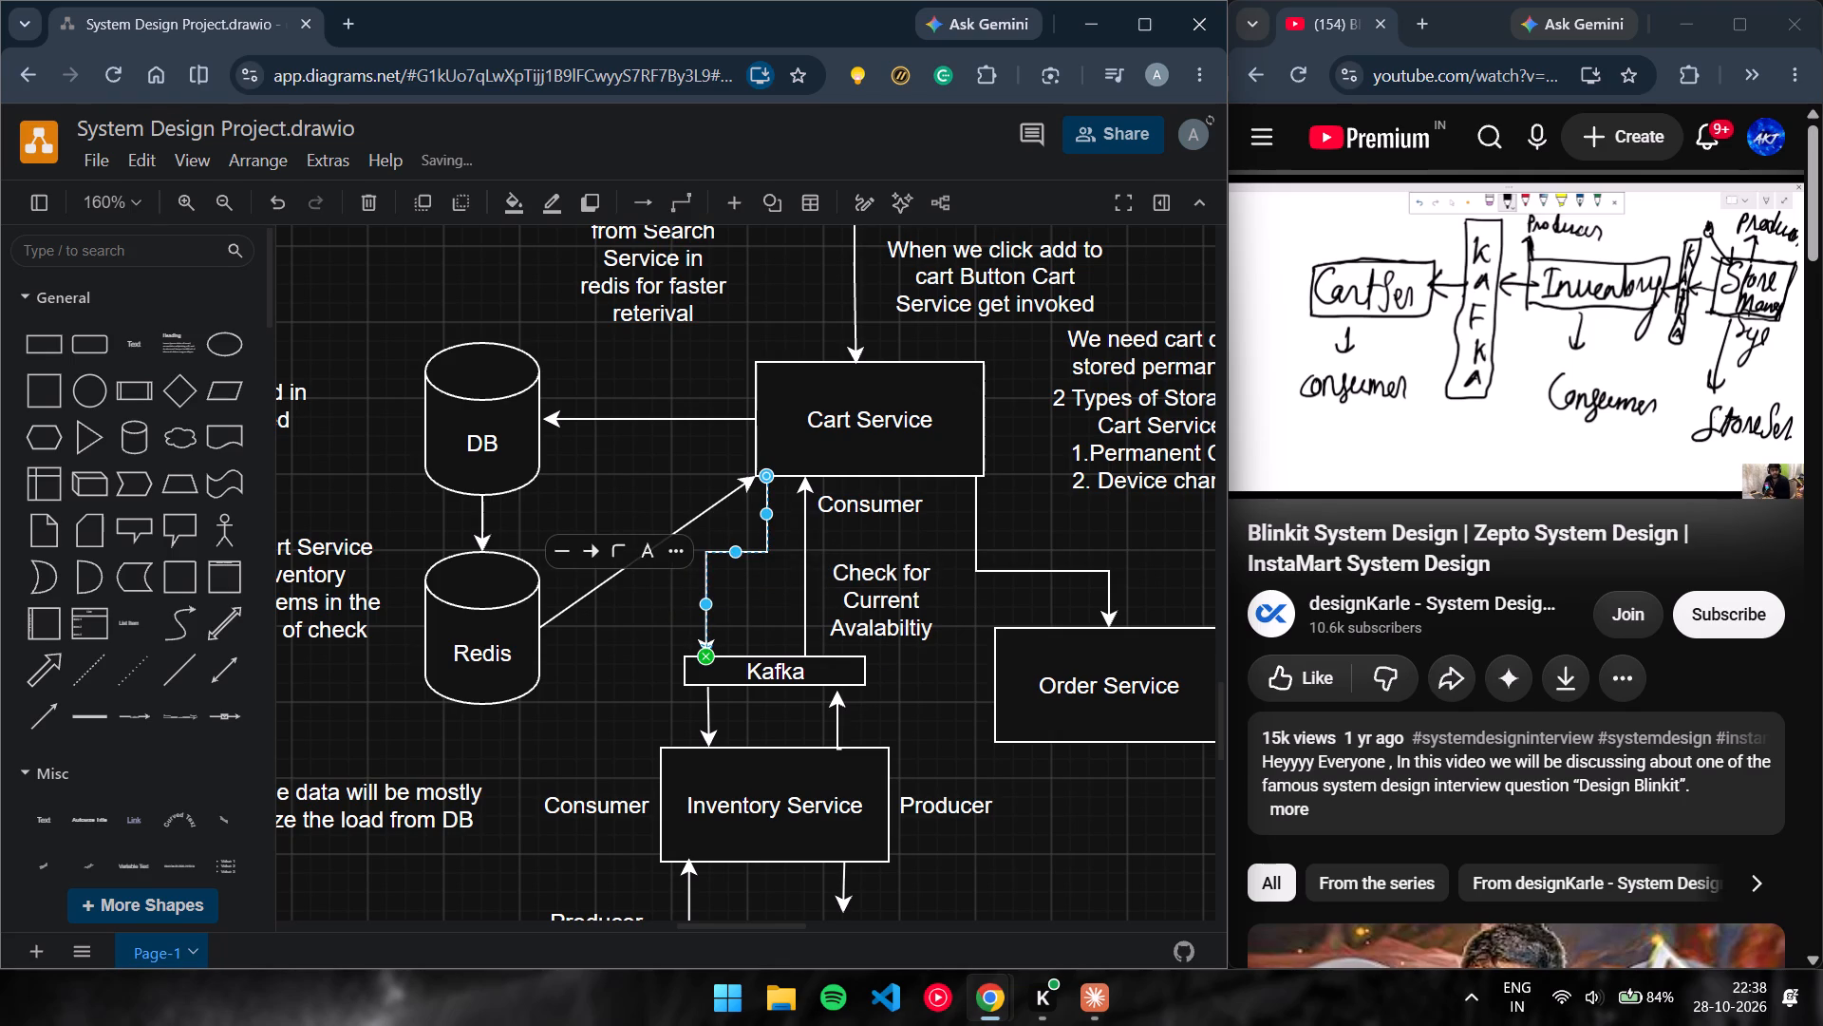
Continue watching the Blinkit system design video, look over the wider diagram, and pause the video at 58:28.
{"action": "left_click", "coordinate": [1383, 374]}
{"action": "left_click", "coordinate": [1383, 374]}
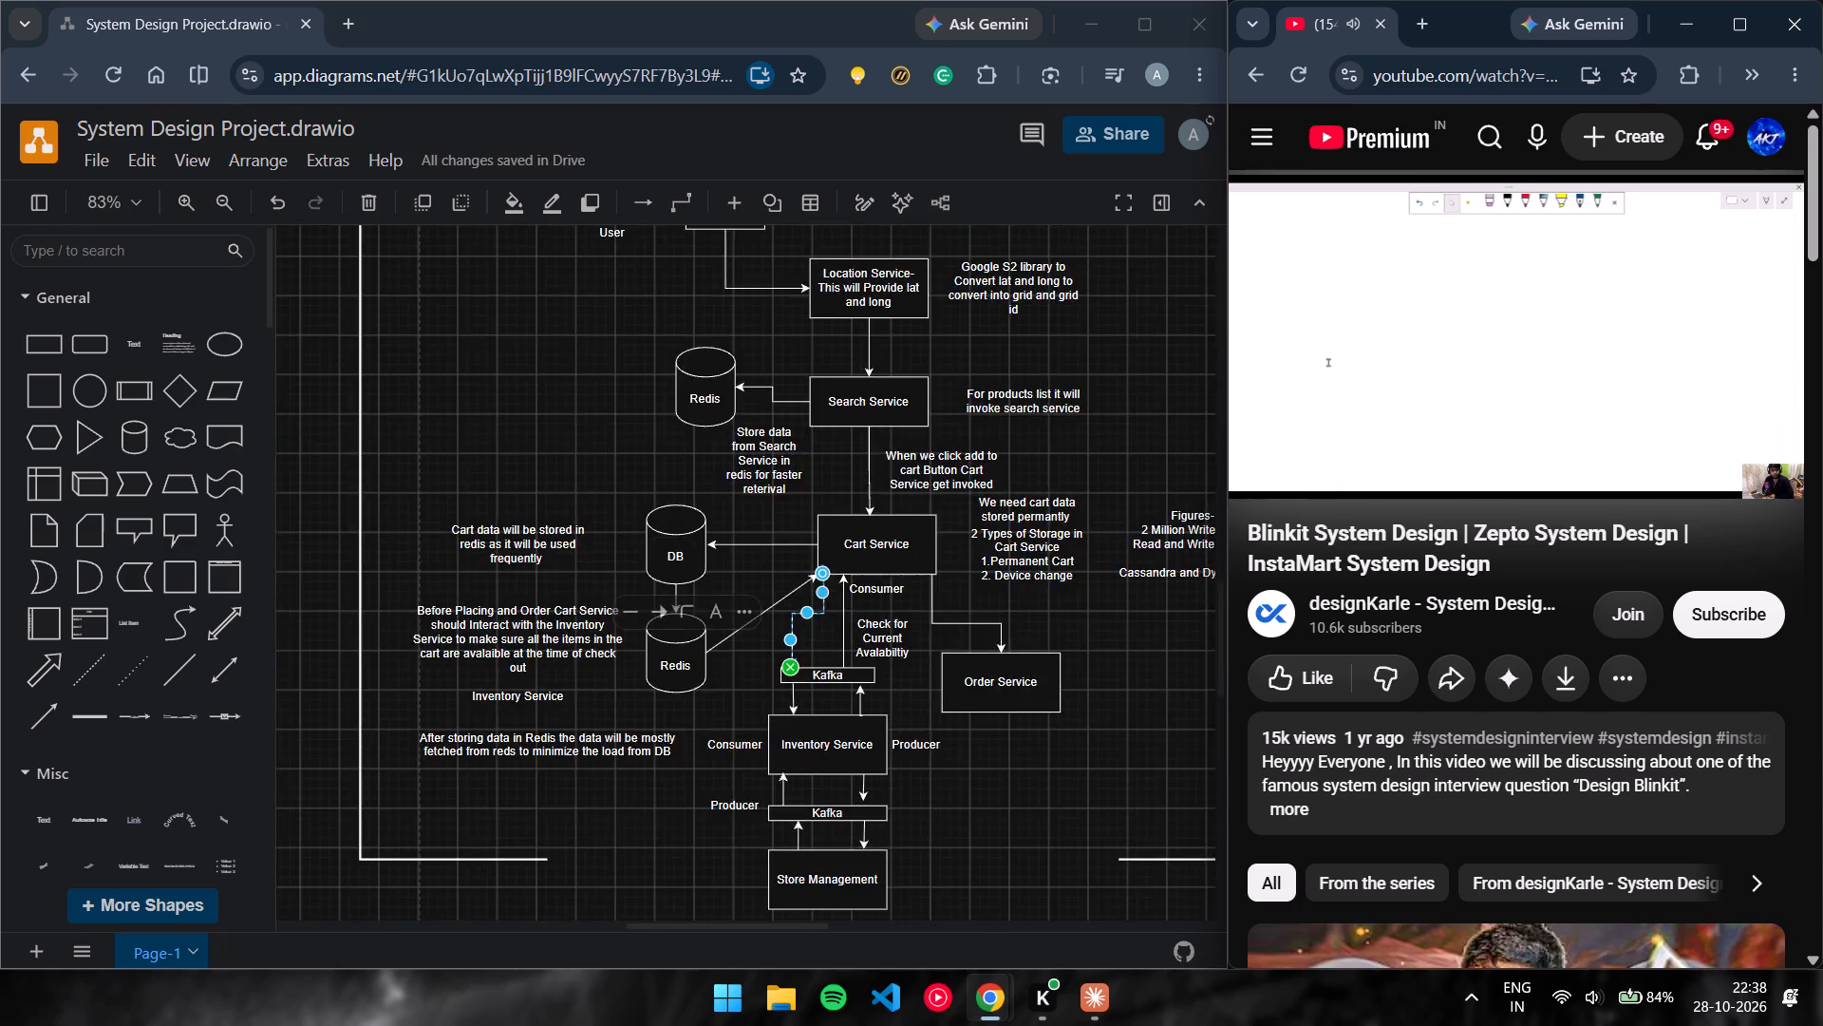
{"action": "left_click", "coordinate": [429, 565]}
{"action": "scroll", "coordinate": [665, 584], "scroll_direction": "up", "scroll_amount": 1}
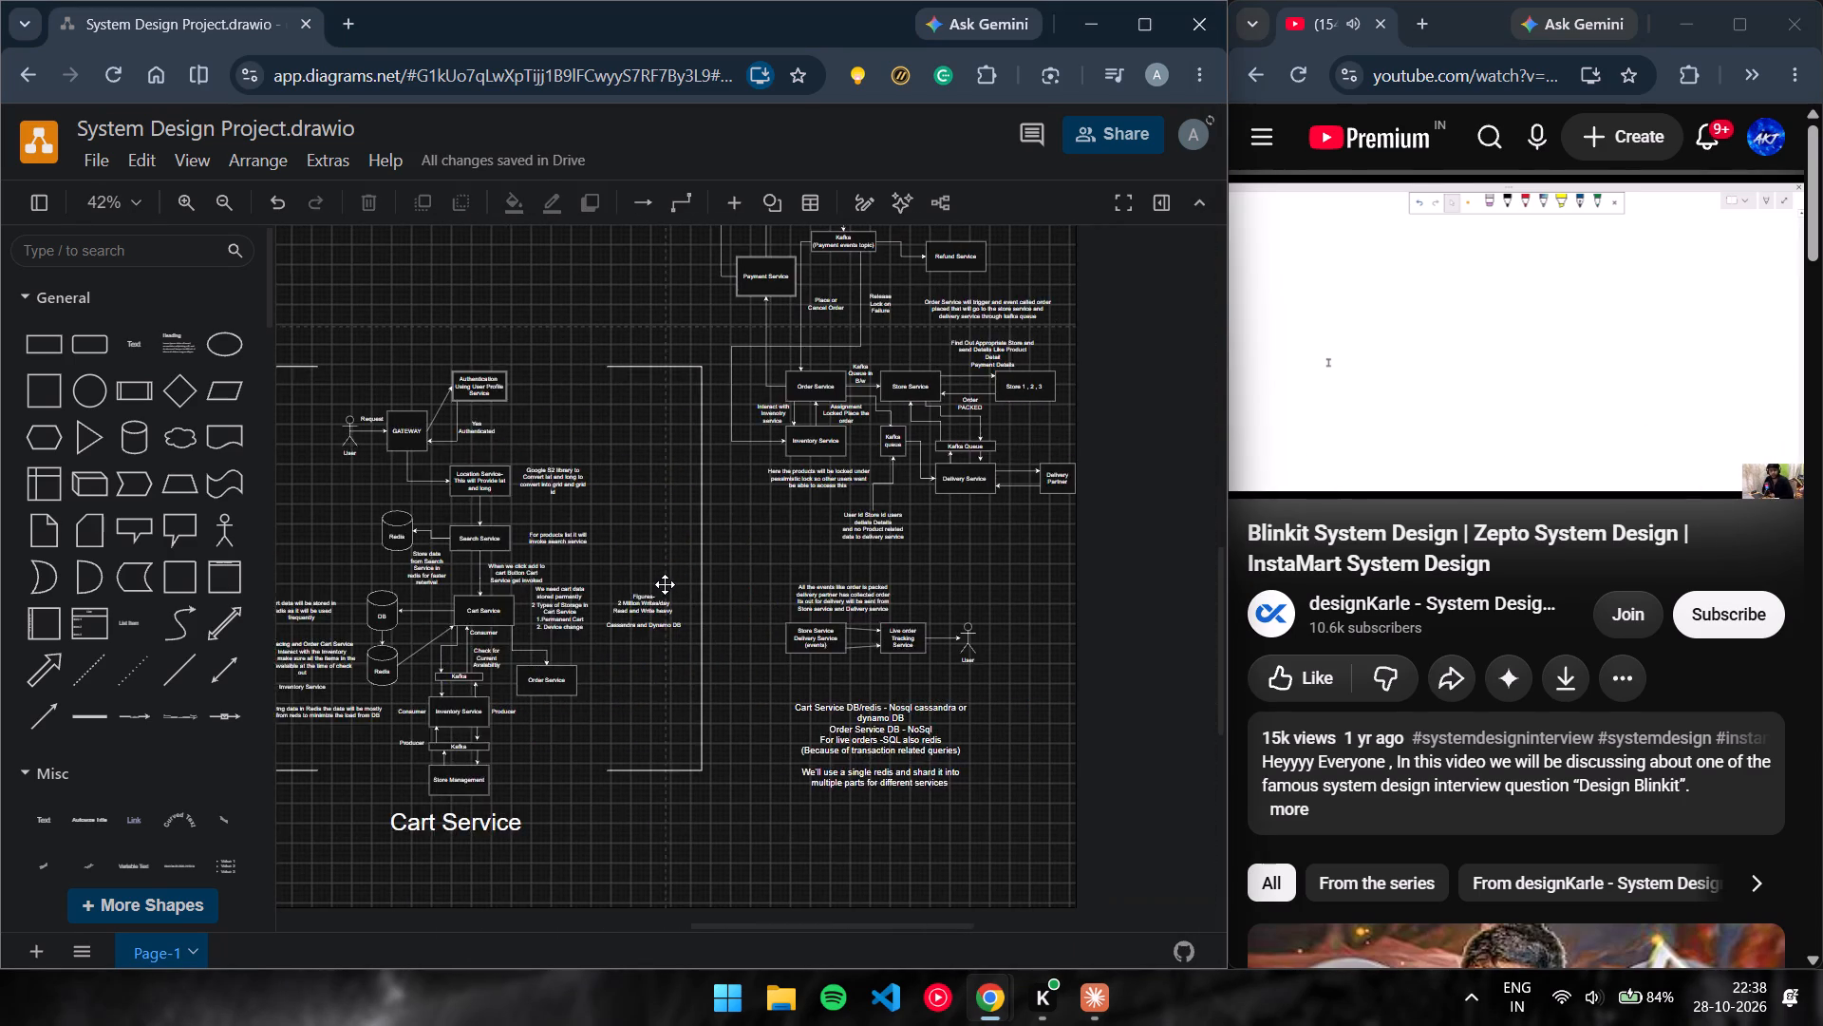
{"action": "scroll", "coordinate": [665, 584], "scroll_direction": "up", "scroll_amount": 1}
{"action": "scroll", "coordinate": [665, 584], "scroll_direction": "down", "scroll_amount": 2}
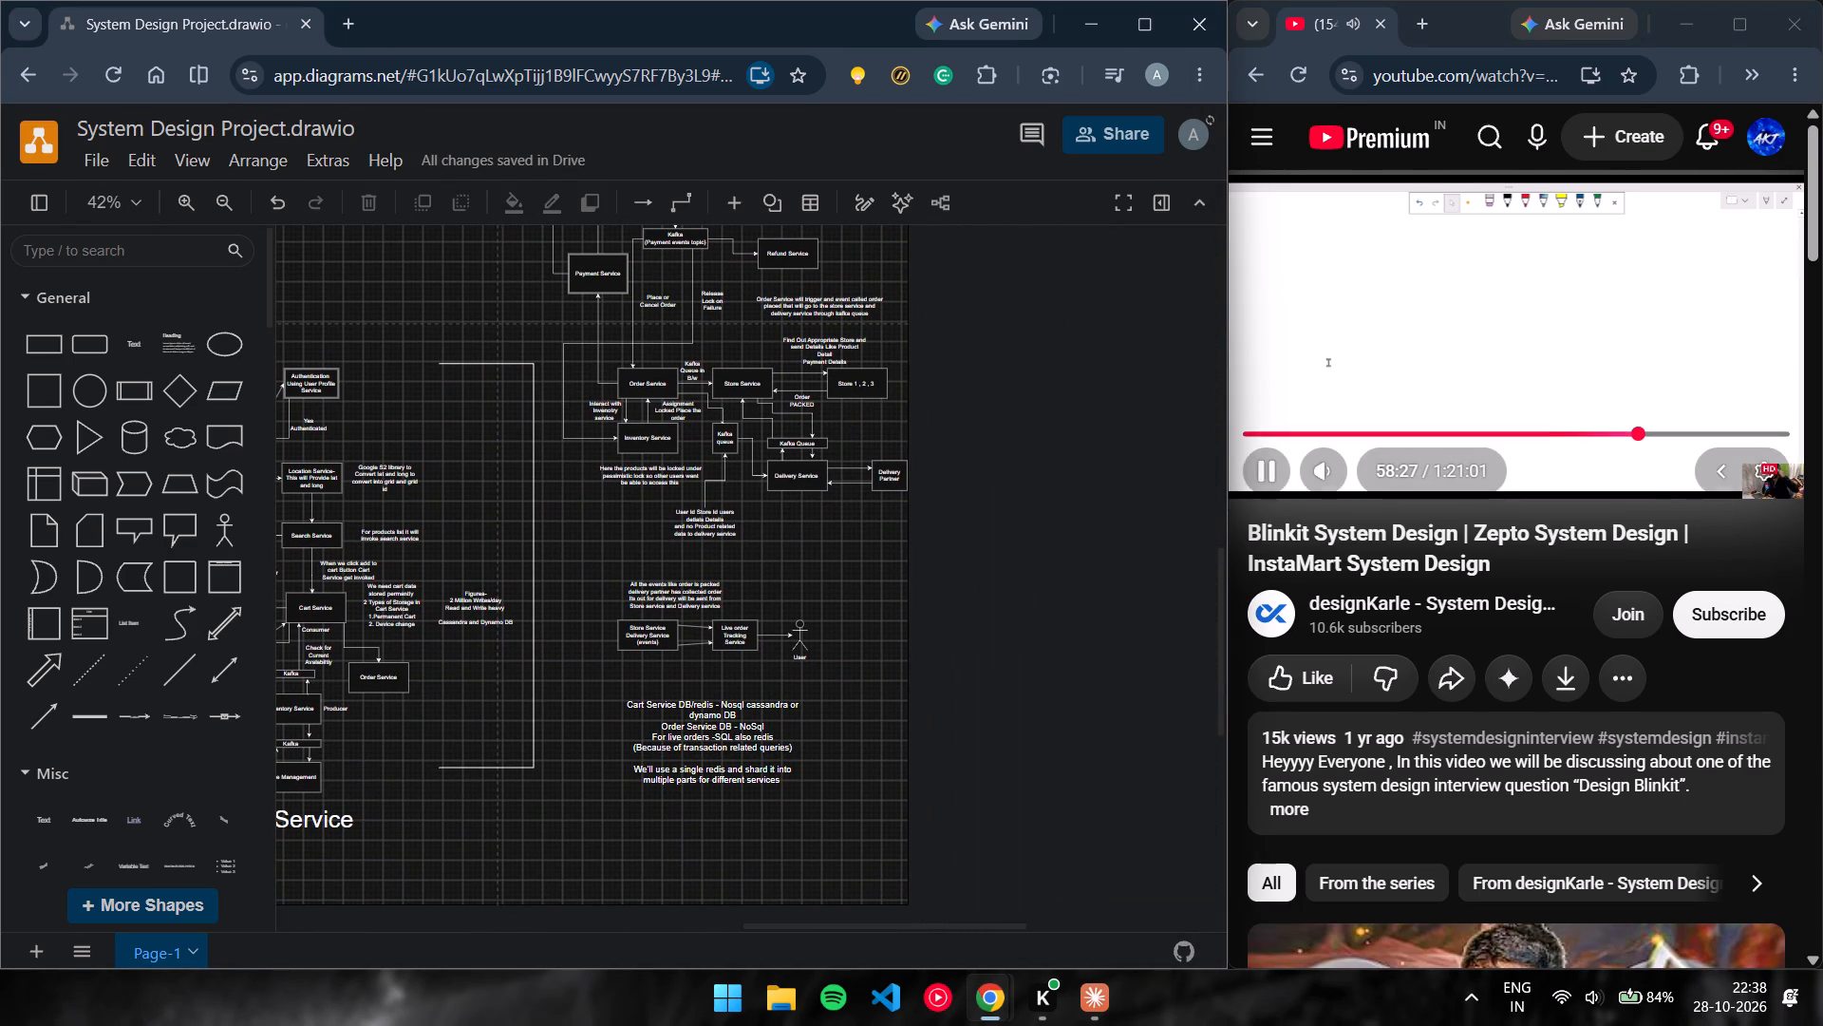
{"action": "left_click", "coordinate": [1440, 344]}
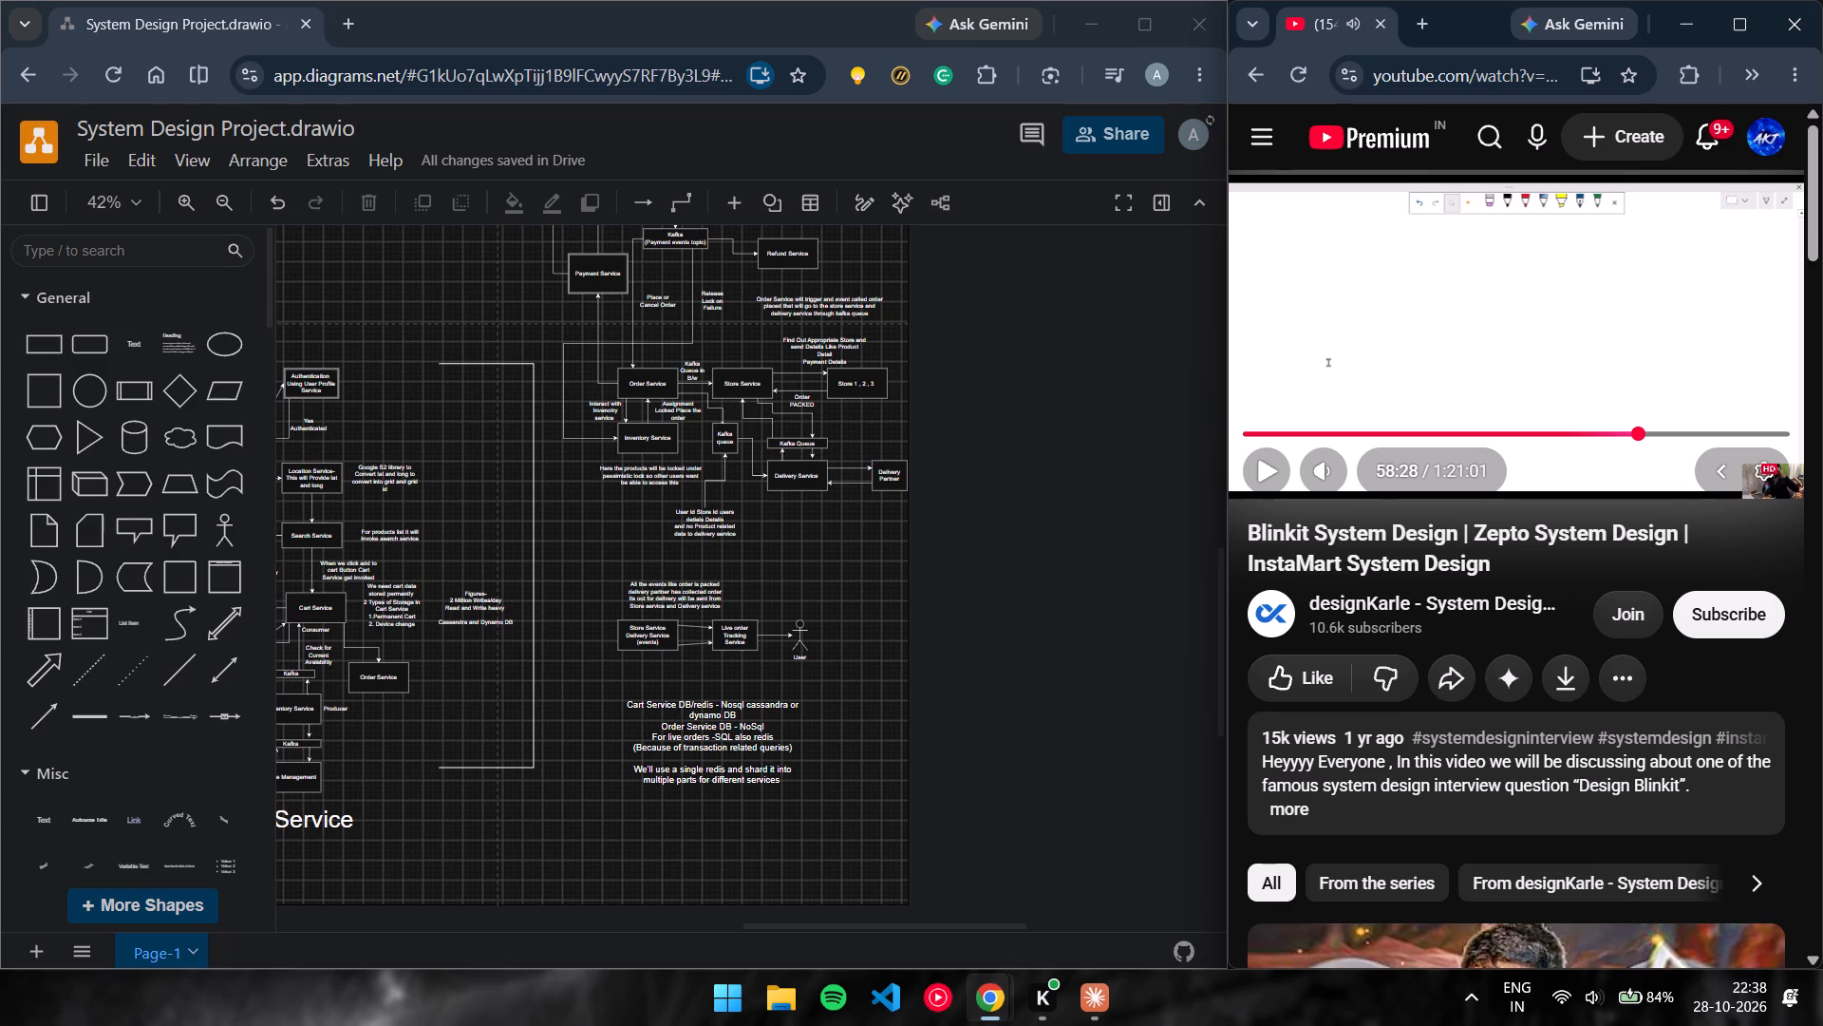
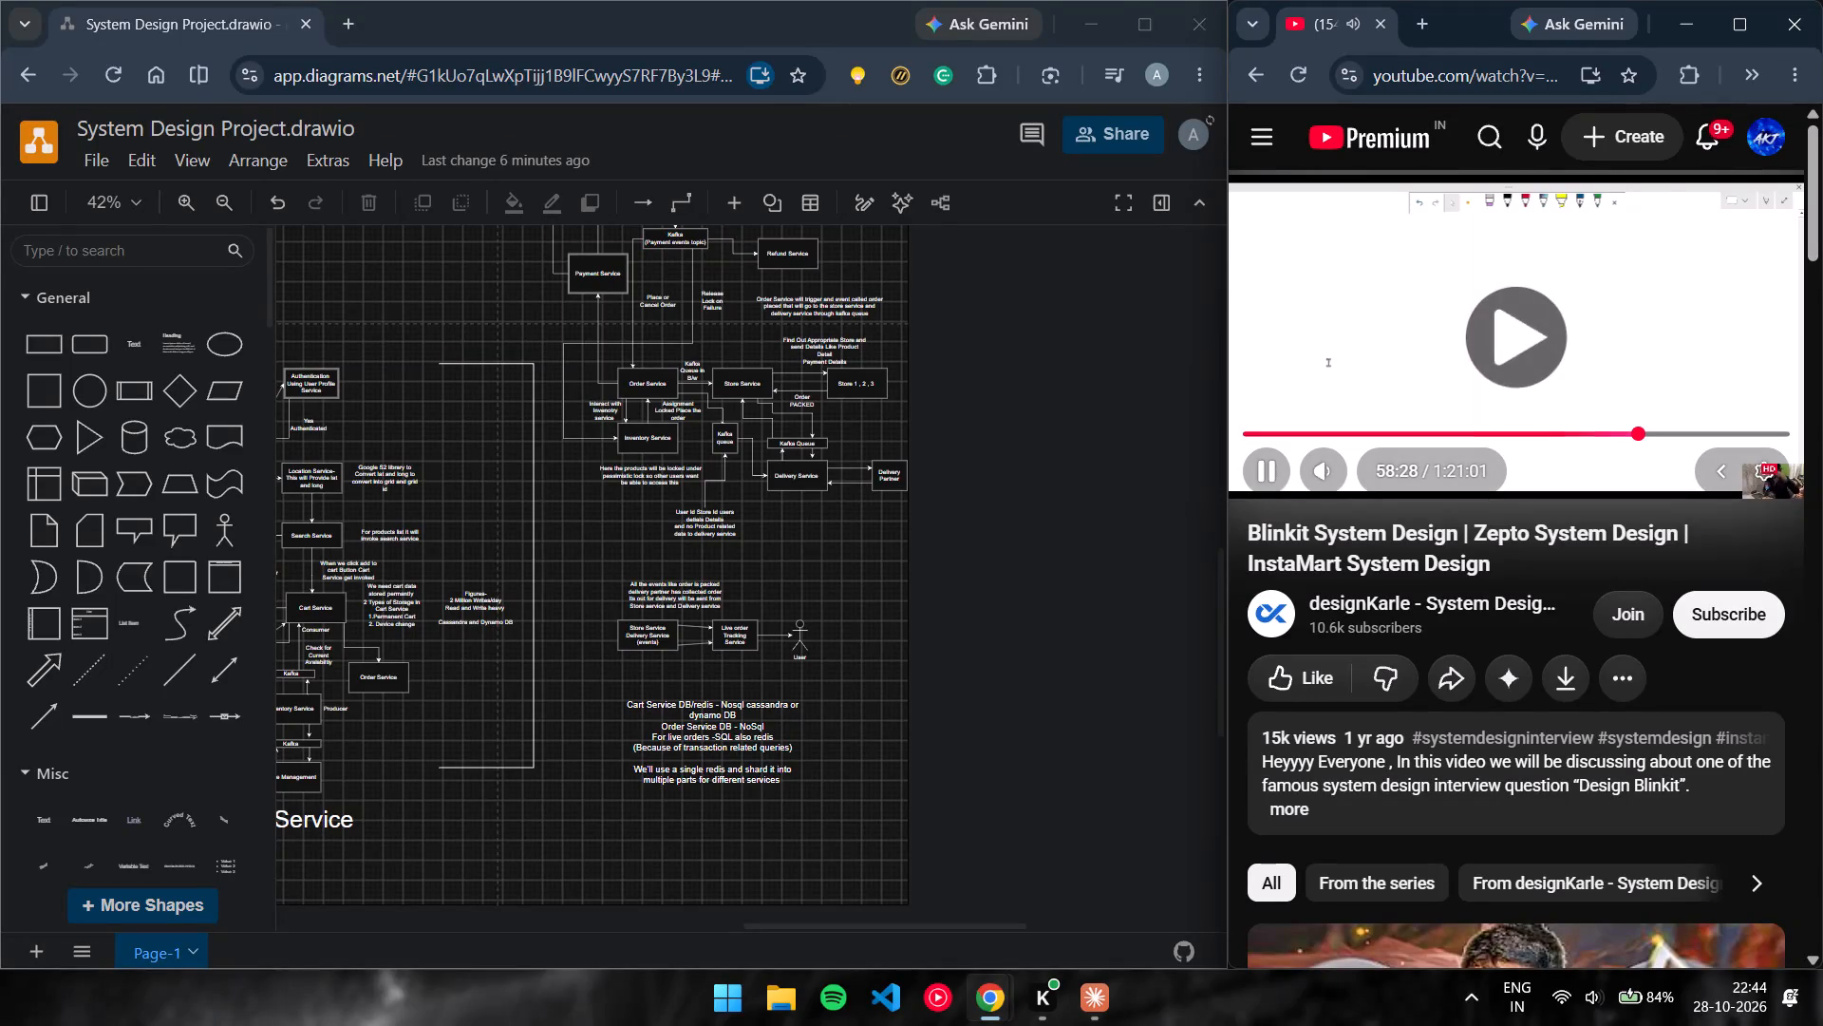
Watch the Blinkit system design video on from 58:28, up to the handwritten list starting with Order Service and Store Service.
{"action": "left_click", "coordinate": [1584, 313]}
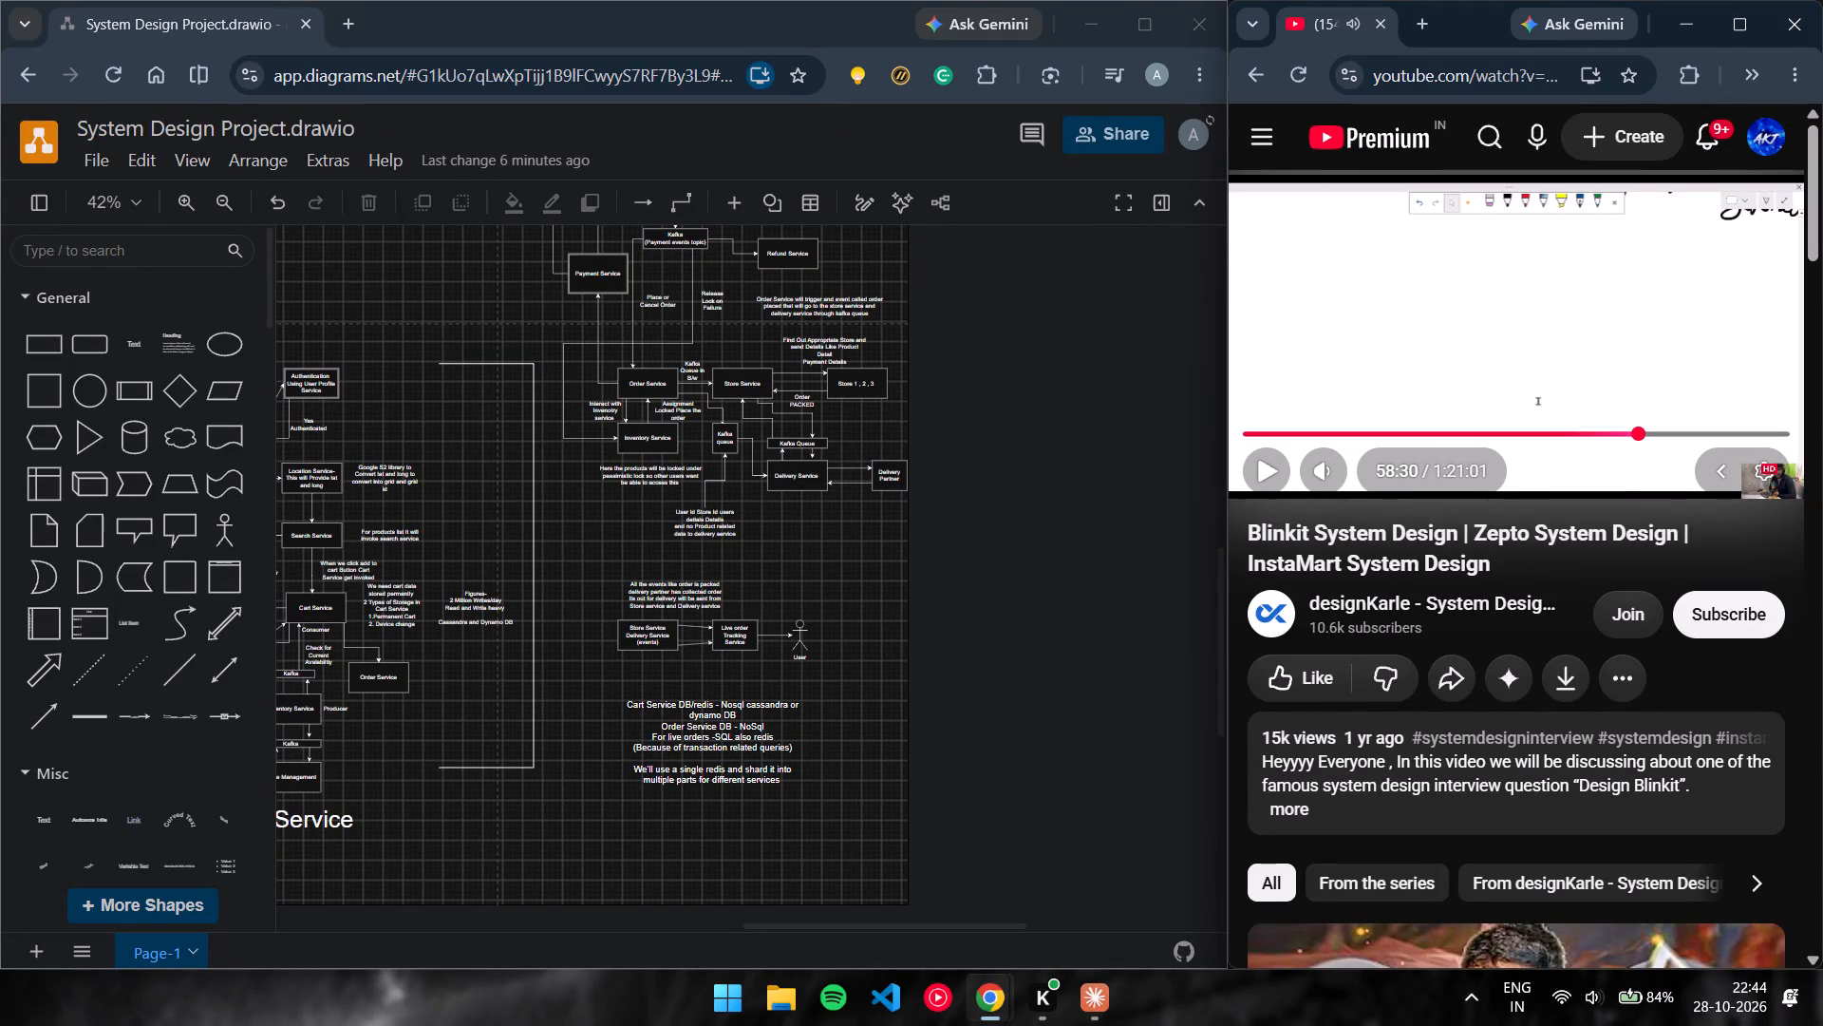
{"action": "key", "text": "space"}
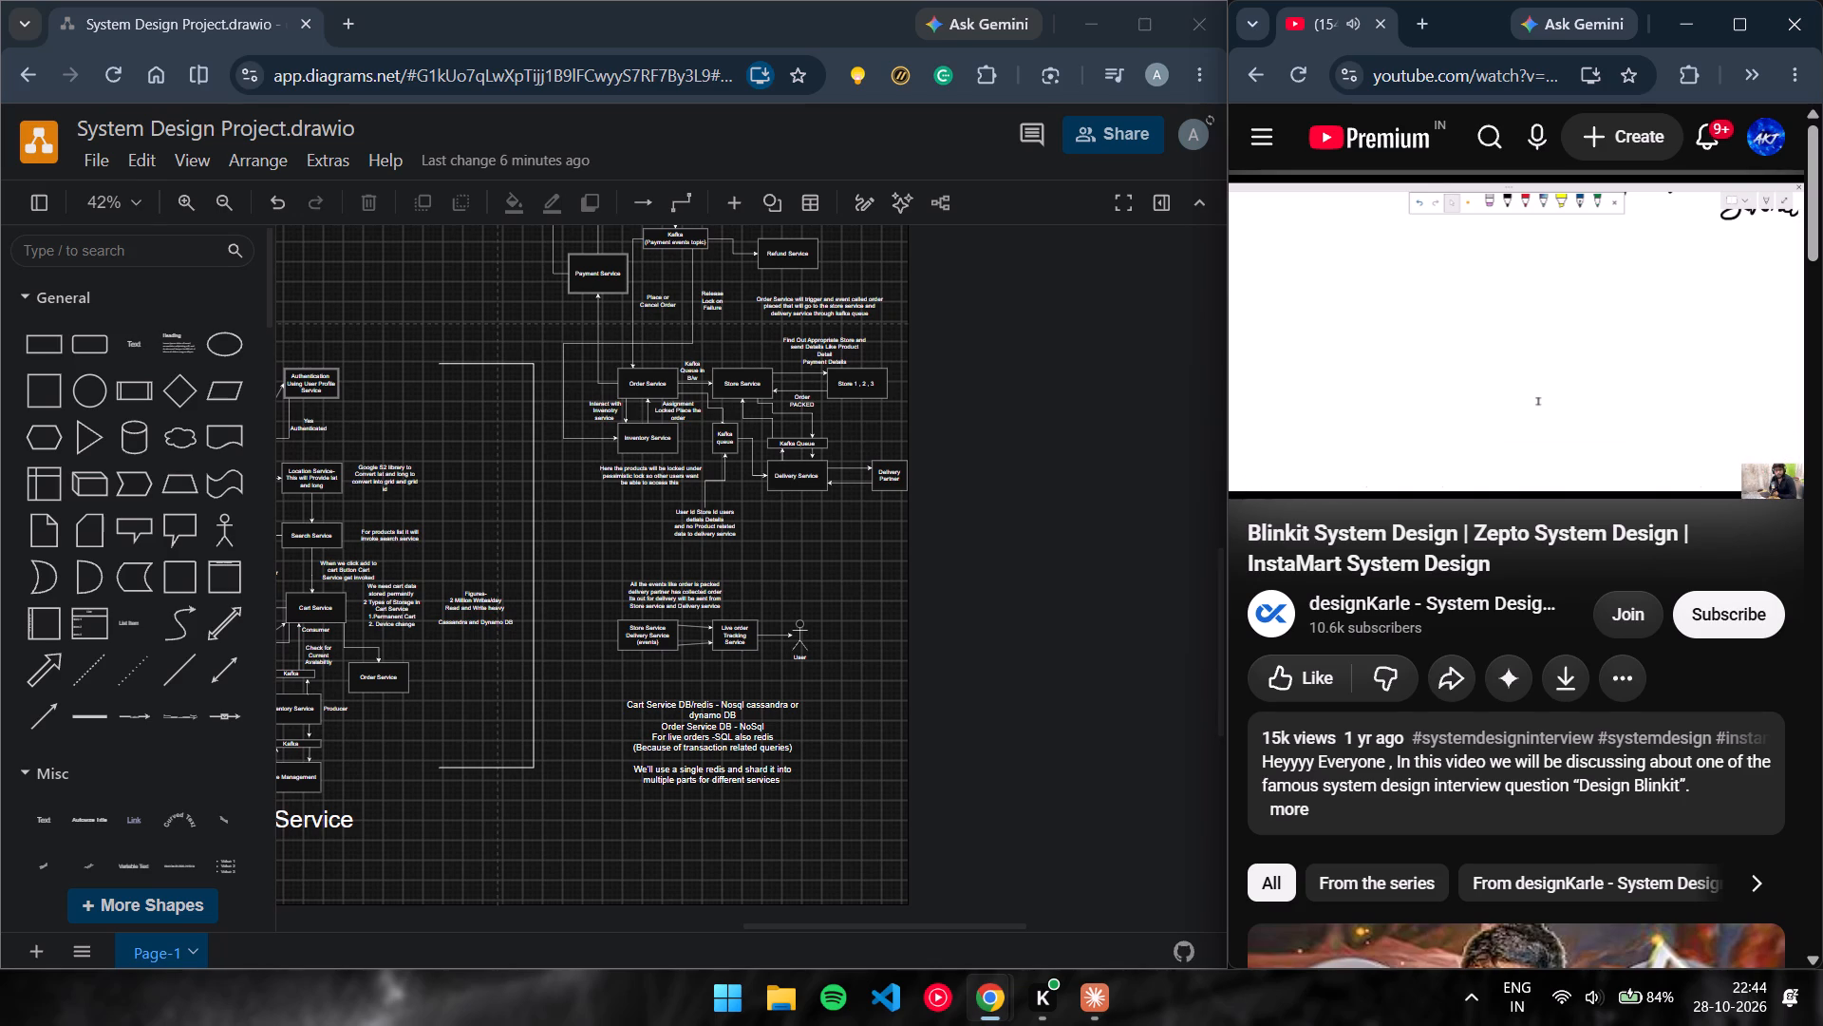
{"action": "key", "text": "space"}
{"action": "key", "text": "space"}
{"action": "key", "text": "space"}
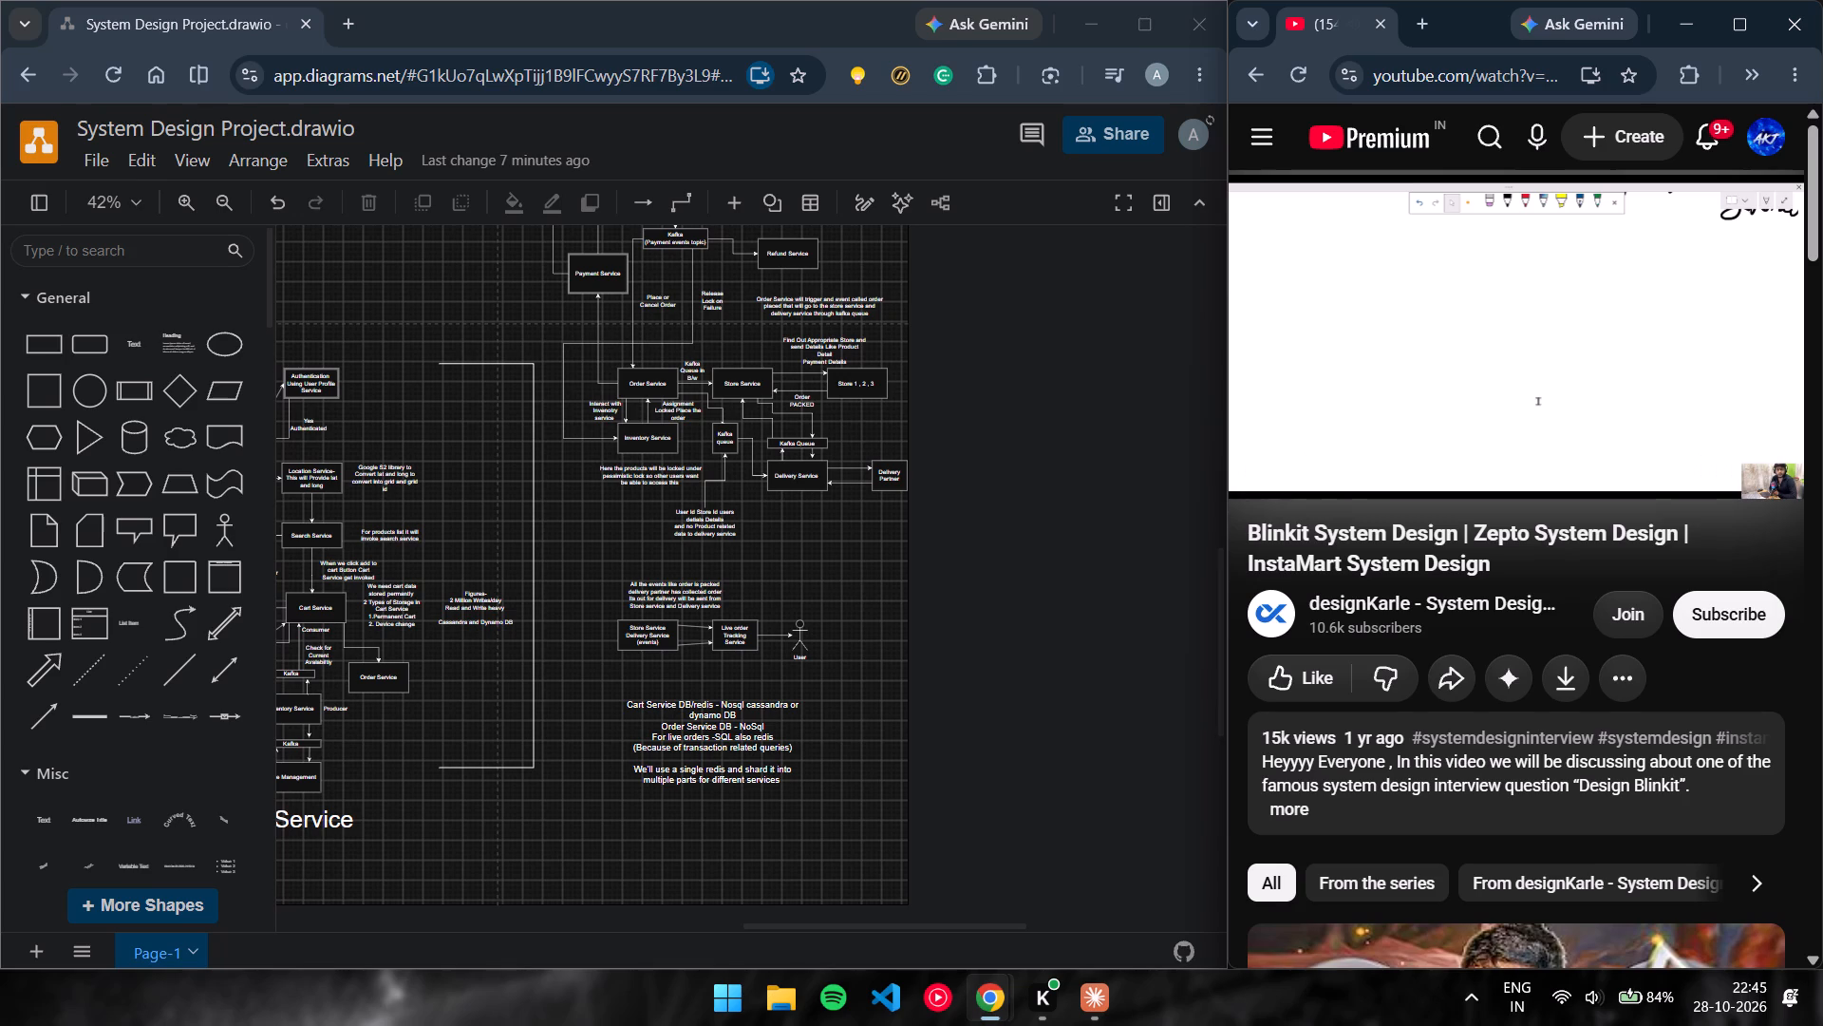
{"action": "key", "text": "space"}
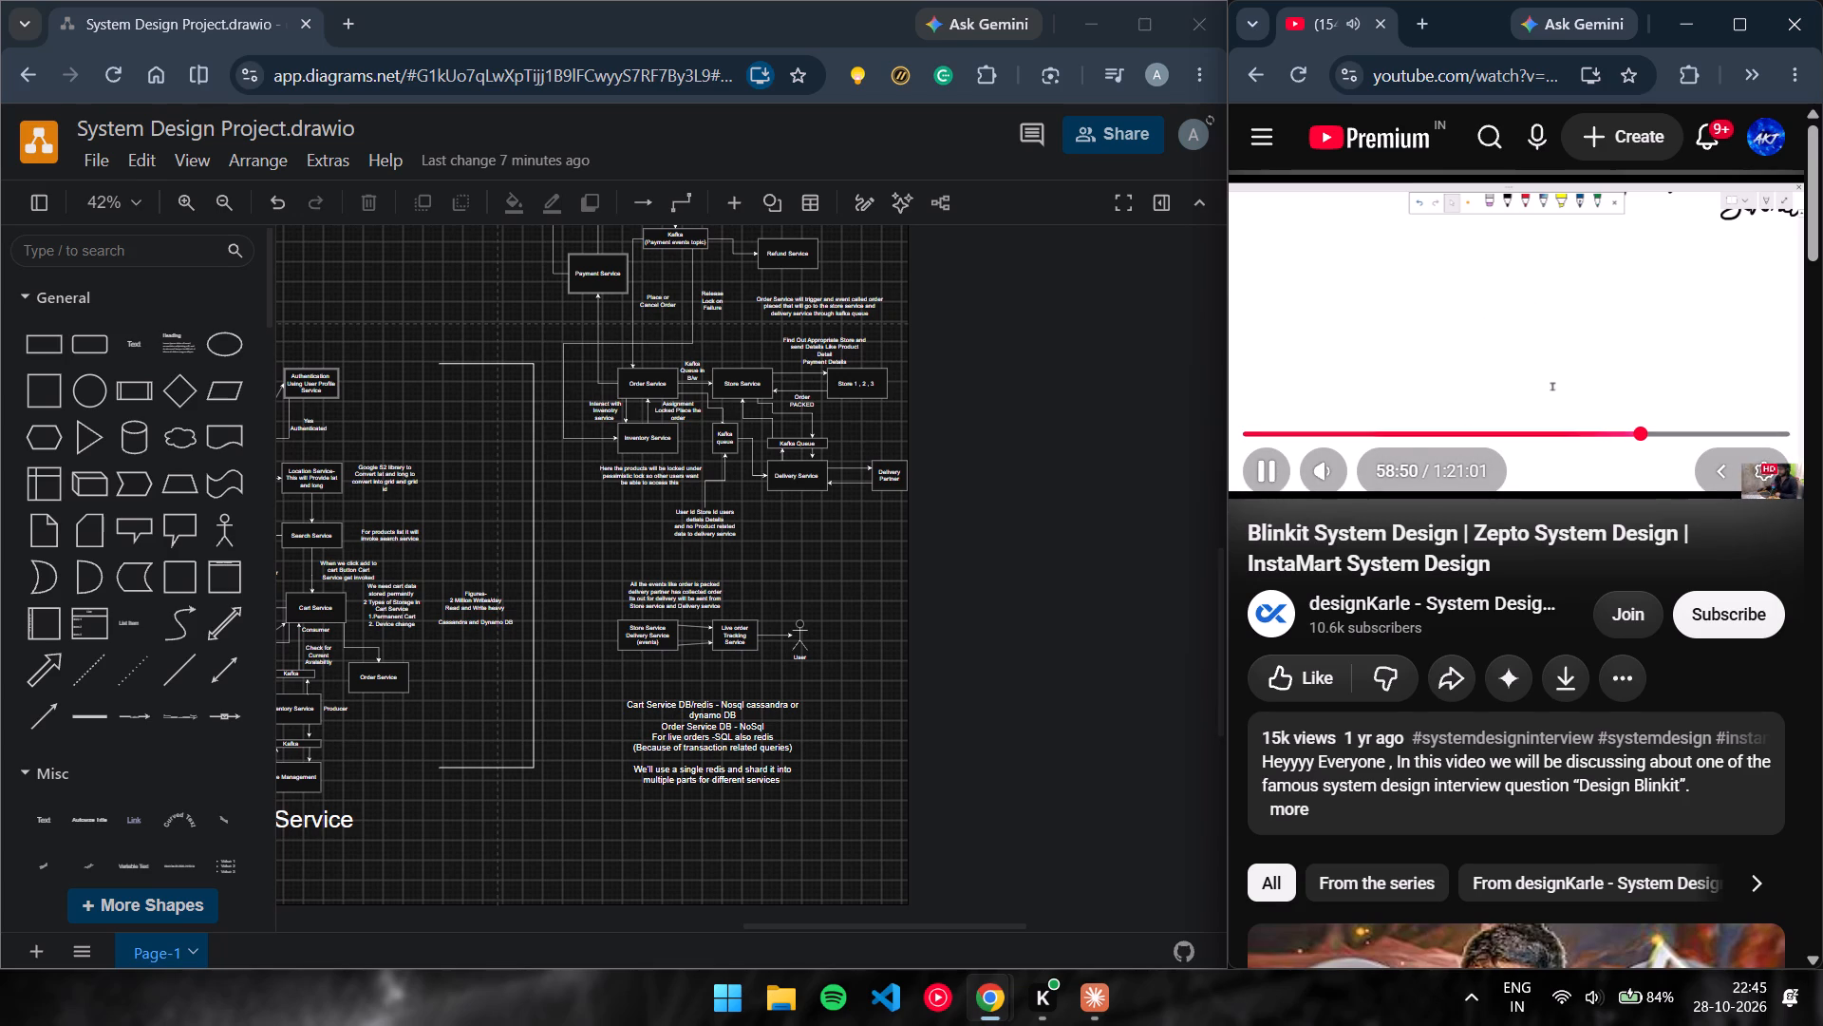
{"action": "left_click", "coordinate": [1584, 313]}
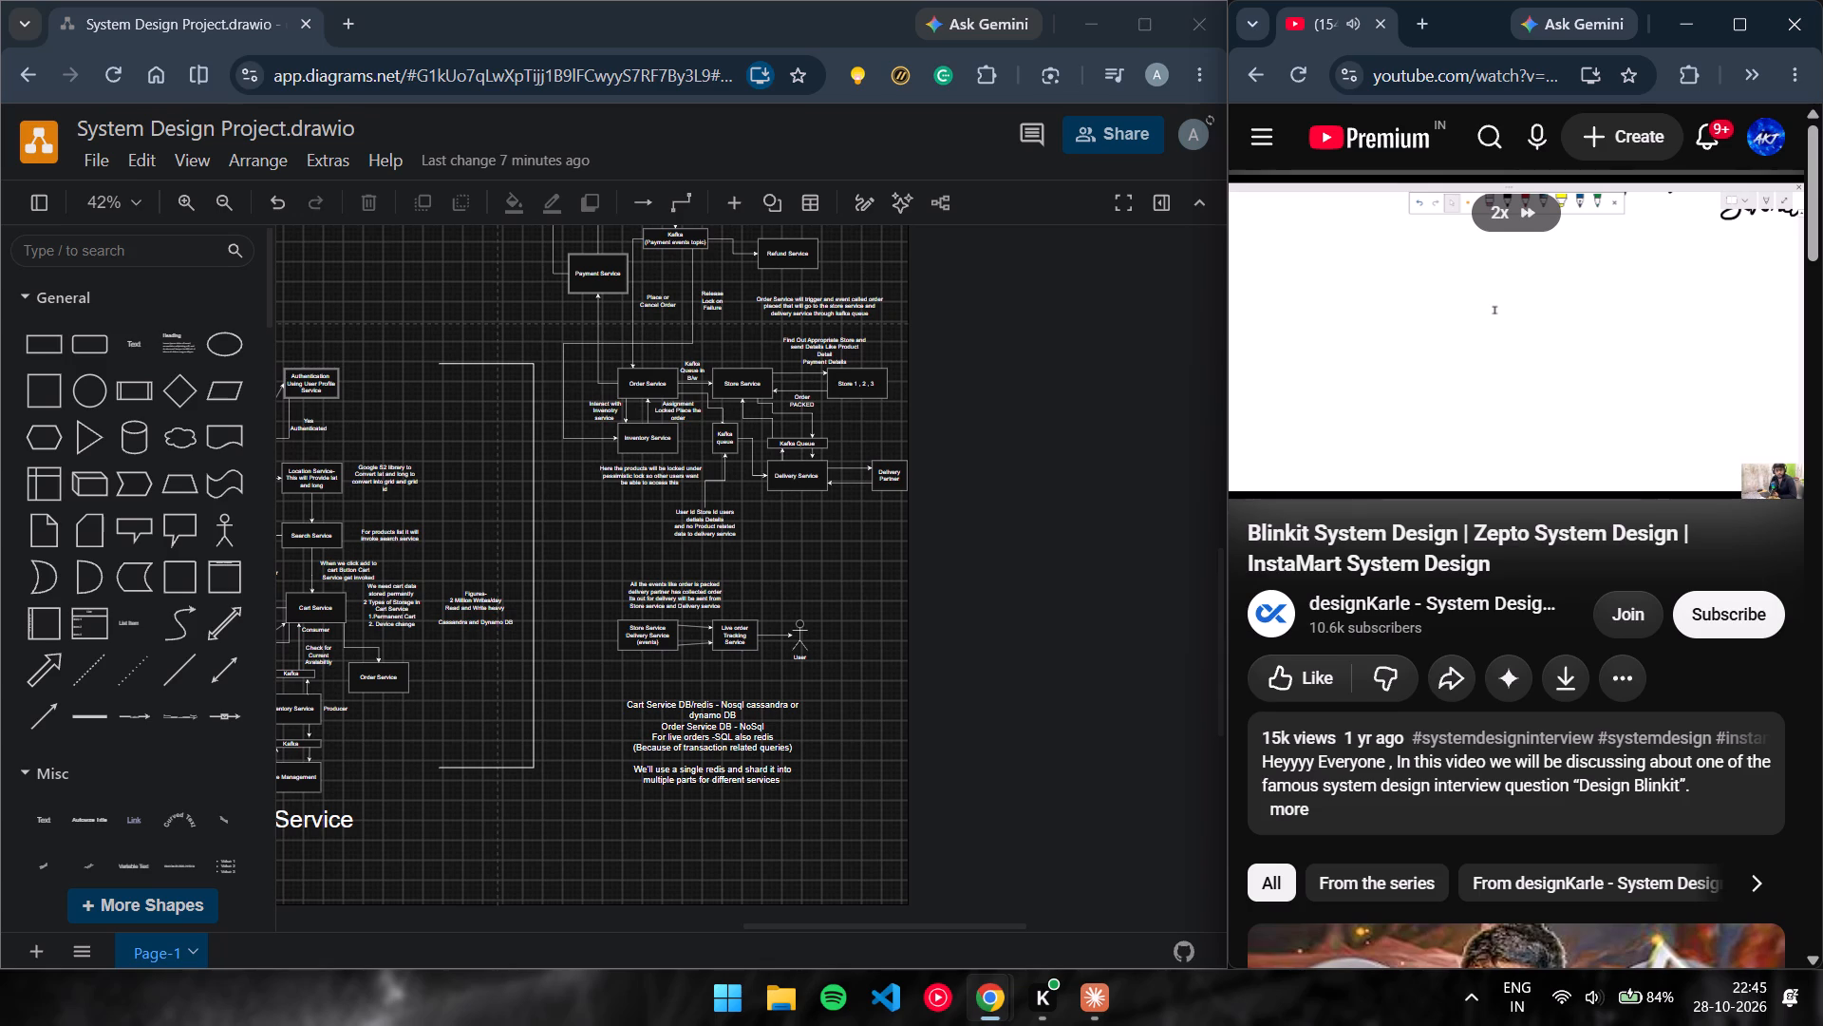
{"action": "left_click", "coordinate": [1584, 313]}
{"action": "left_click", "coordinate": [1584, 313]}
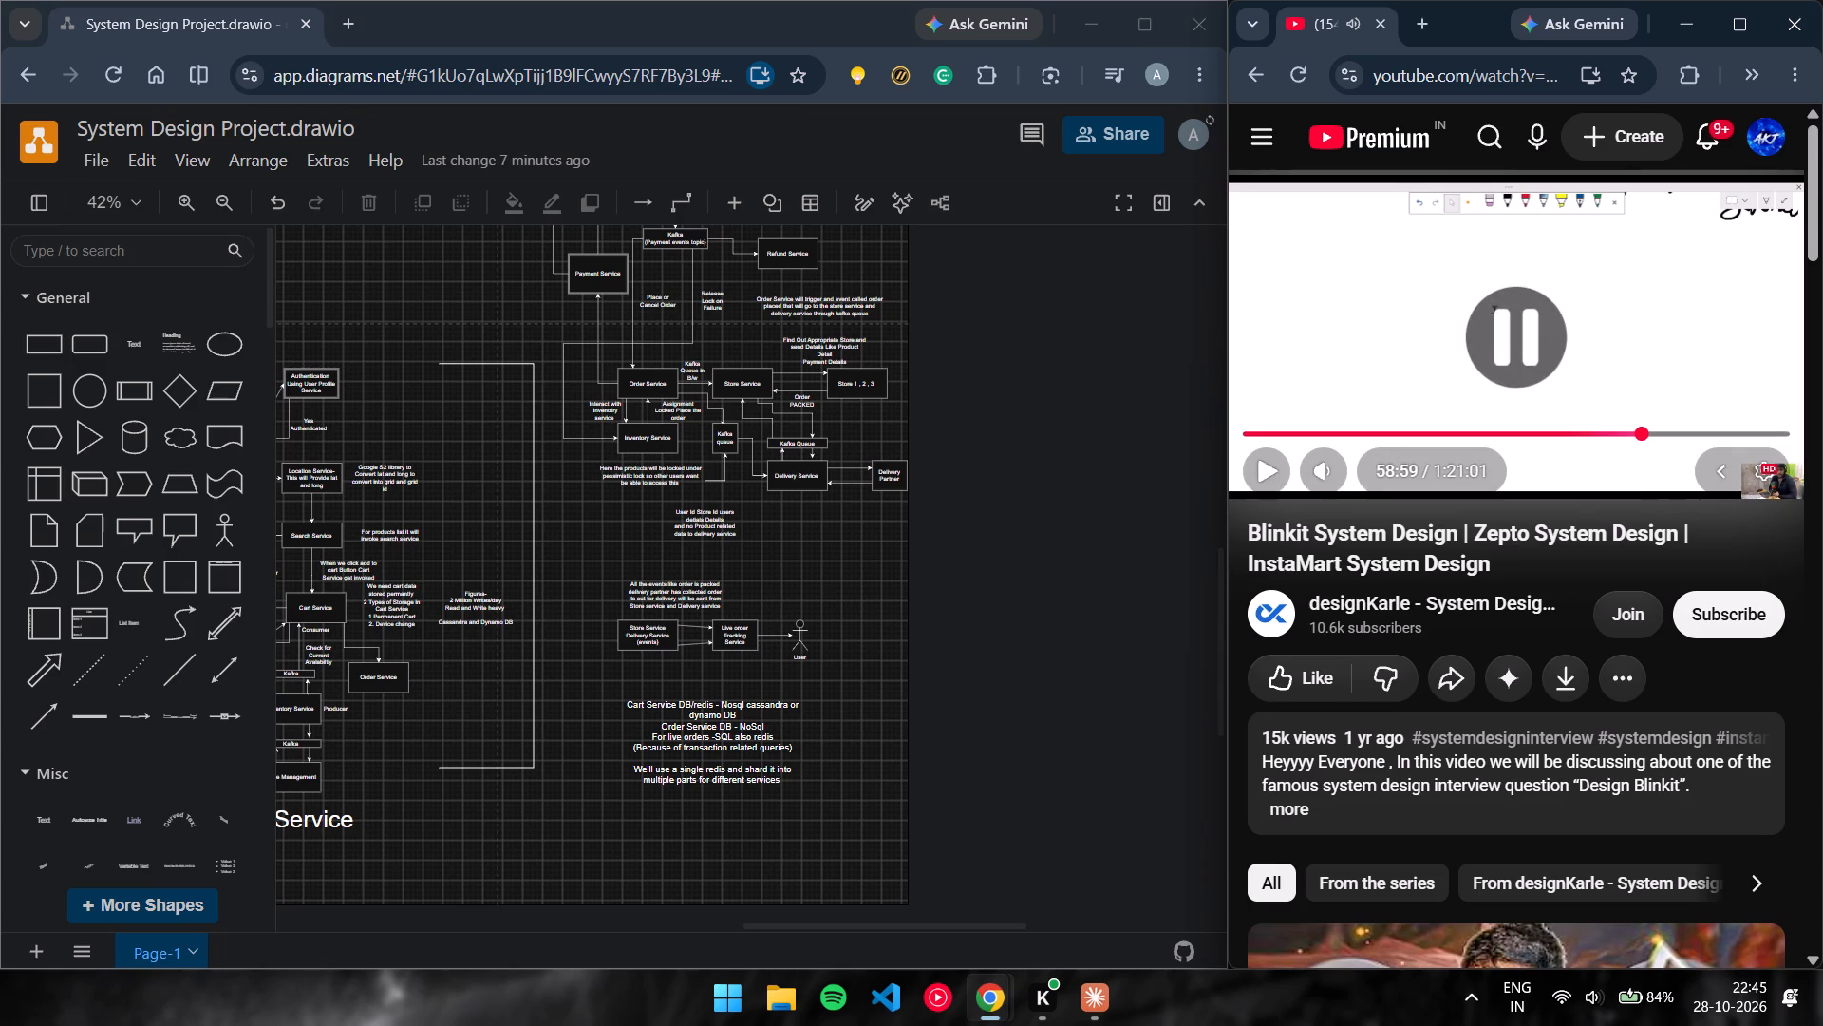
{"action": "left_click", "coordinate": [1584, 313]}
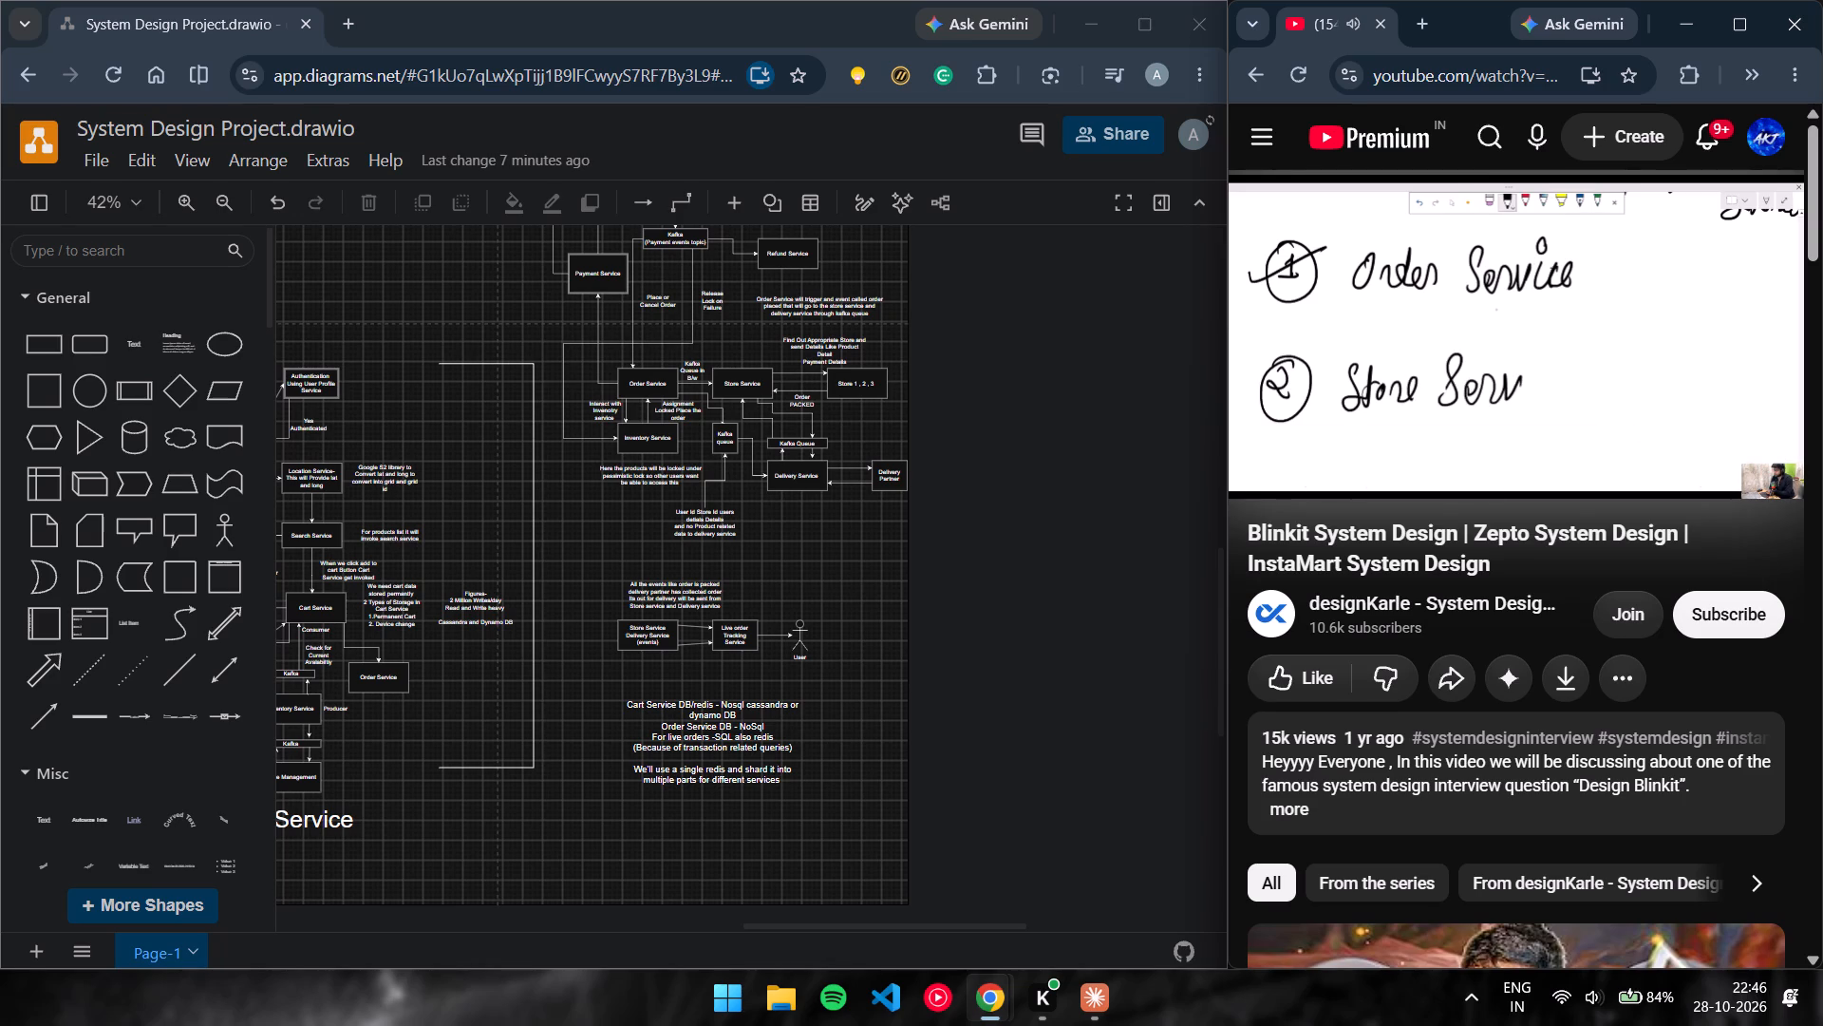
Skip the video ahead through the Store Service explanation to the Delivery Service heading at about 1:02:32, with the diagram's order and store part in view.
{"action": "scroll", "coordinate": [843, 442], "scroll_direction": "up", "scroll_amount": 1}
{"action": "scroll", "coordinate": [843, 442], "scroll_direction": "right", "scroll_amount": 1}
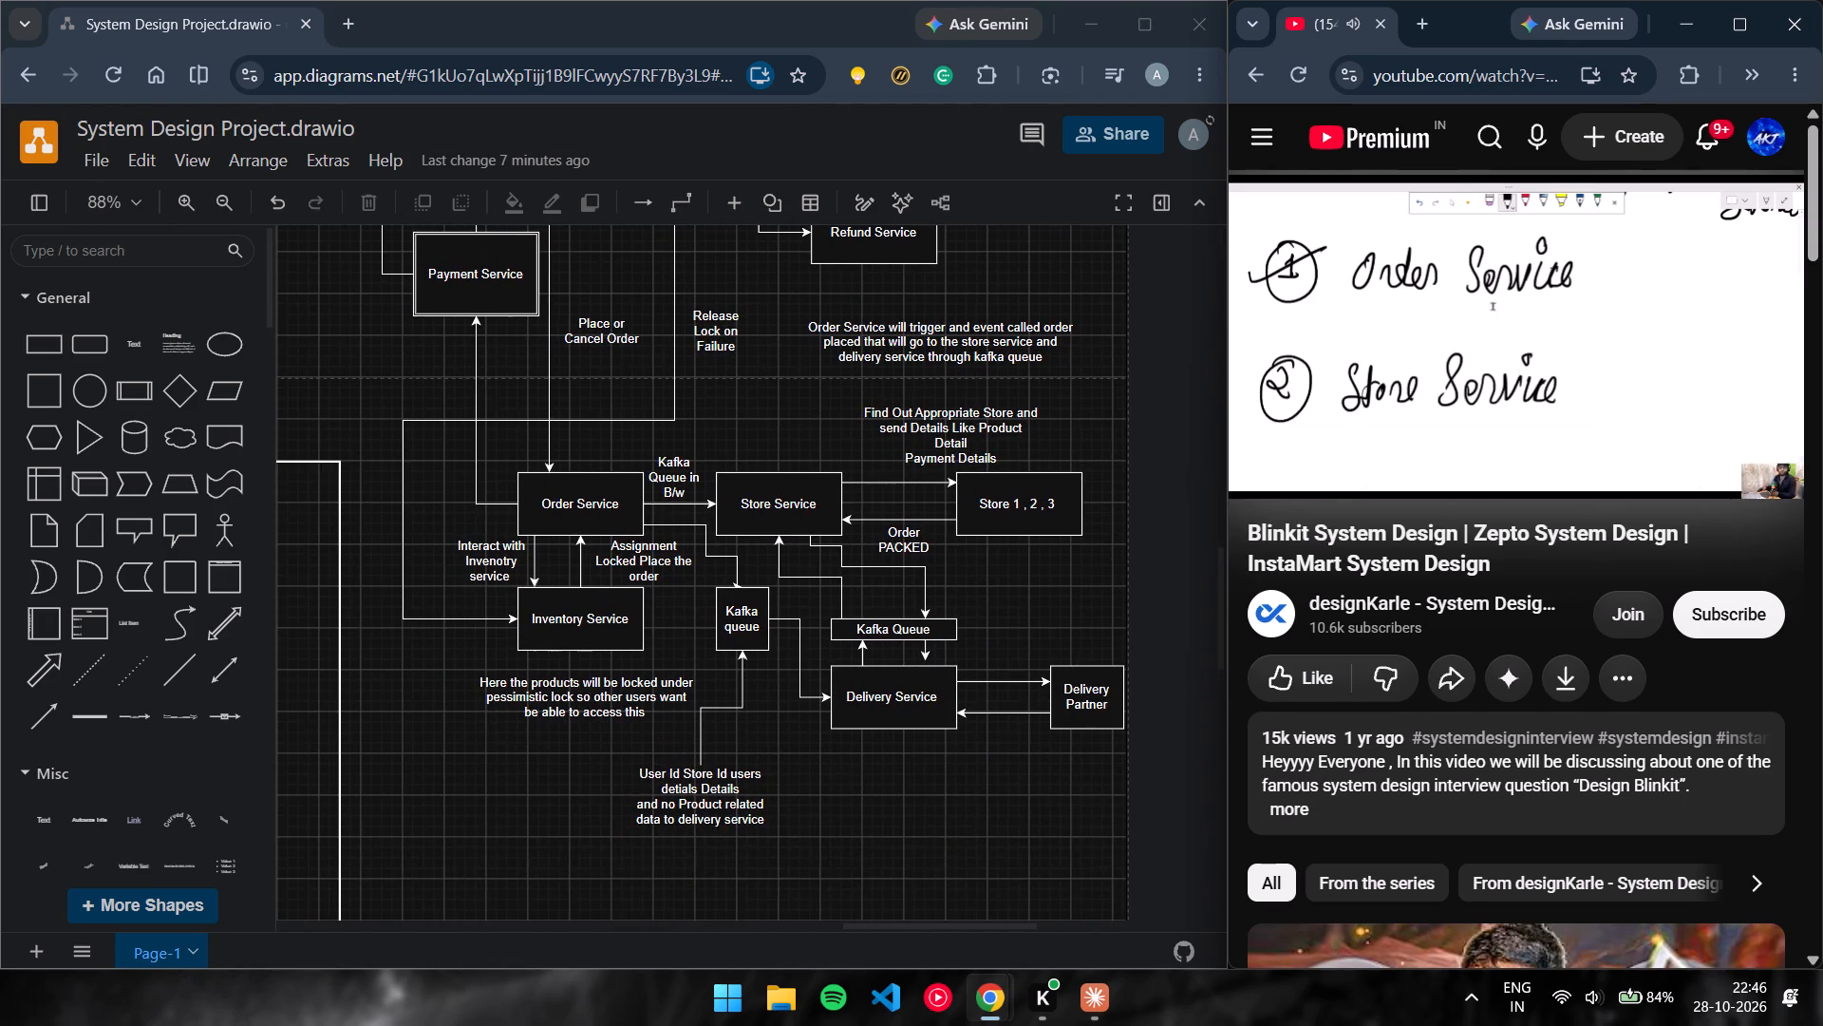
{"action": "key", "text": "Right"}
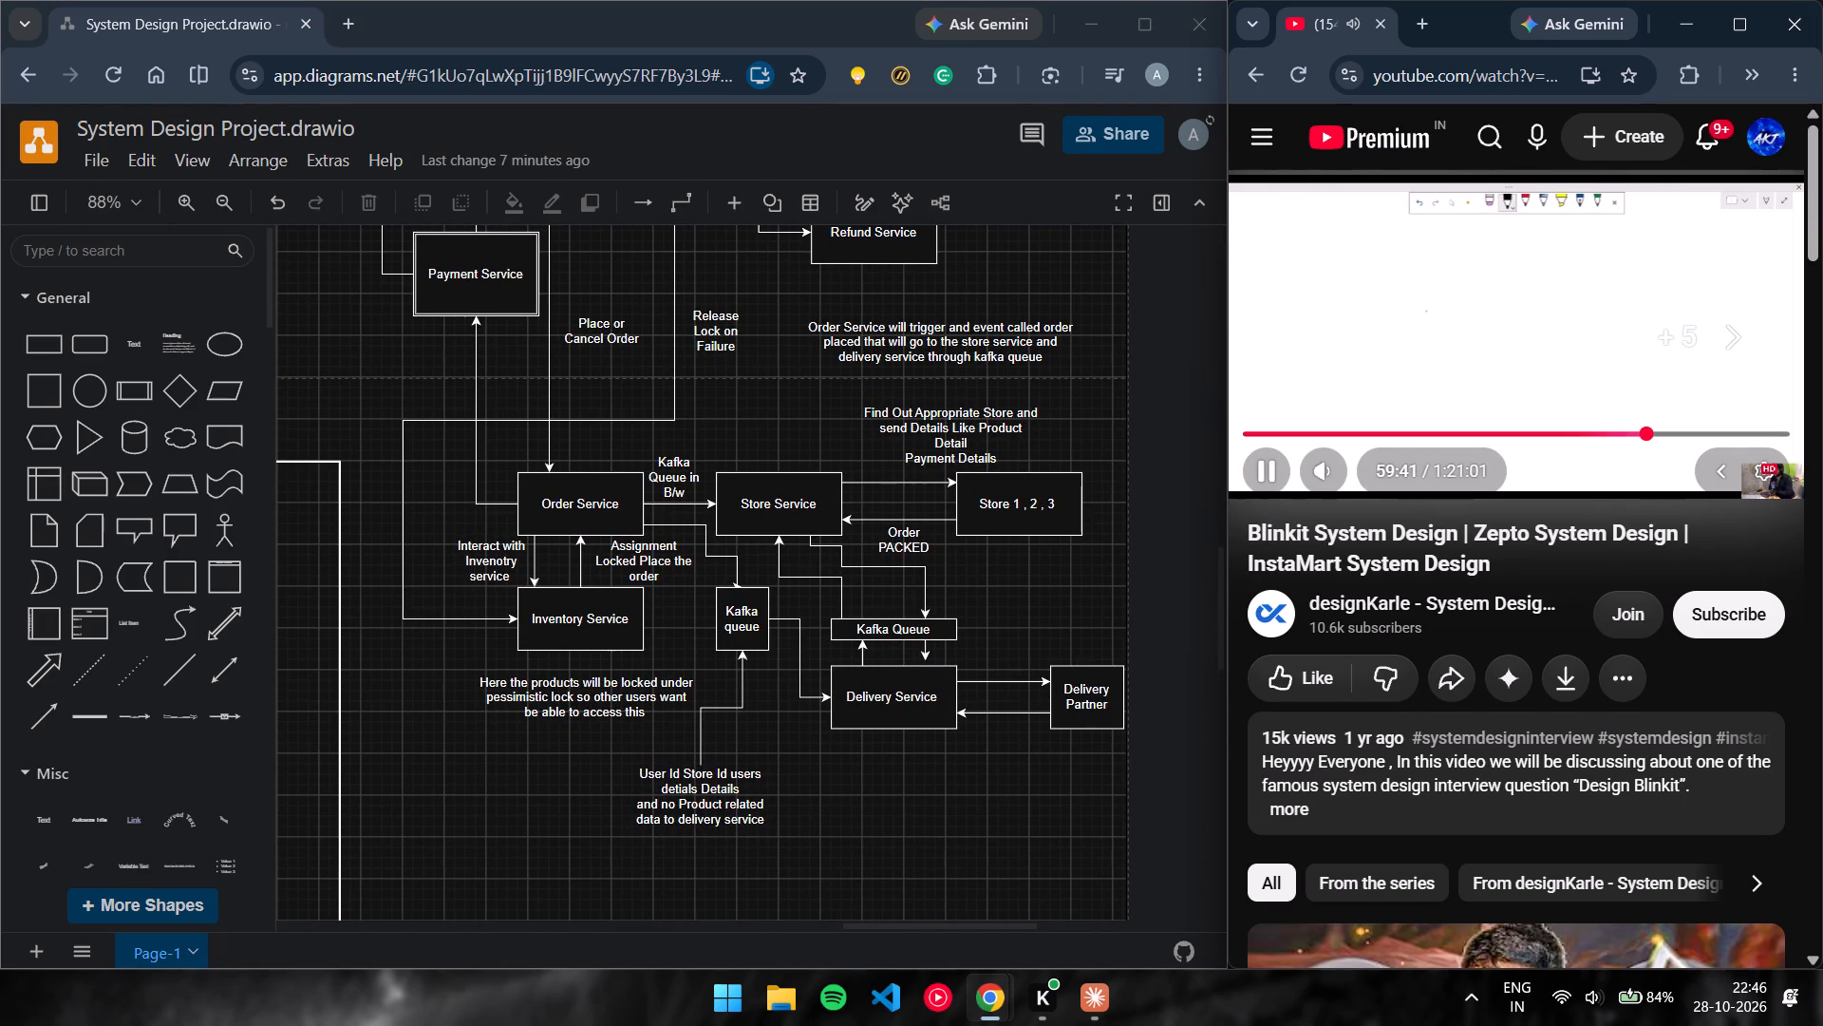
{"action": "key", "text": "Right"}
{"action": "key", "text": "Right"}
{"action": "key", "text": "Right"}
{"action": "key", "text": "Right"}
{"action": "key", "text": "Right"}
{"action": "key", "text": "Right"}
{"action": "key", "text": "Right"}
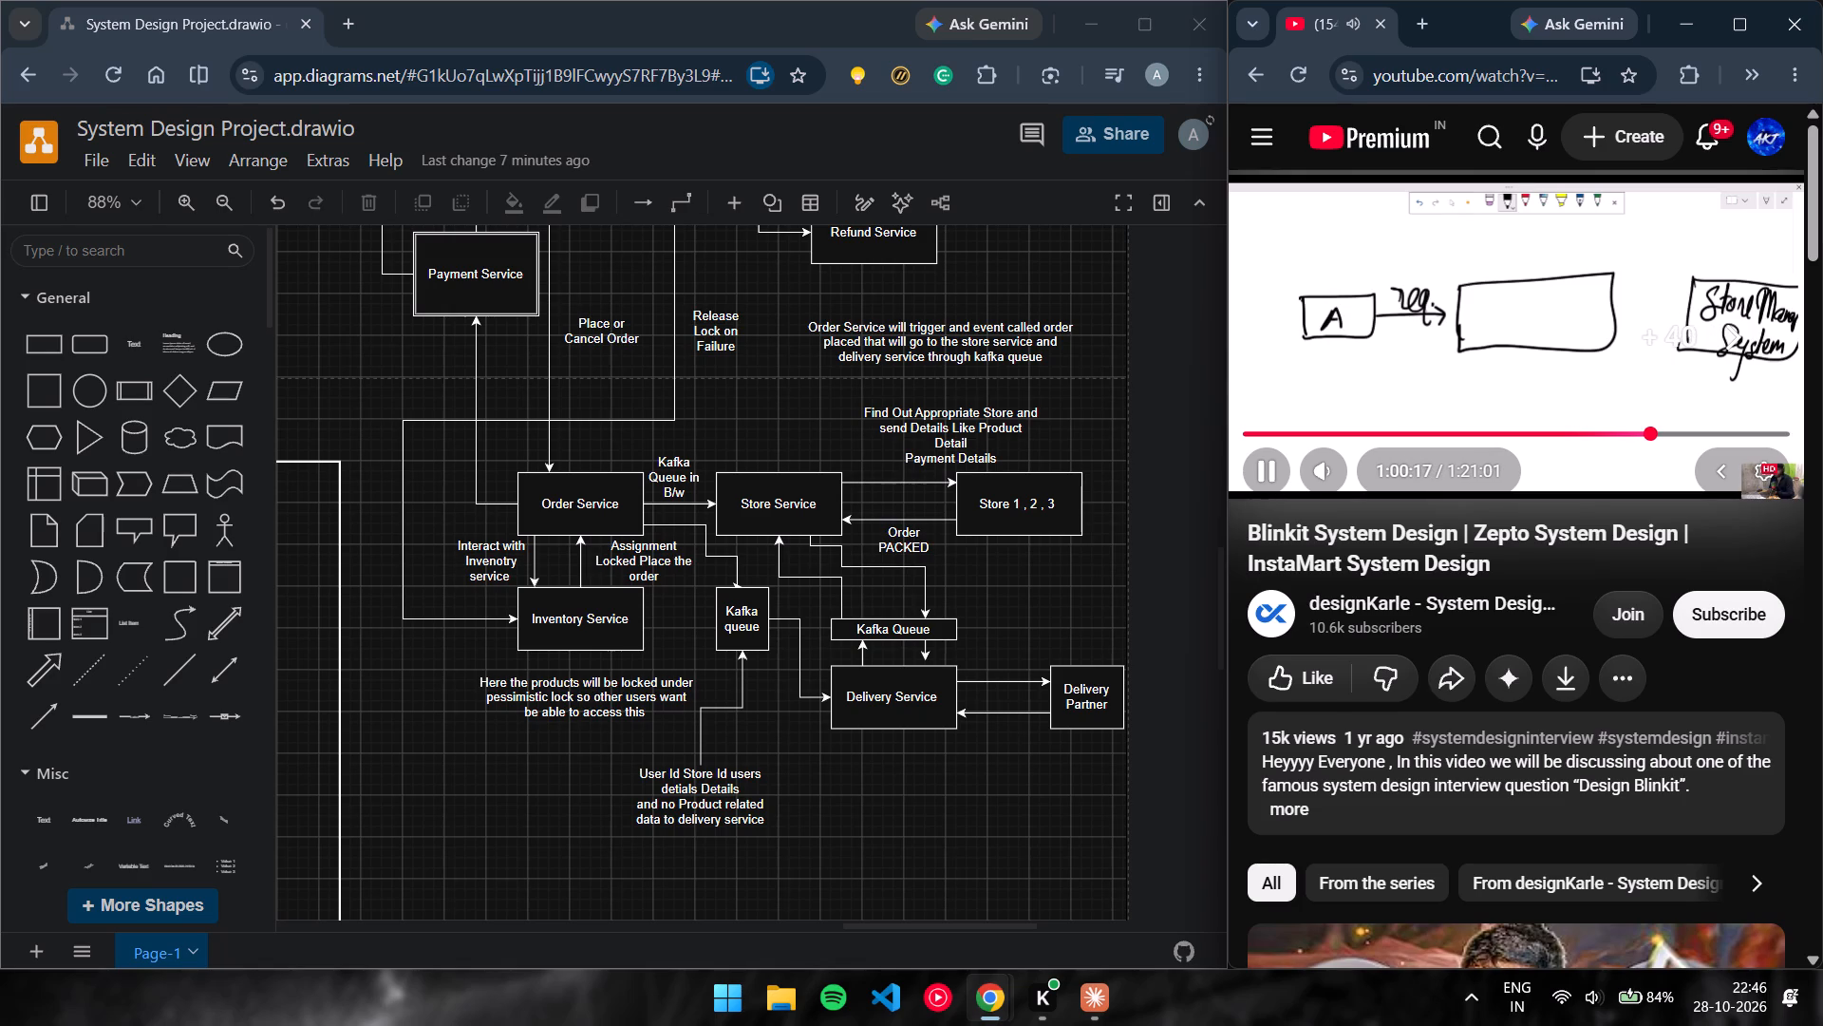
{"action": "key", "text": "Right"}
{"action": "key", "text": "Right"}
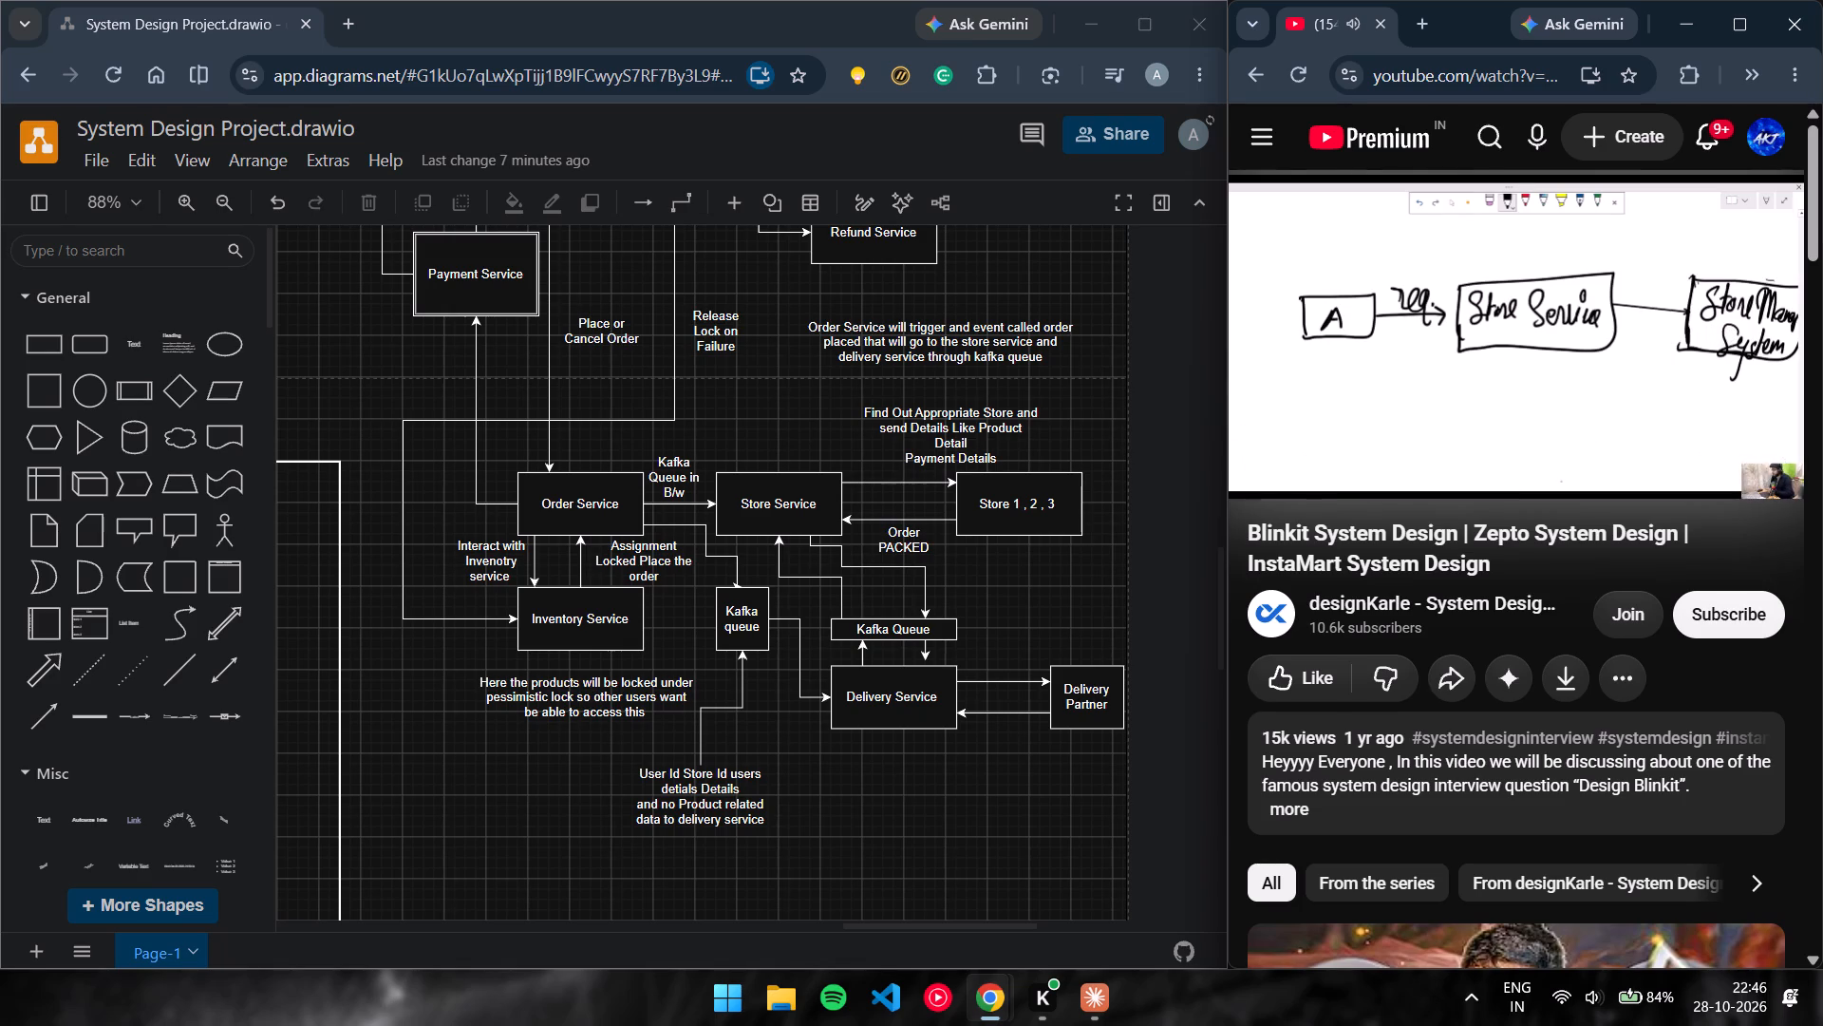
{"action": "key", "text": "Right"}
{"action": "key", "text": "Right"}
{"action": "key", "text": "Right"}
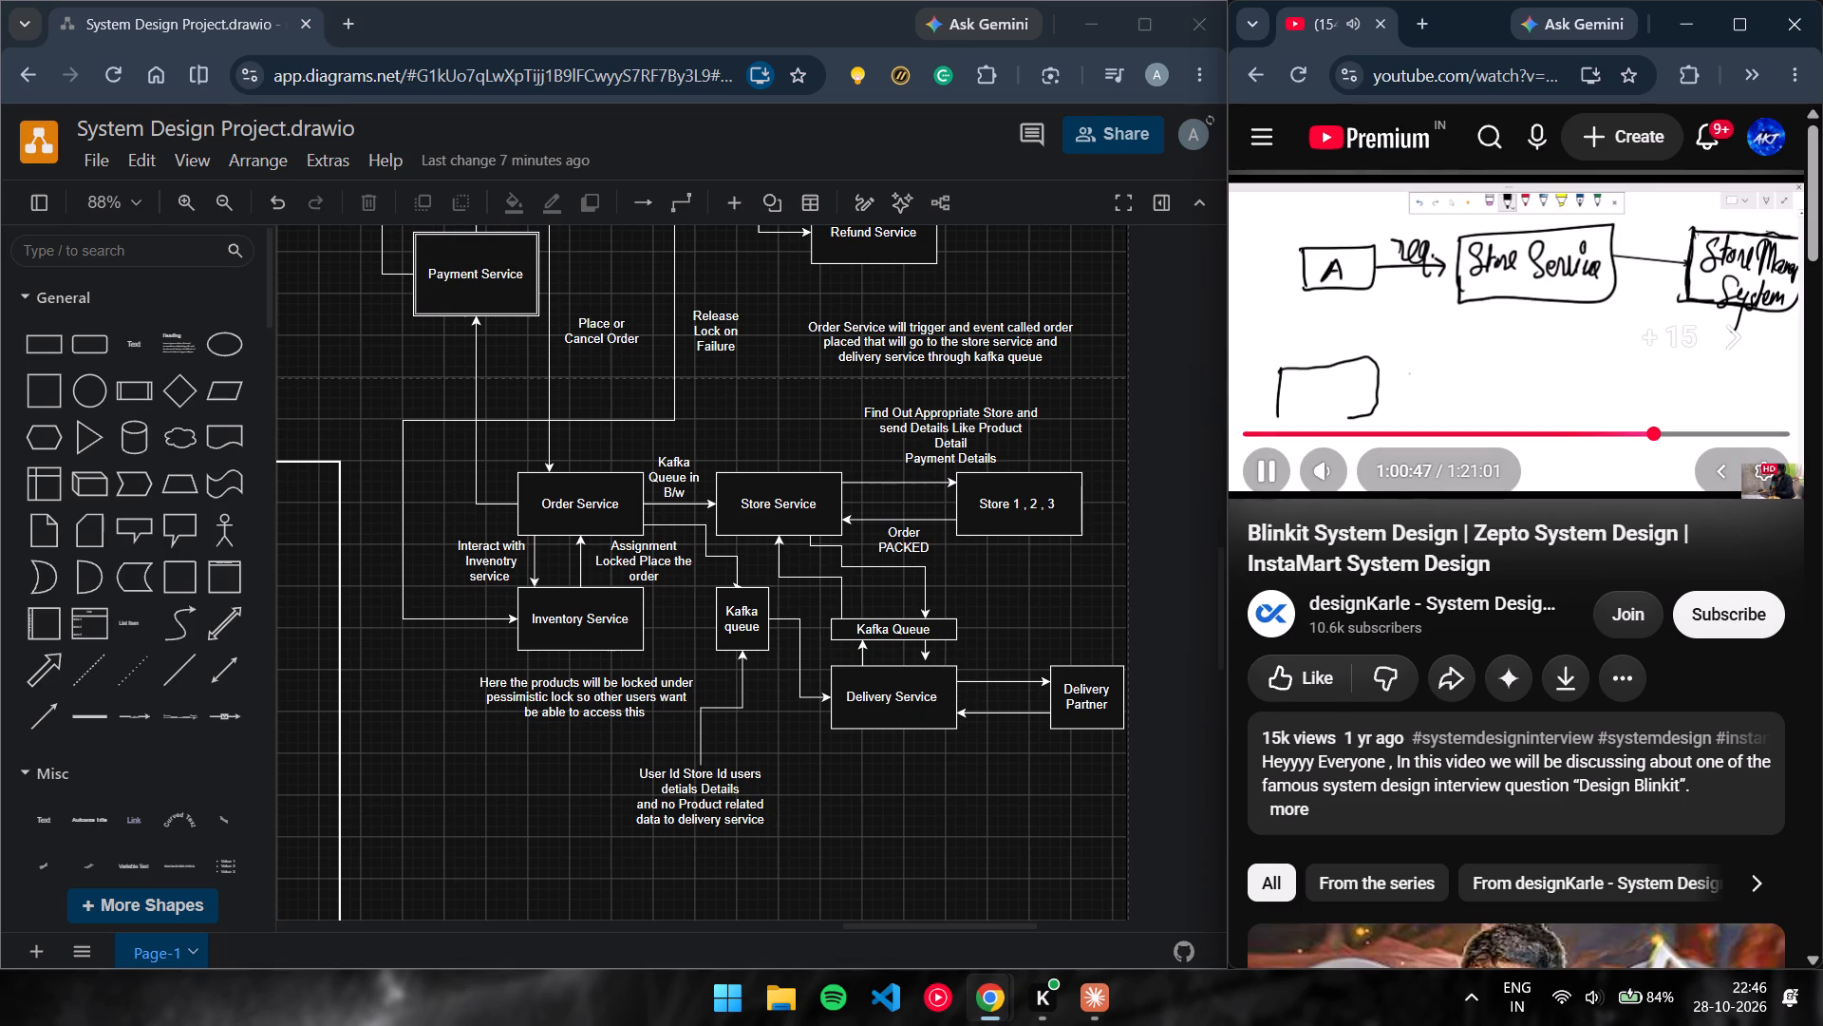
{"action": "key", "text": "Right"}
{"action": "key", "text": "Right"}
{"action": "key", "text": "Right"}
{"action": "key", "text": "Right"}
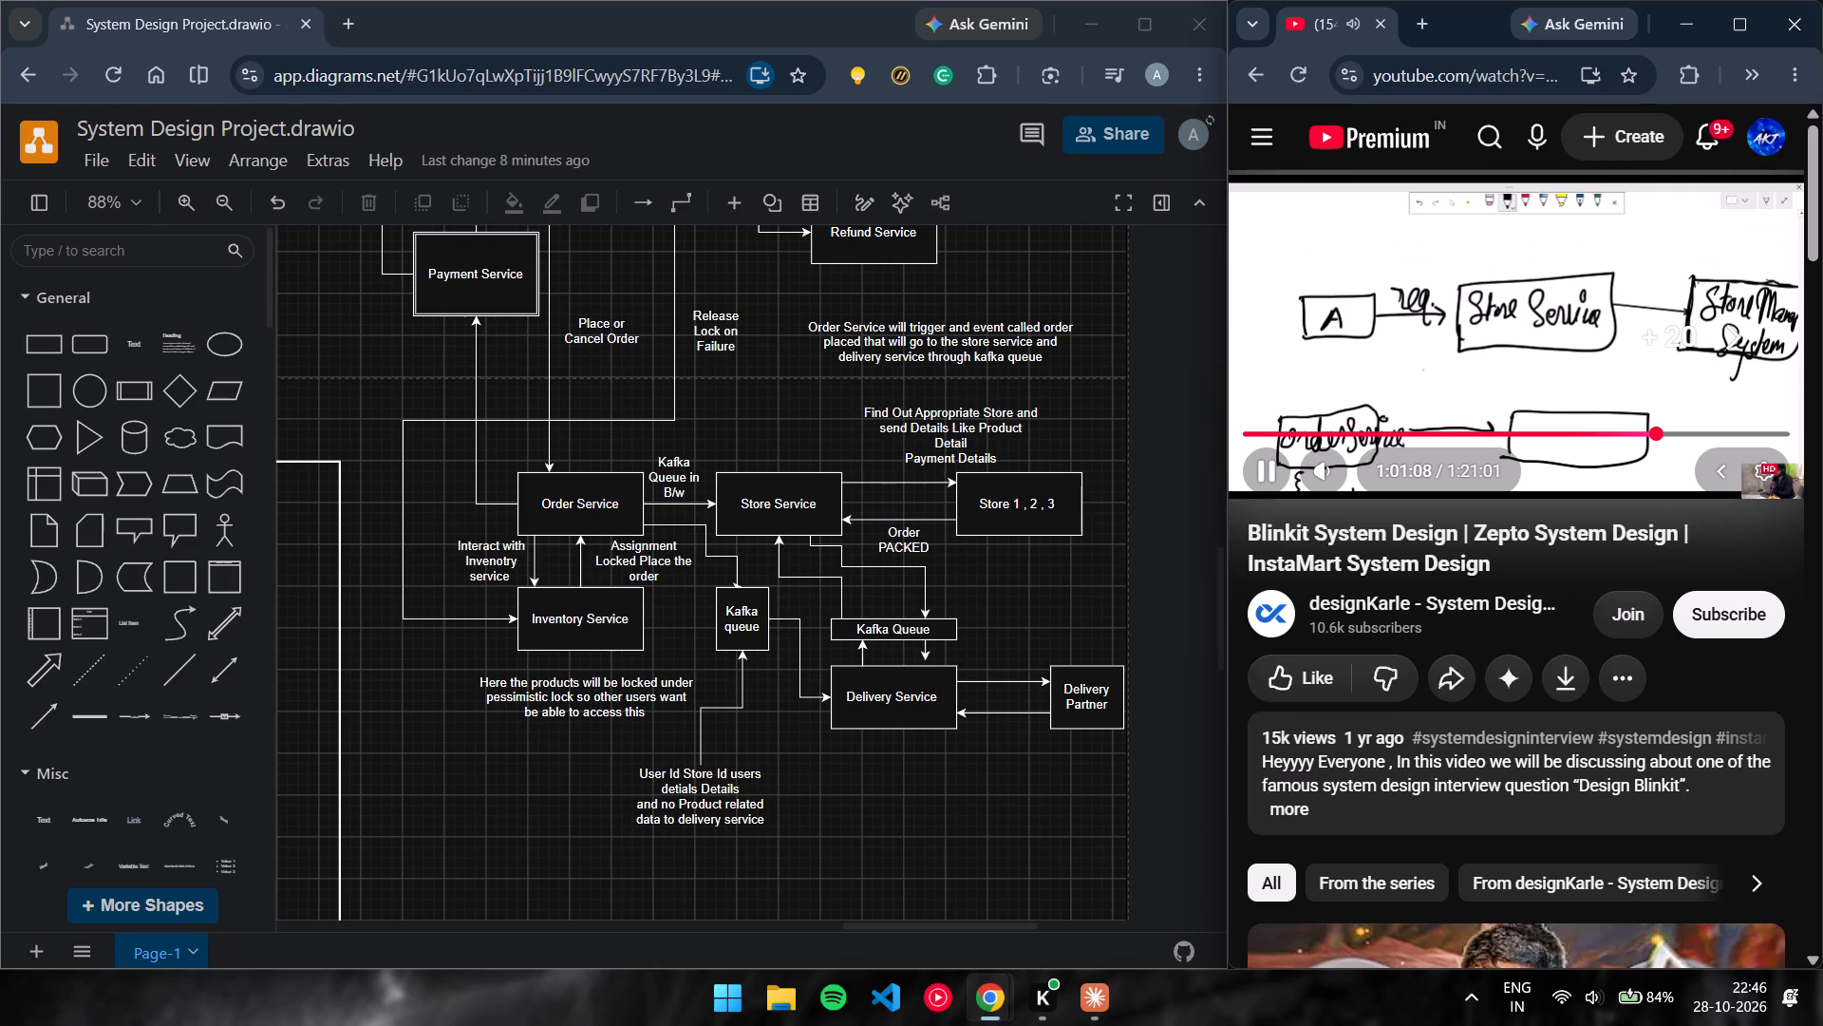
{"action": "key", "text": "Right"}
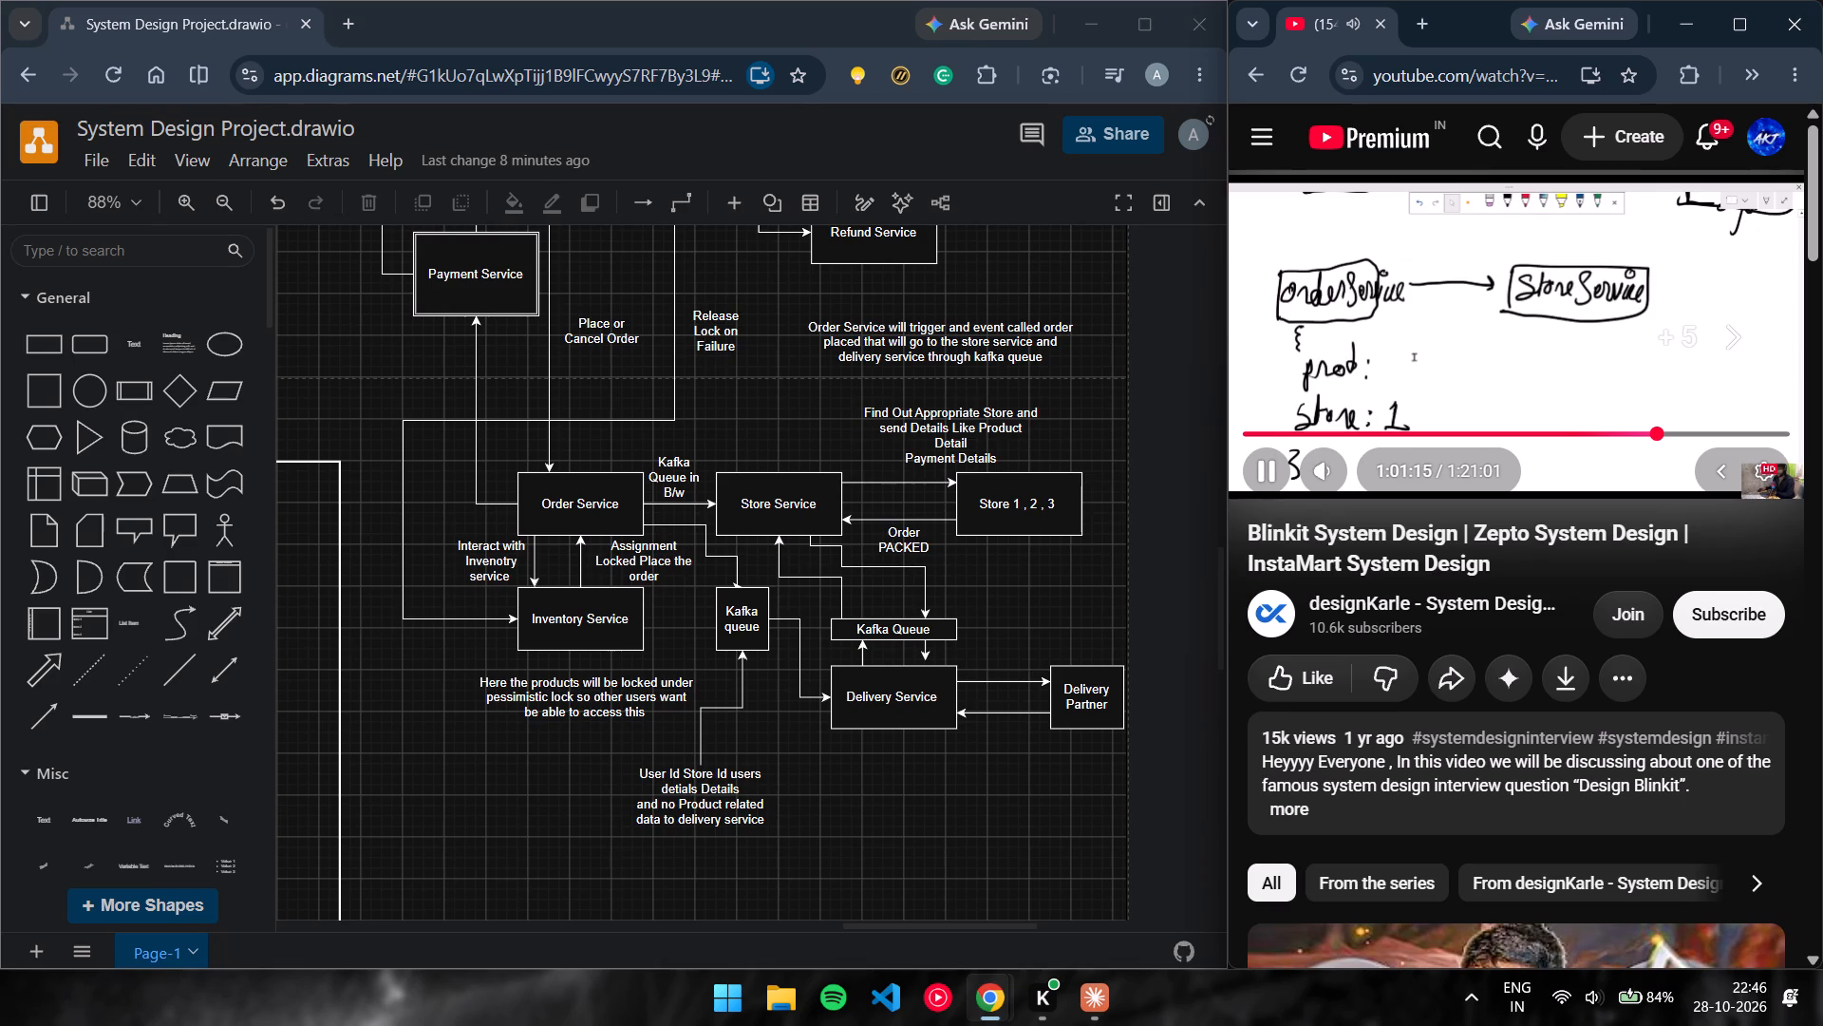
{"action": "key", "text": "Right"}
{"action": "key", "text": "Right"}
{"action": "key", "text": "Right"}
{"action": "key", "text": "Right"}
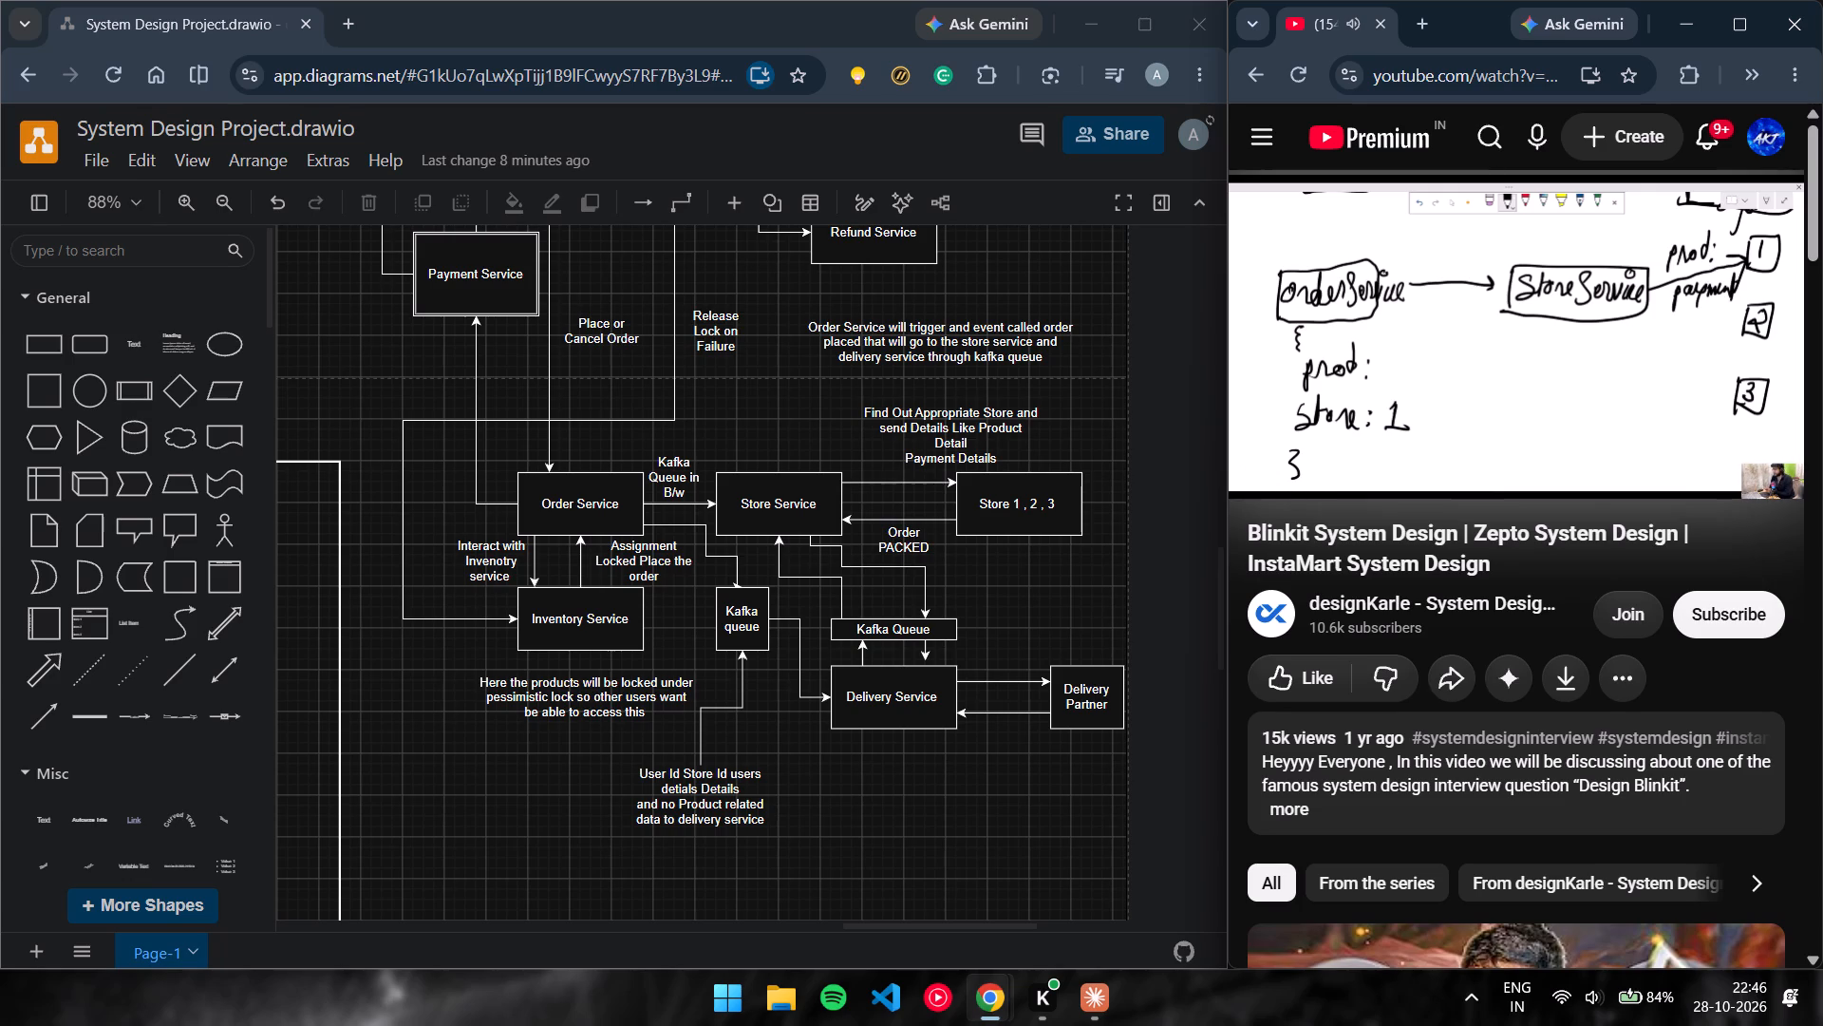
{"action": "key", "text": "Right"}
{"action": "key", "text": "Right"}
{"action": "key", "text": "Right"}
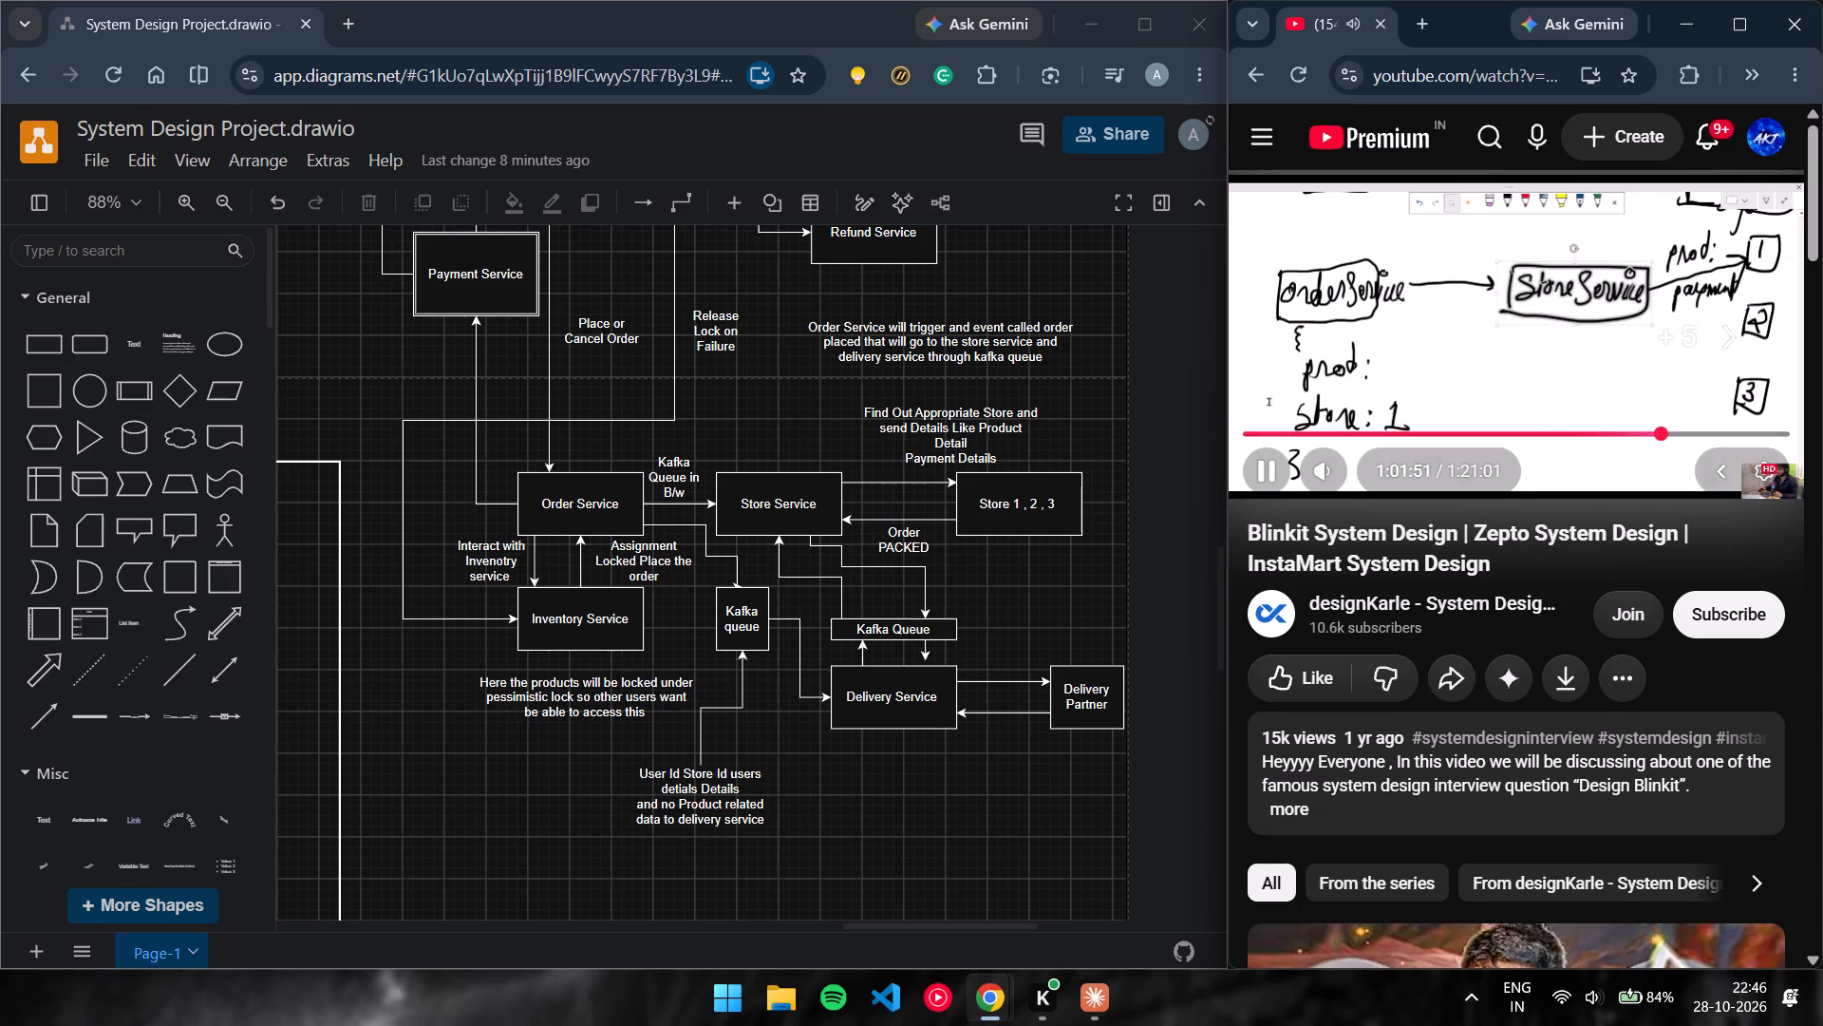
{"action": "key", "text": "Right"}
{"action": "key", "text": "Right"}
{"action": "key", "text": "Right"}
{"action": "key", "text": "Right"}
{"action": "key", "text": "Right"}
{"action": "key", "text": "Right"}
{"action": "key", "text": "Right"}
{"action": "key", "text": "Right"}
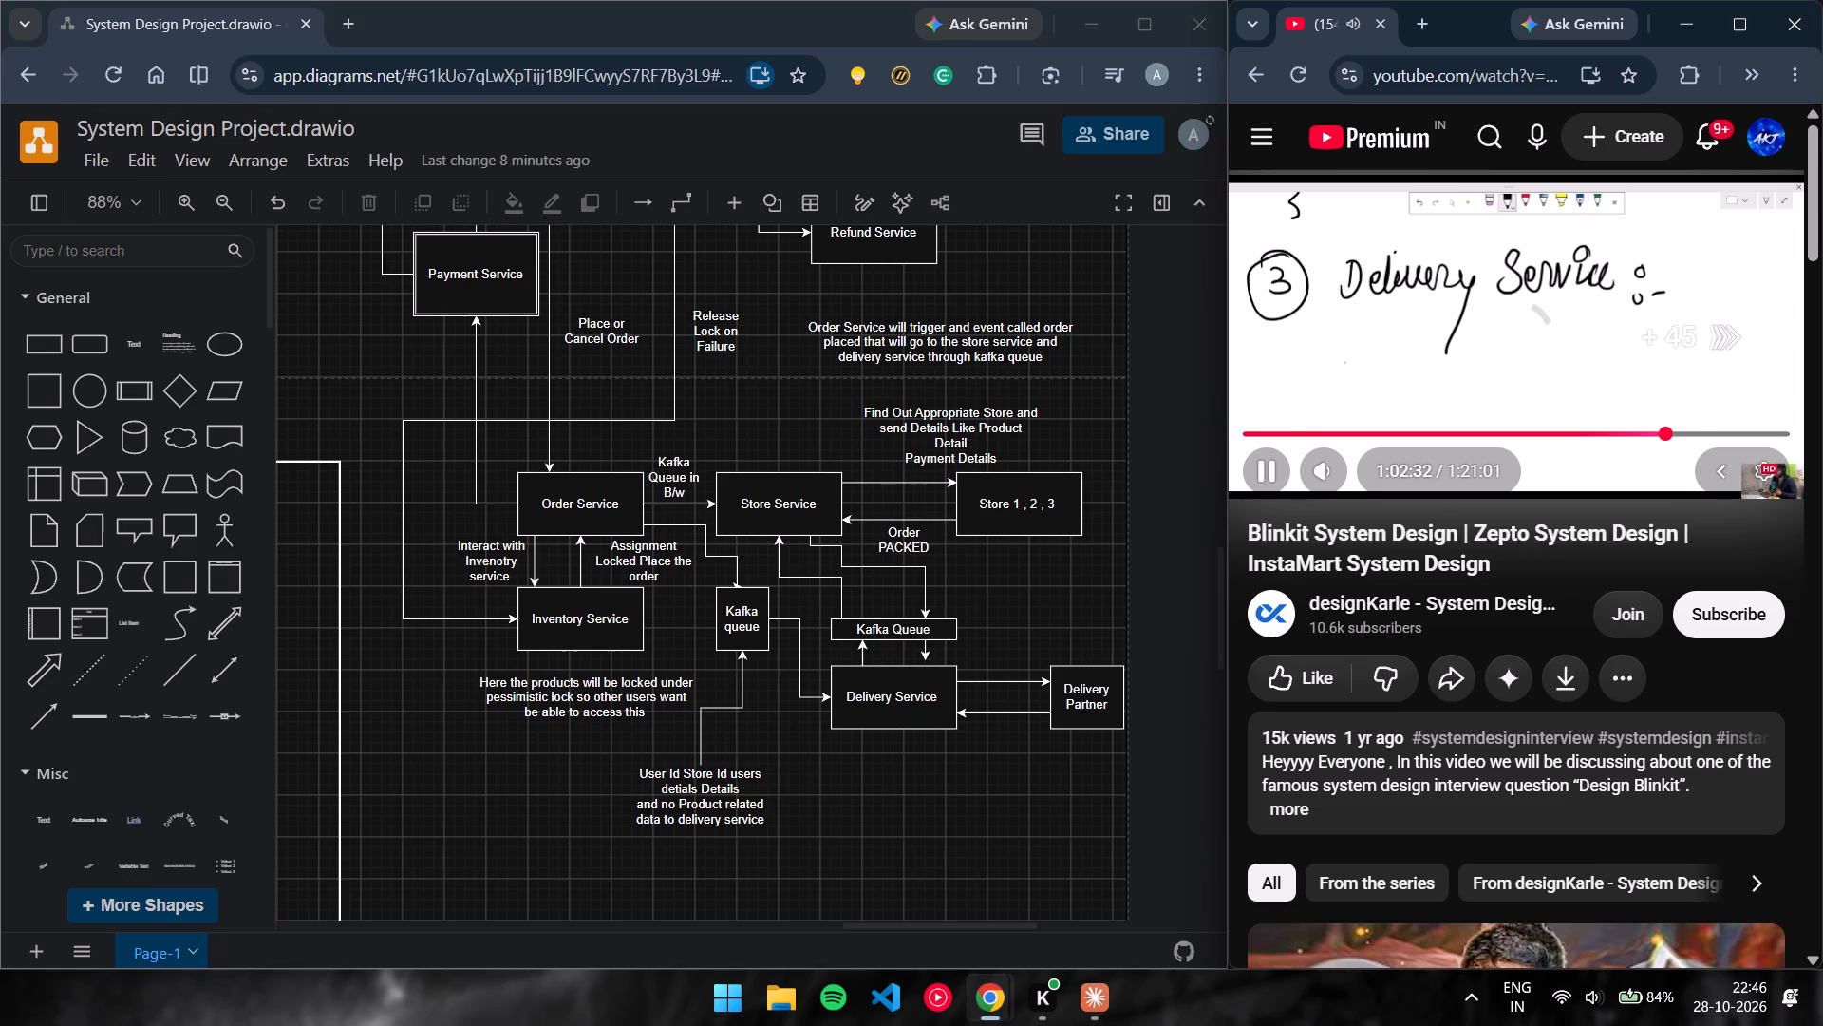
Skip the video ahead through the Delivery Service explanation to around 1:04:26, where a wide rectangle is being sketched.
{"action": "key", "text": "Right"}
{"action": "key", "text": "Right"}
{"action": "key", "text": "Right"}
{"action": "key", "text": "Right"}
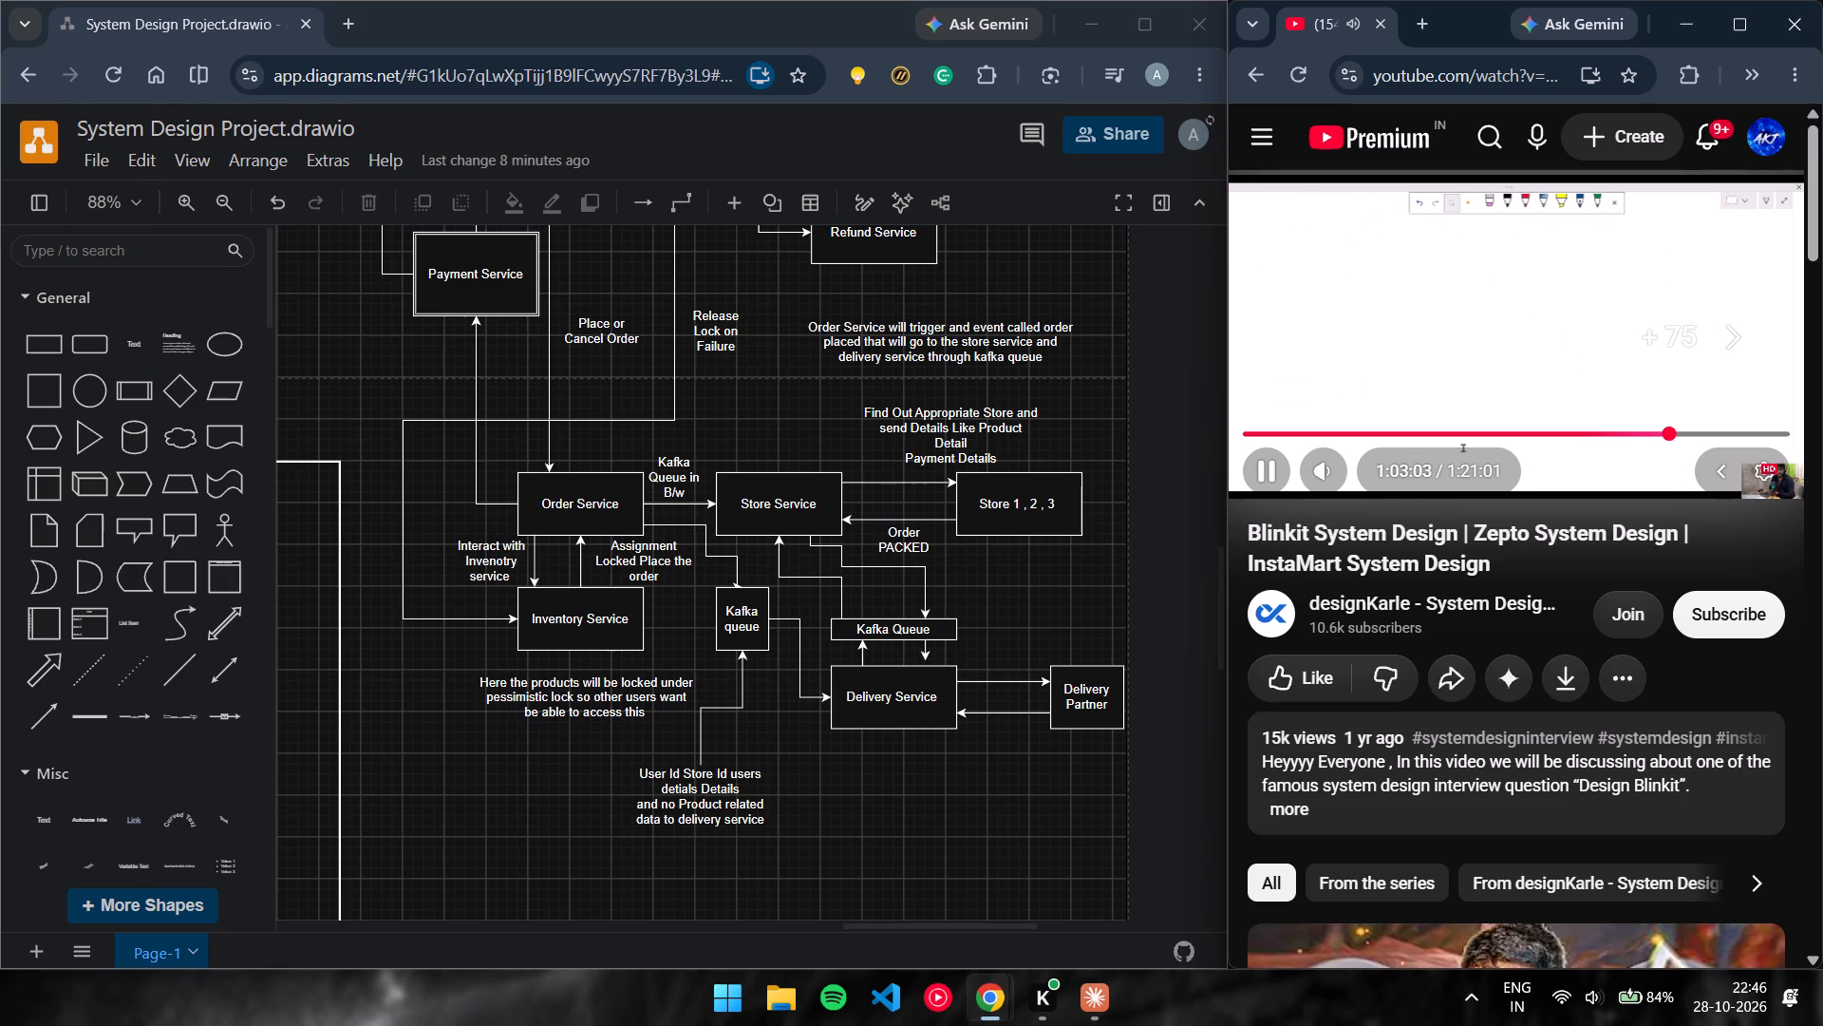
{"action": "key", "text": "Right"}
{"action": "key", "text": "Right"}
{"action": "key", "text": "Right"}
{"action": "key", "text": "Right"}
{"action": "key", "text": "Right"}
{"action": "key", "text": "Right"}
{"action": "key", "text": "Right"}
{"action": "key", "text": "Right"}
{"action": "key", "text": "Right"}
{"action": "key", "text": "Right"}
{"action": "key", "text": "Right"}
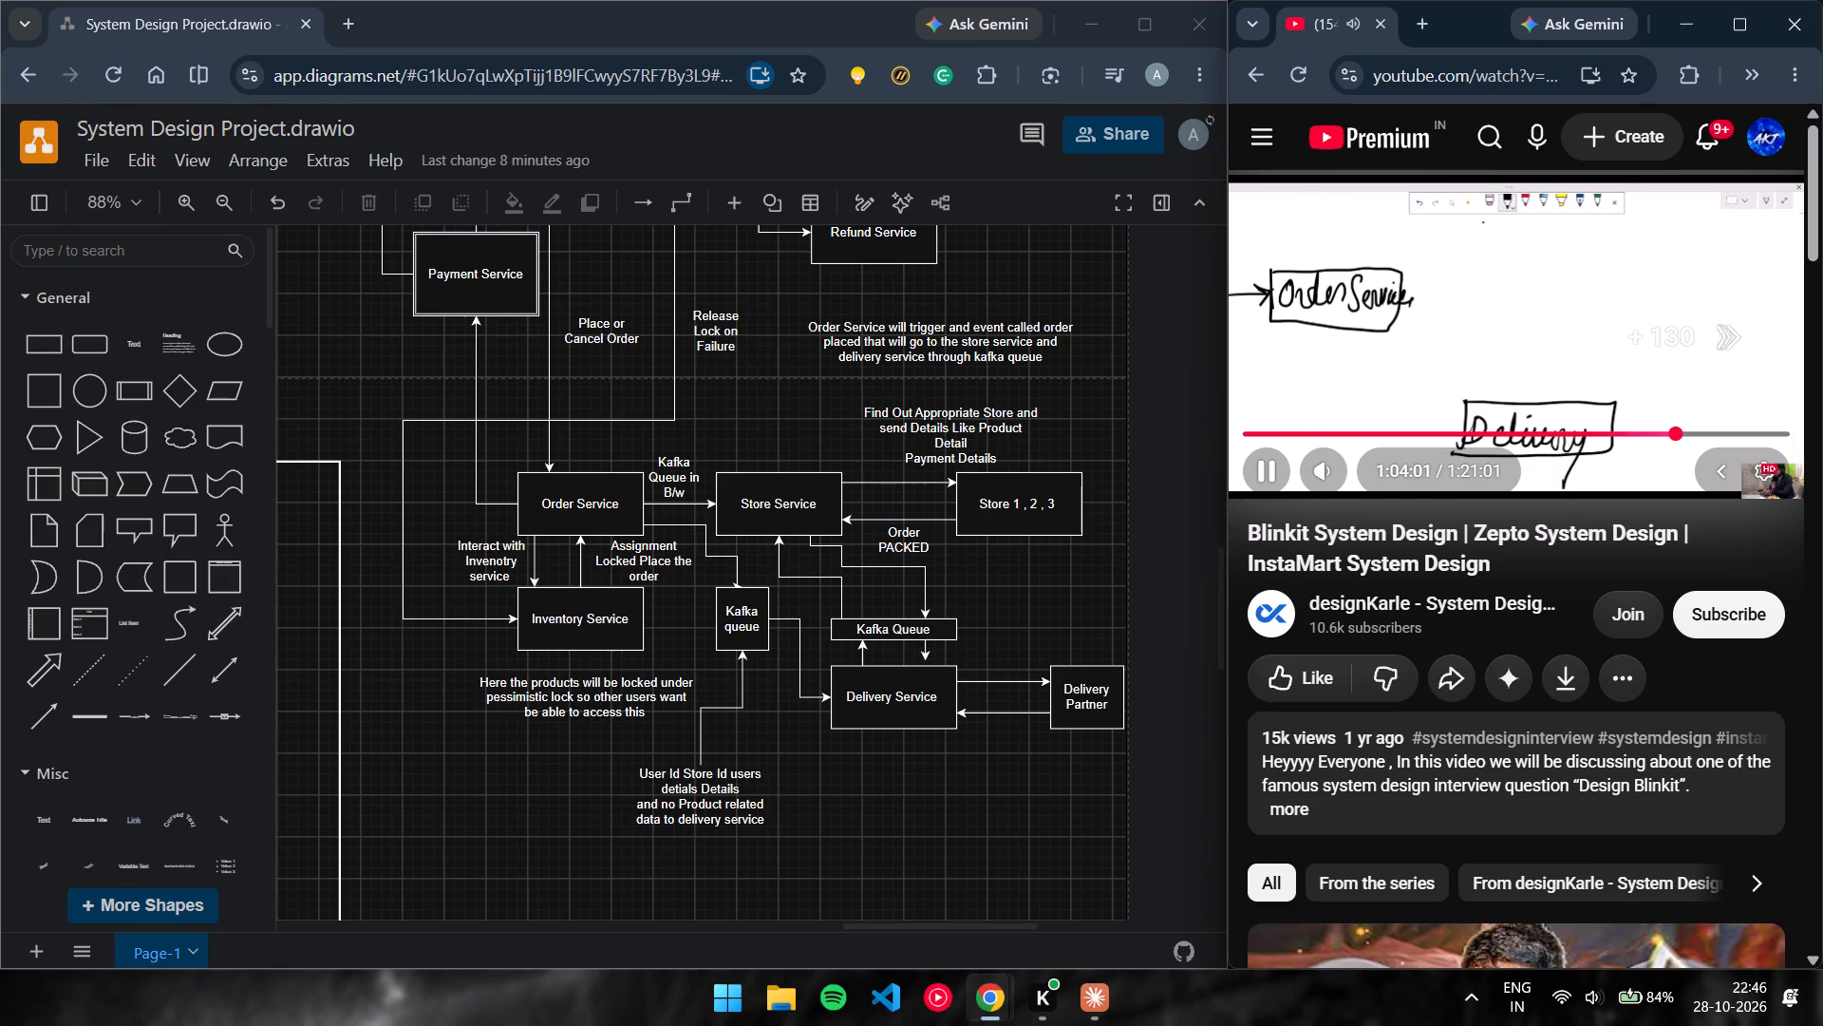
{"action": "key", "text": "Right"}
{"action": "key", "text": "Right"}
{"action": "key", "text": "Right"}
{"action": "key", "text": "Right"}
{"action": "key", "text": "Right"}
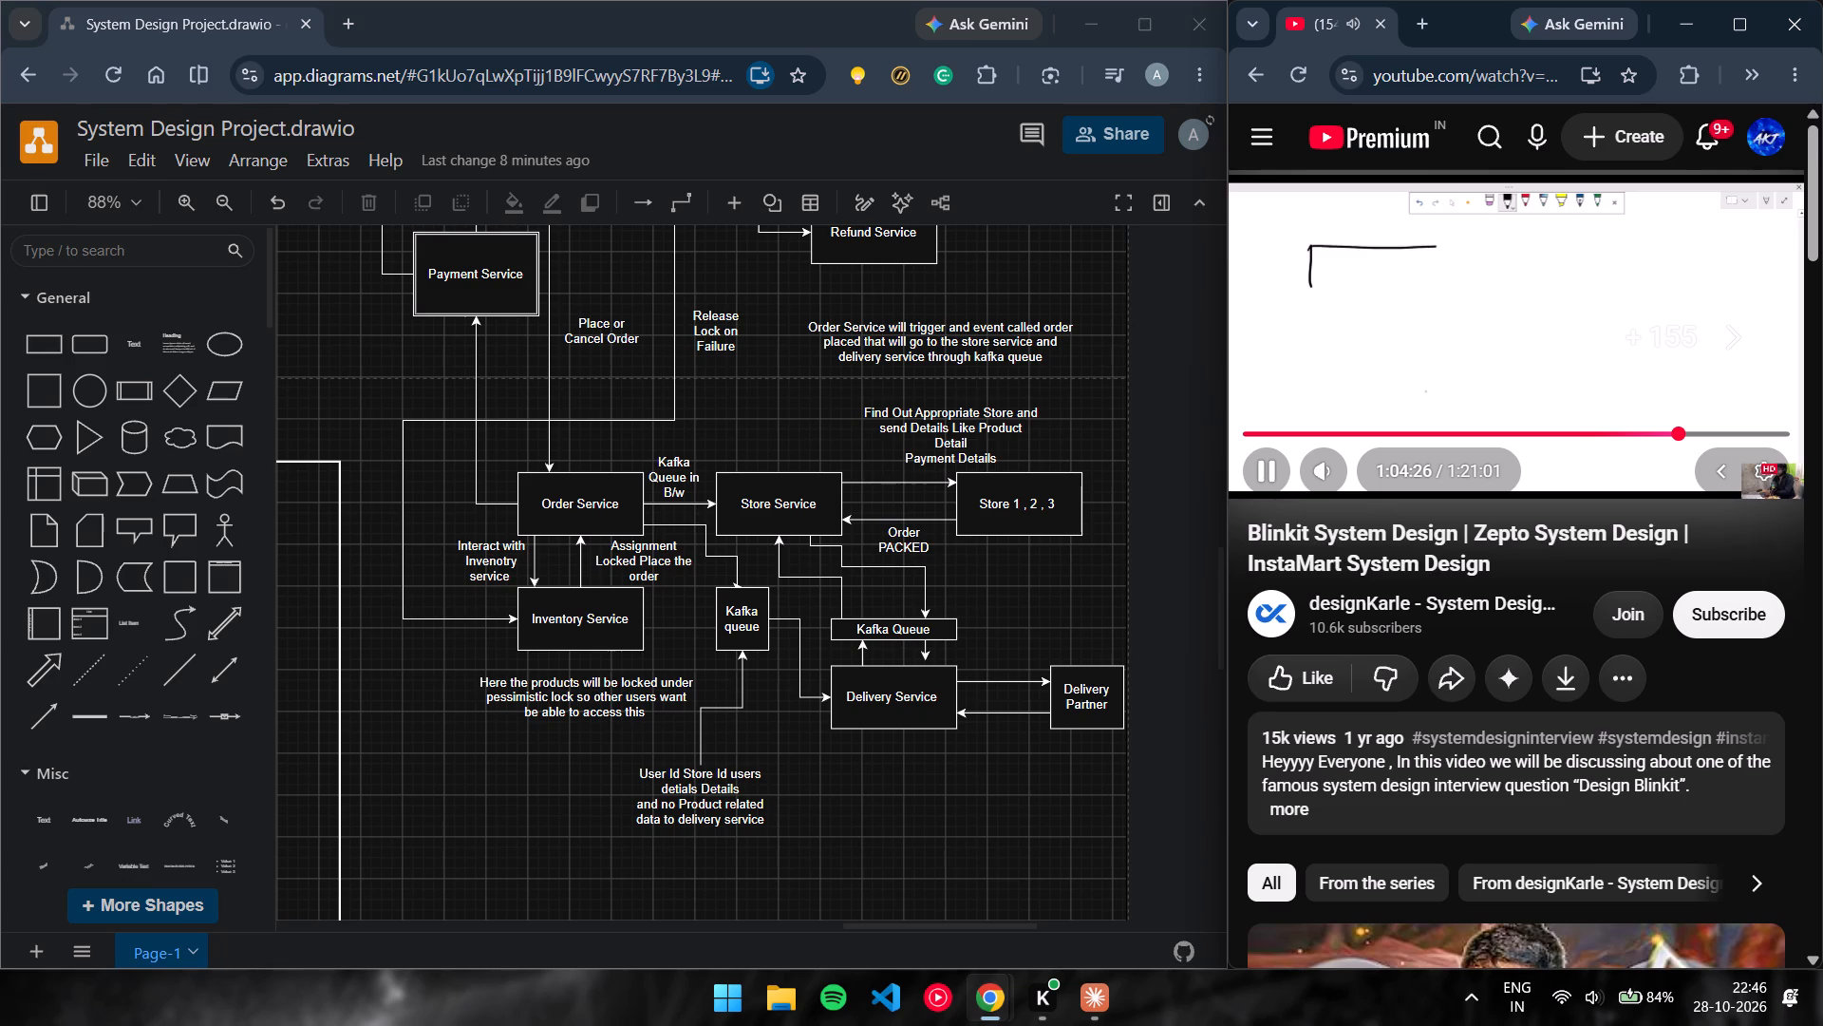
{"action": "key", "text": "Right"}
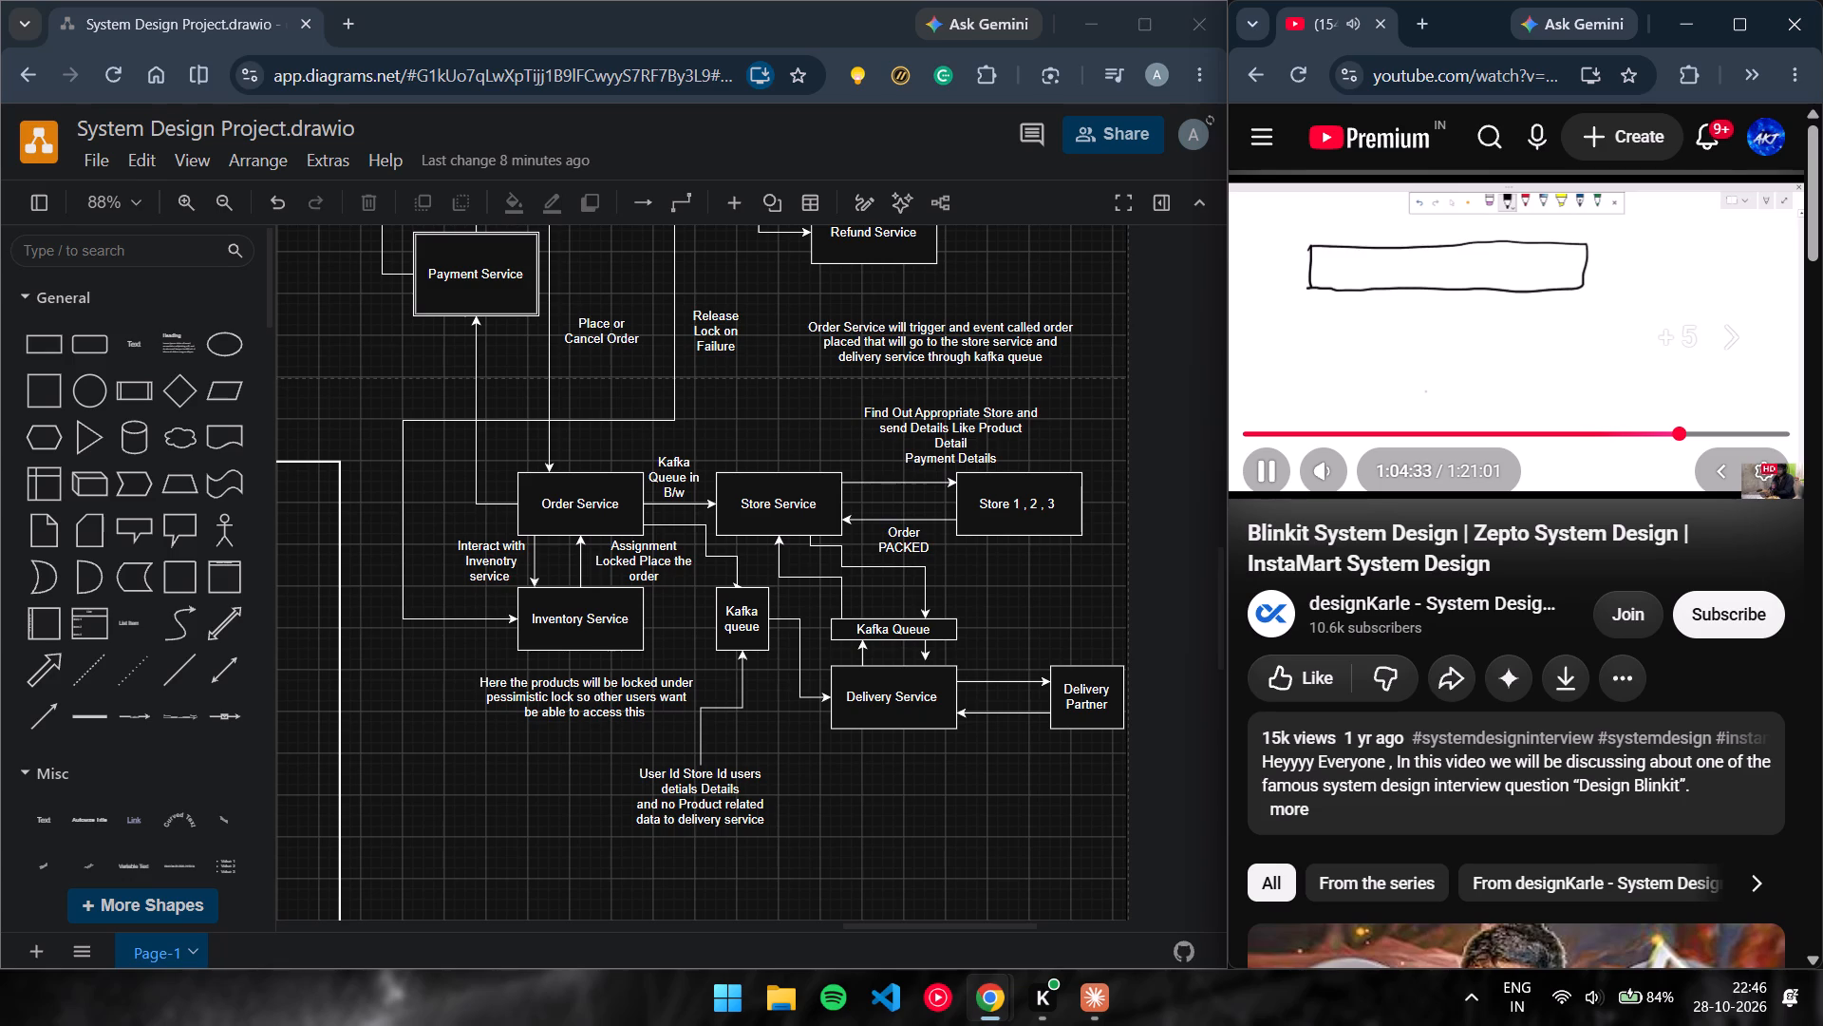
{"action": "key", "text": "Left"}
{"action": "key", "text": "Left"}
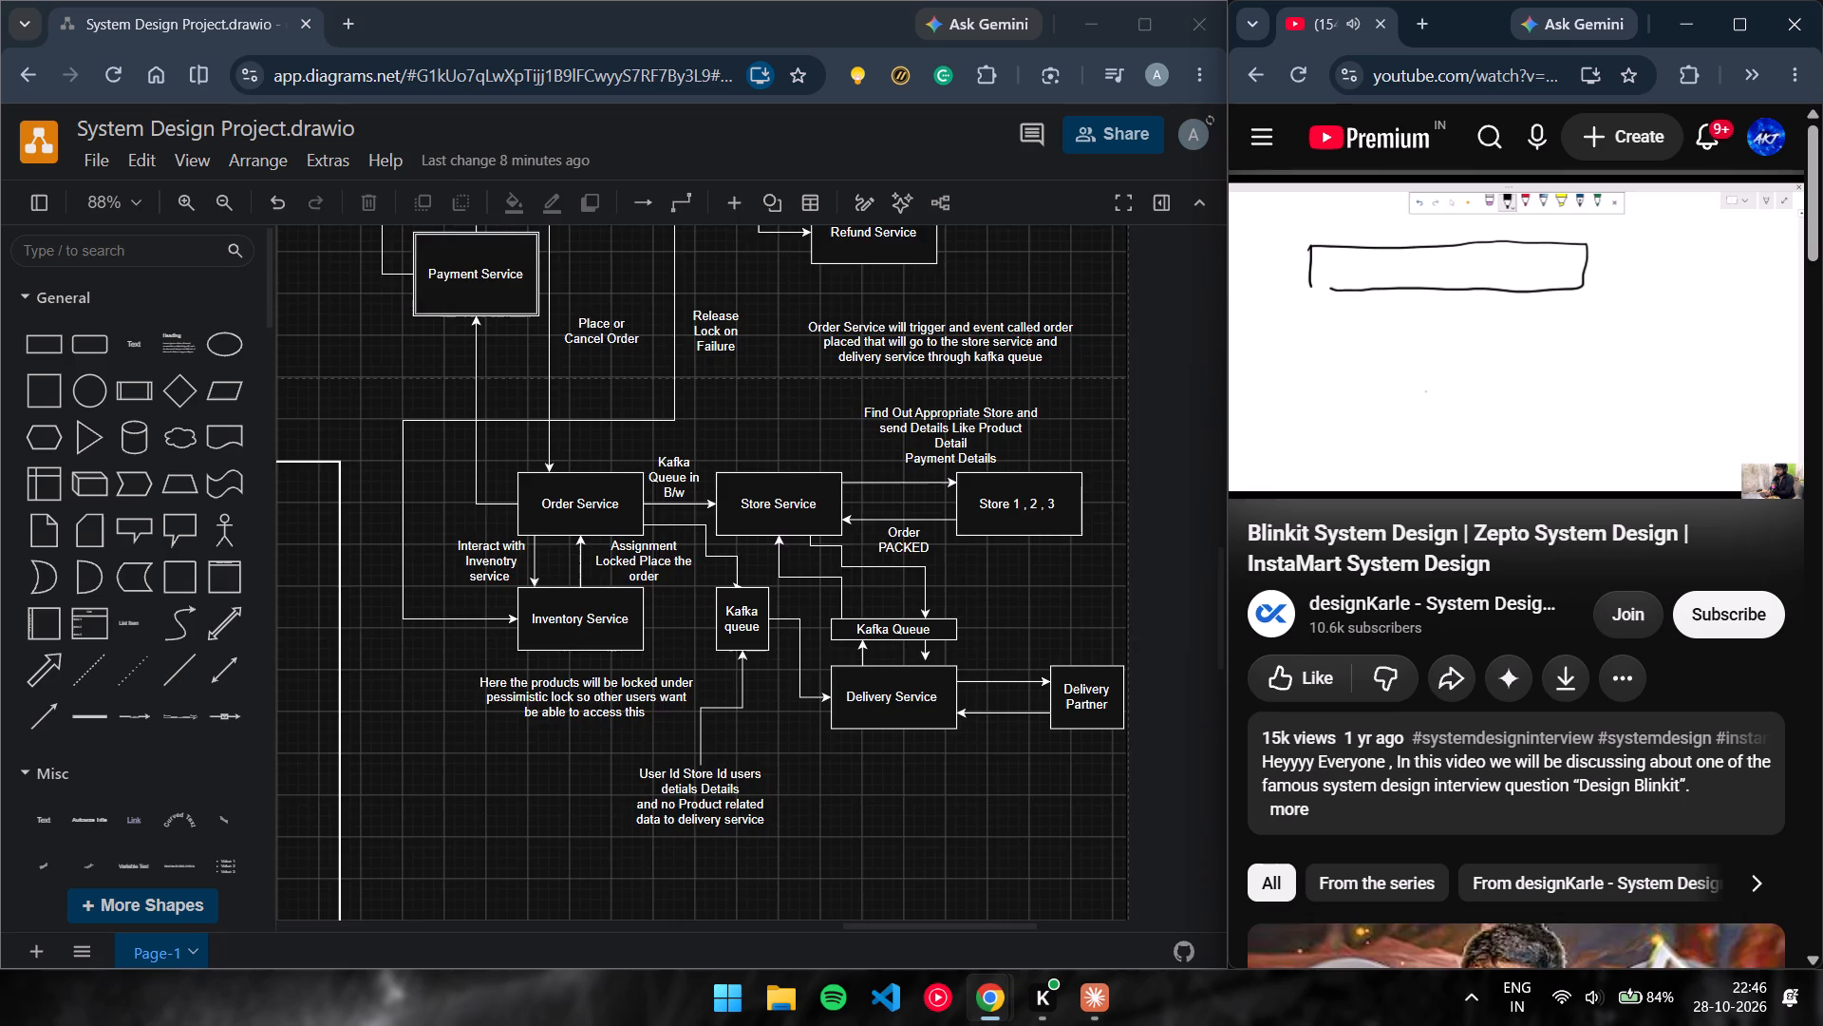
Examine the existing diagram, from the Cart Service section across to the payment, order and store services.
{"action": "scroll", "coordinate": [841, 551], "scroll_direction": "up", "scroll_amount": 2}
{"action": "scroll", "coordinate": [841, 551], "scroll_direction": "down", "scroll_amount": 5}
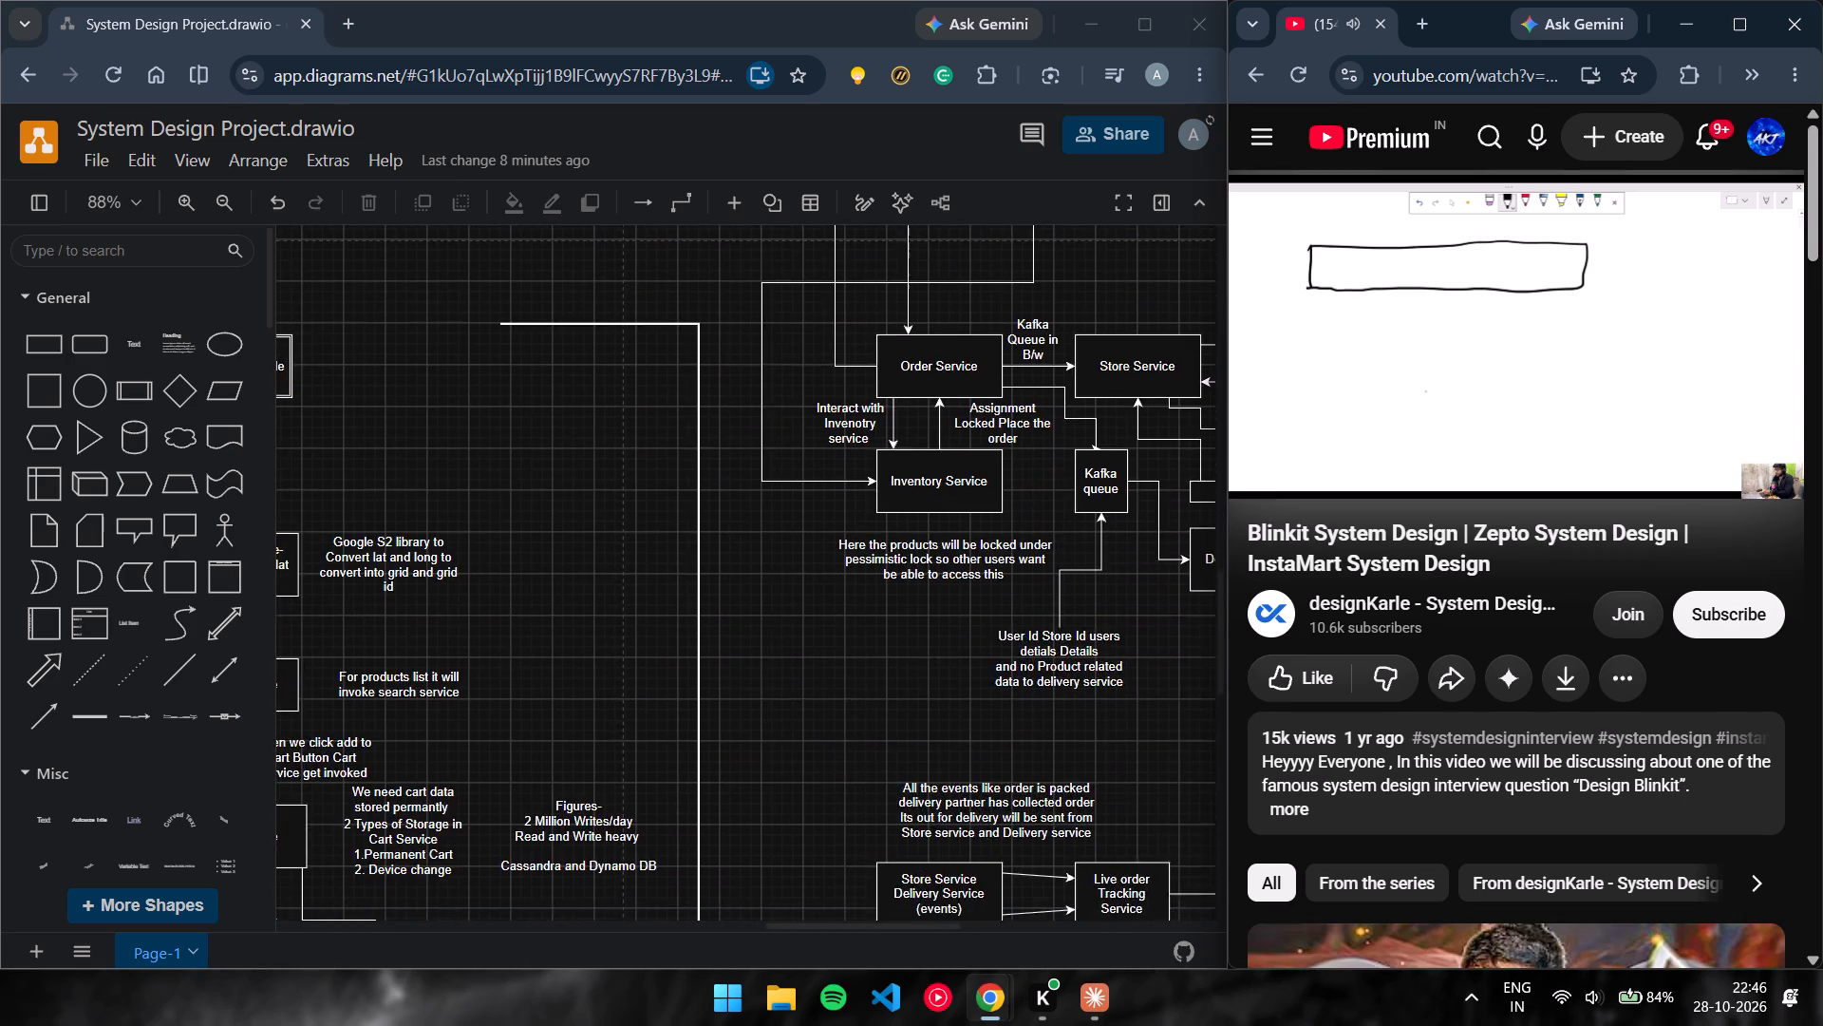
{"action": "scroll", "coordinate": [841, 551], "scroll_direction": "down", "scroll_amount": 6}
{"action": "scroll", "coordinate": [841, 551], "scroll_direction": "up", "scroll_amount": 1}
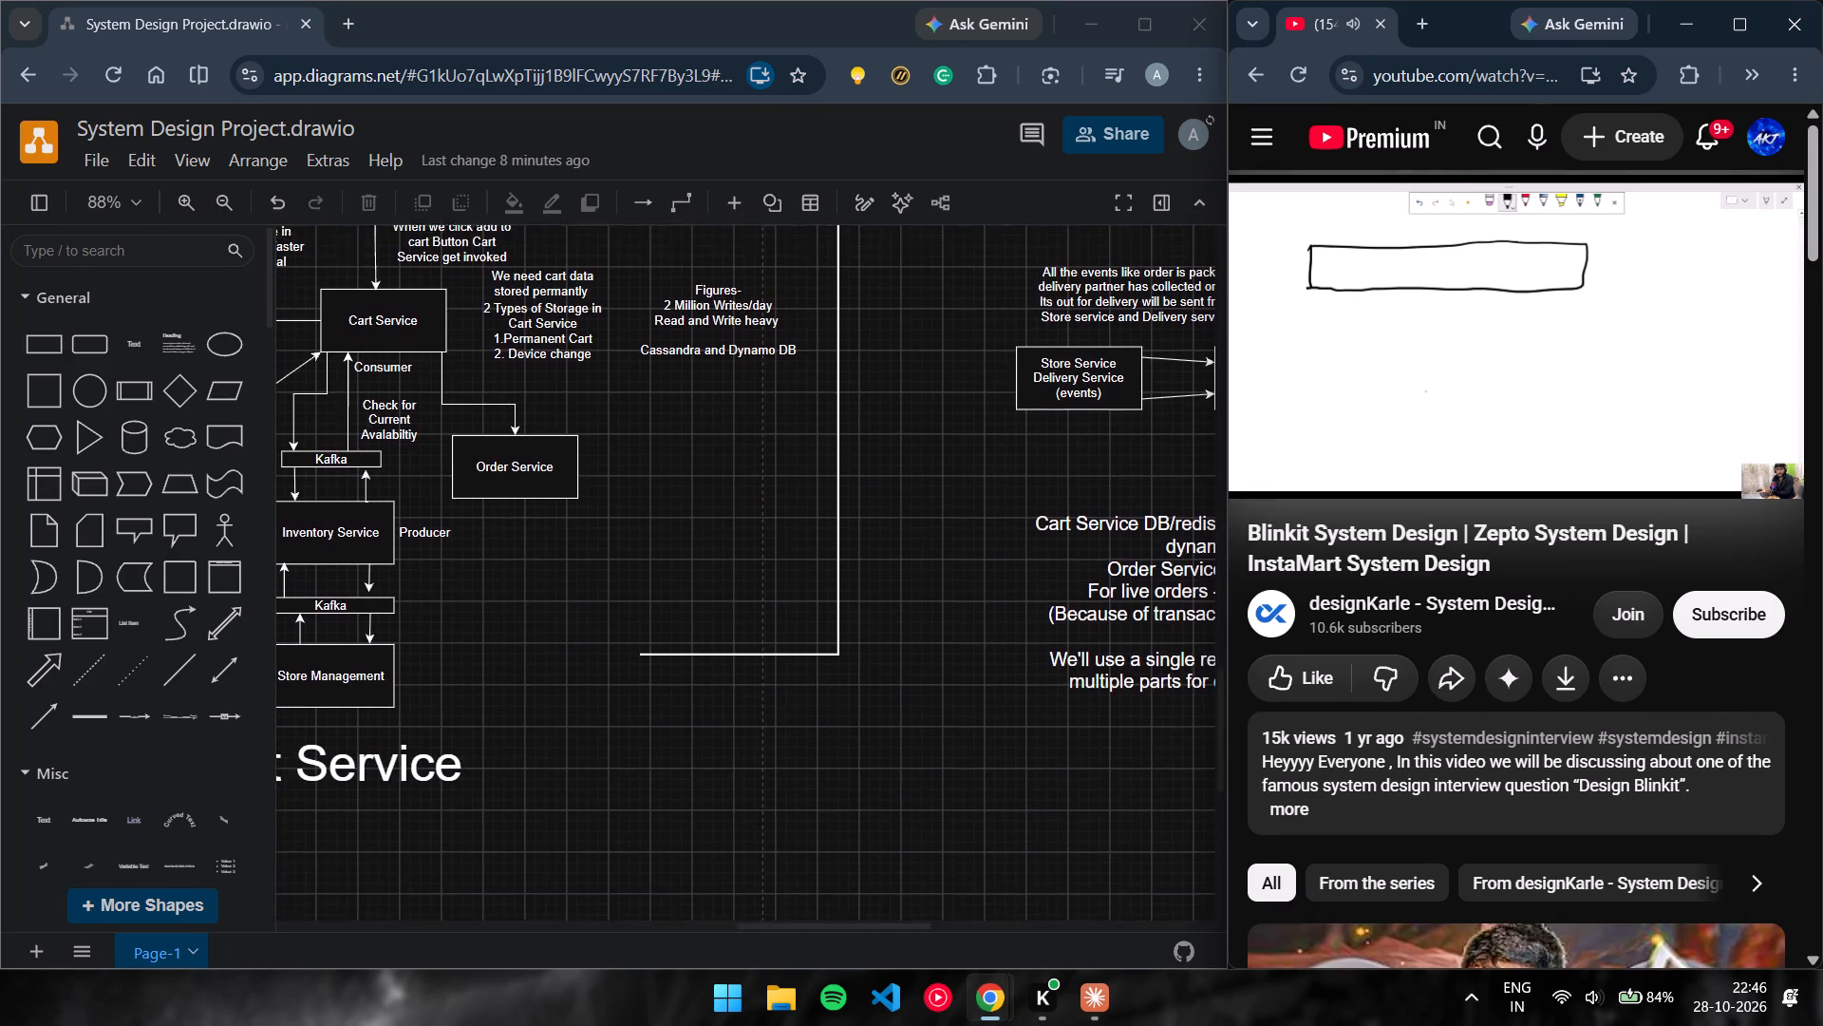
{"action": "scroll", "coordinate": [841, 551], "scroll_direction": "up", "scroll_amount": 2}
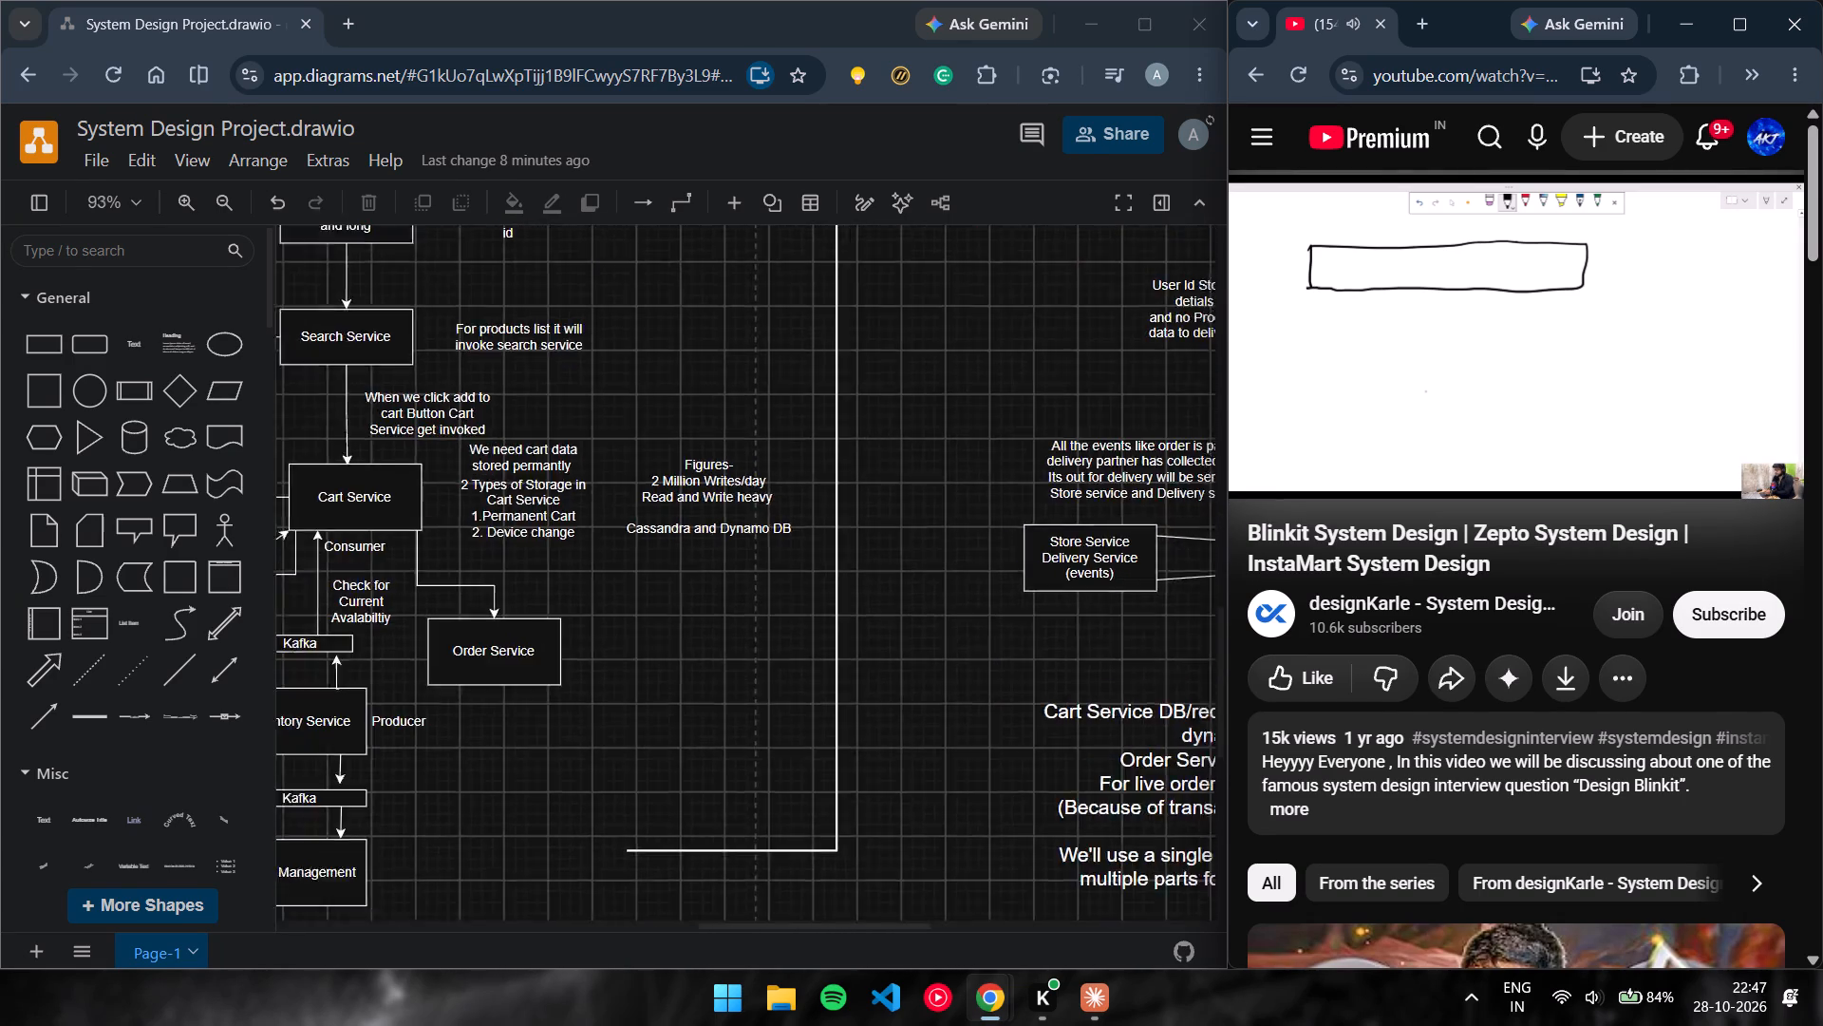
{"action": "scroll", "coordinate": [841, 551], "scroll_direction": "left", "scroll_amount": 2}
{"action": "scroll", "coordinate": [841, 551], "scroll_direction": "right", "scroll_amount": 3}
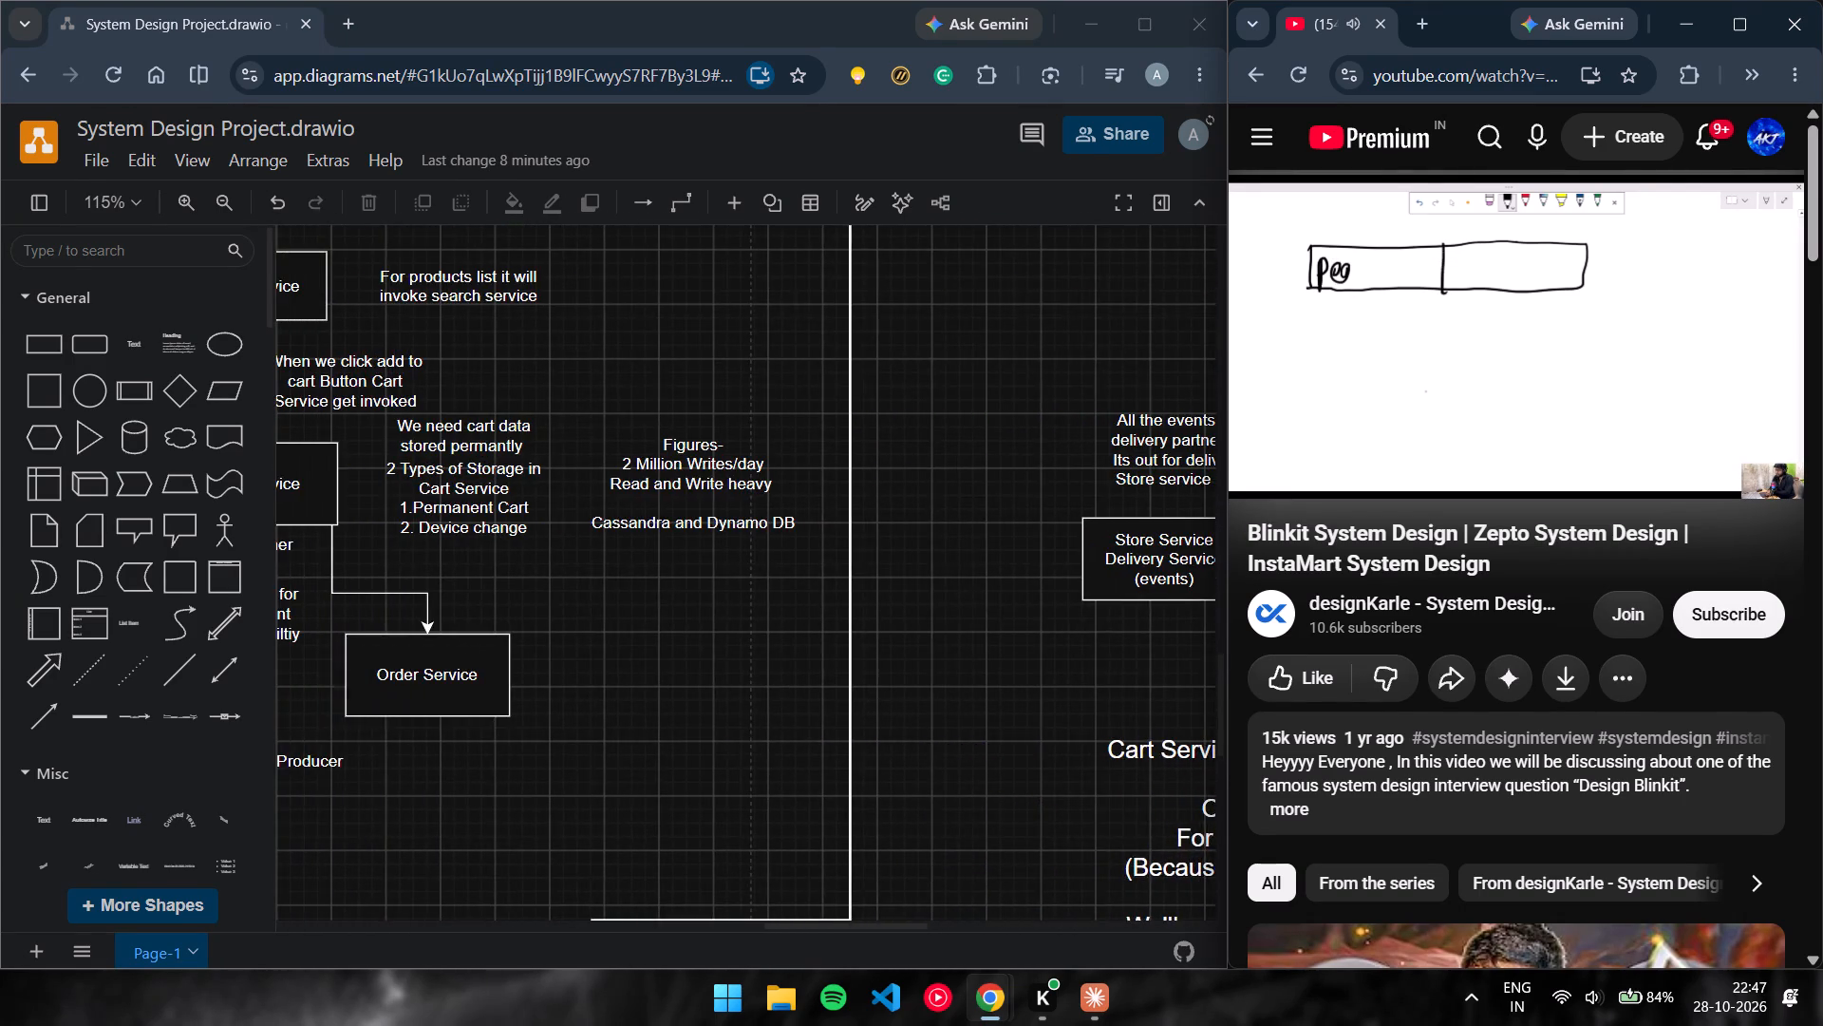
{"action": "scroll", "coordinate": [1068, 512], "scroll_direction": "up", "scroll_amount": 1}
{"action": "scroll", "coordinate": [1068, 512], "scroll_direction": "right", "scroll_amount": 1}
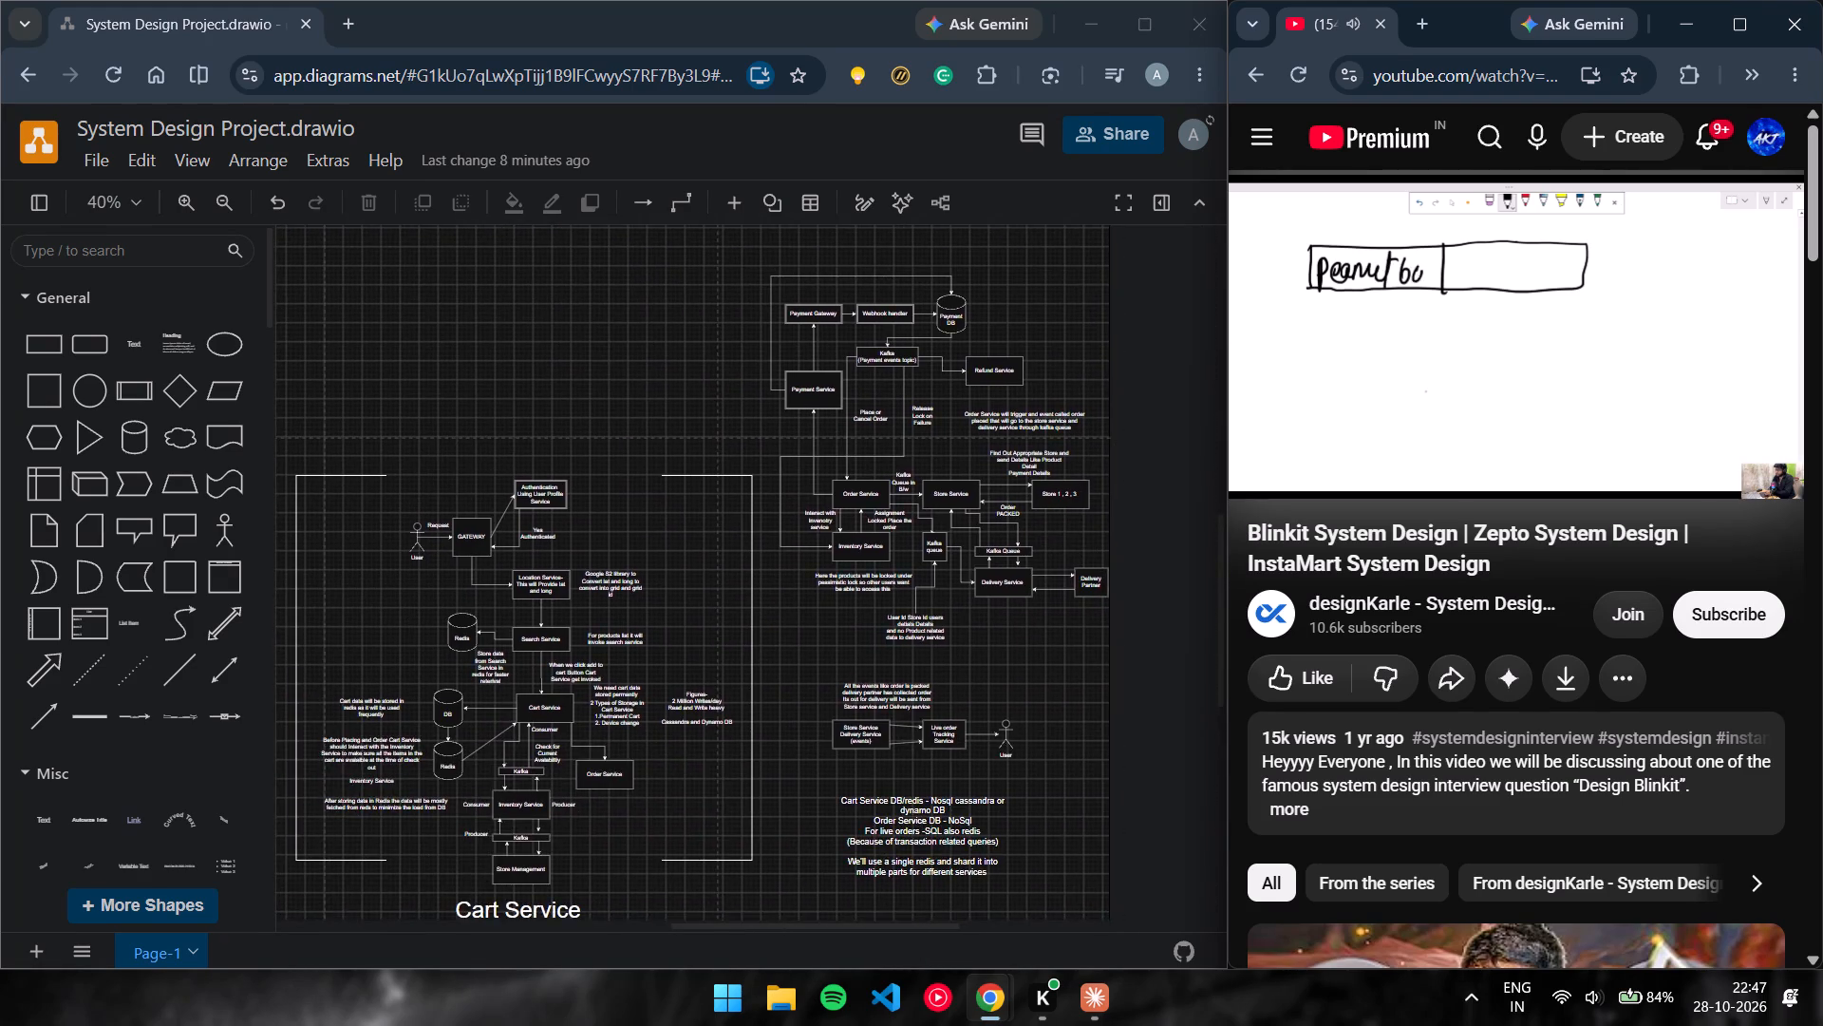
{"action": "scroll", "coordinate": [1068, 512], "scroll_direction": "up", "scroll_amount": 1}
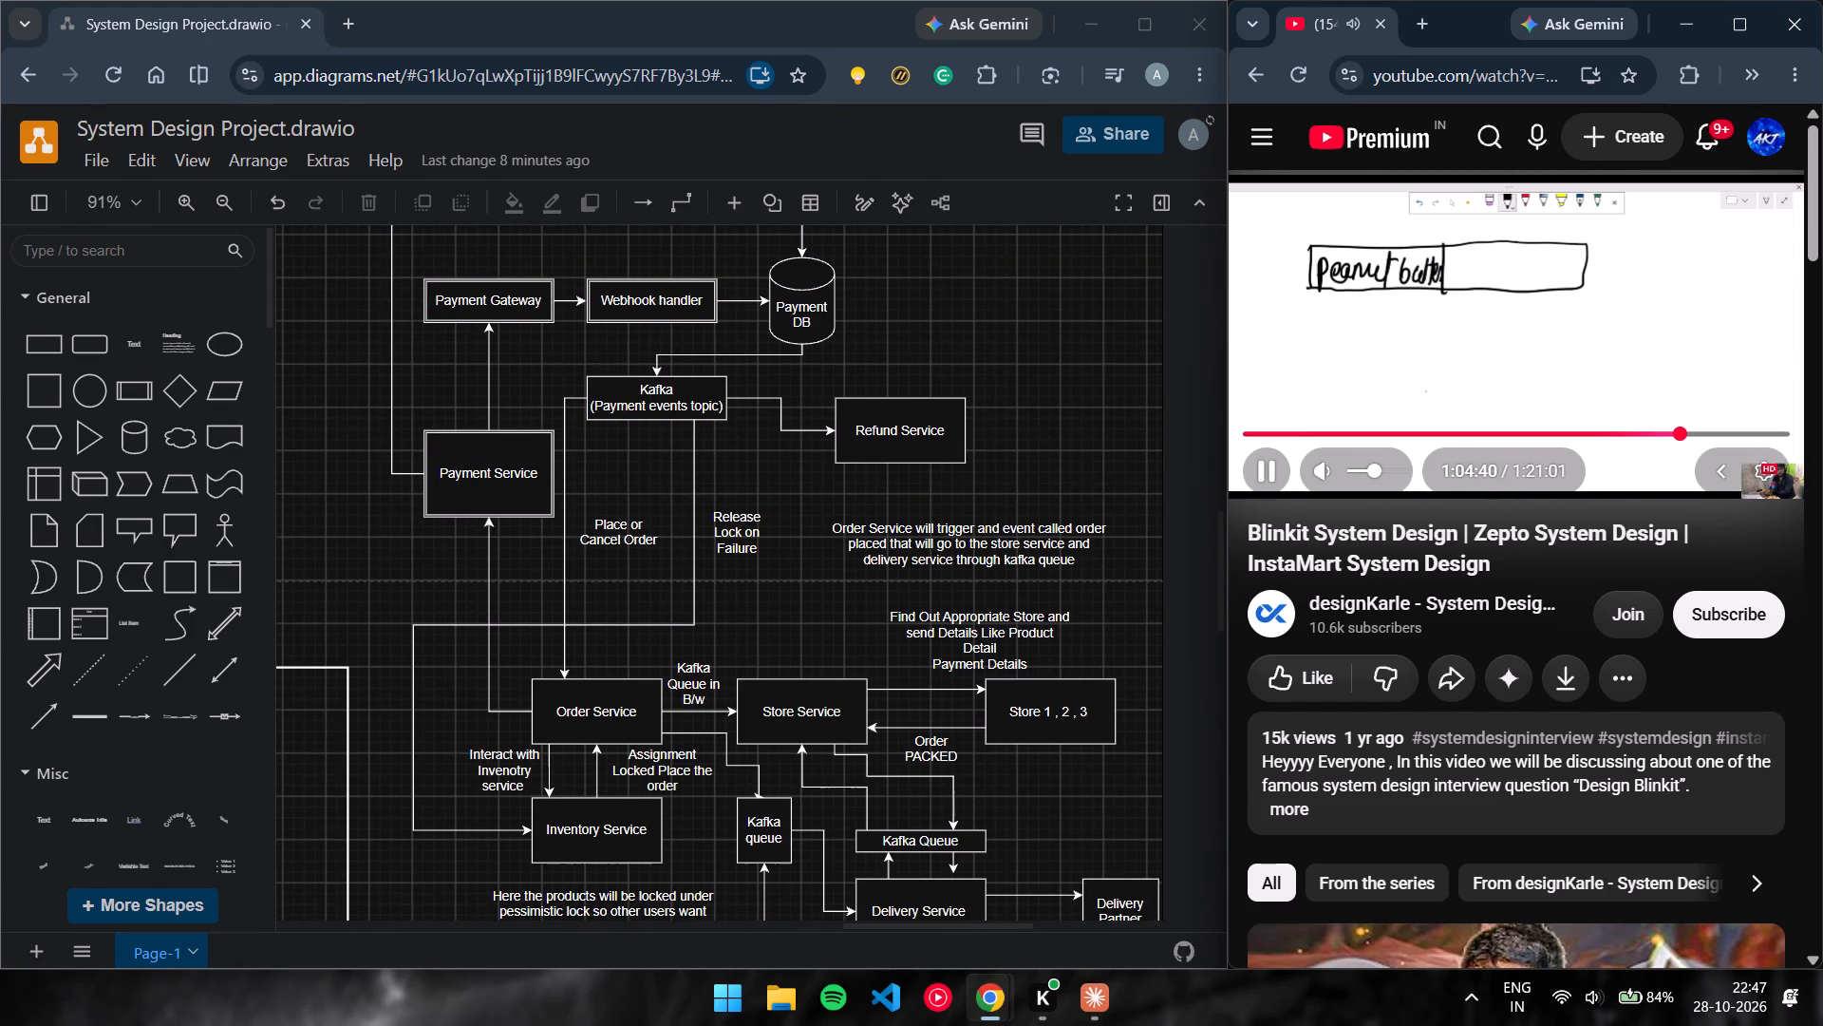
Watch the video's order-placed producer and consumer sketch, pause it, and compare it with the diagram's Order Service and Store Service area.
{"action": "left_click", "coordinate": [1601, 195]}
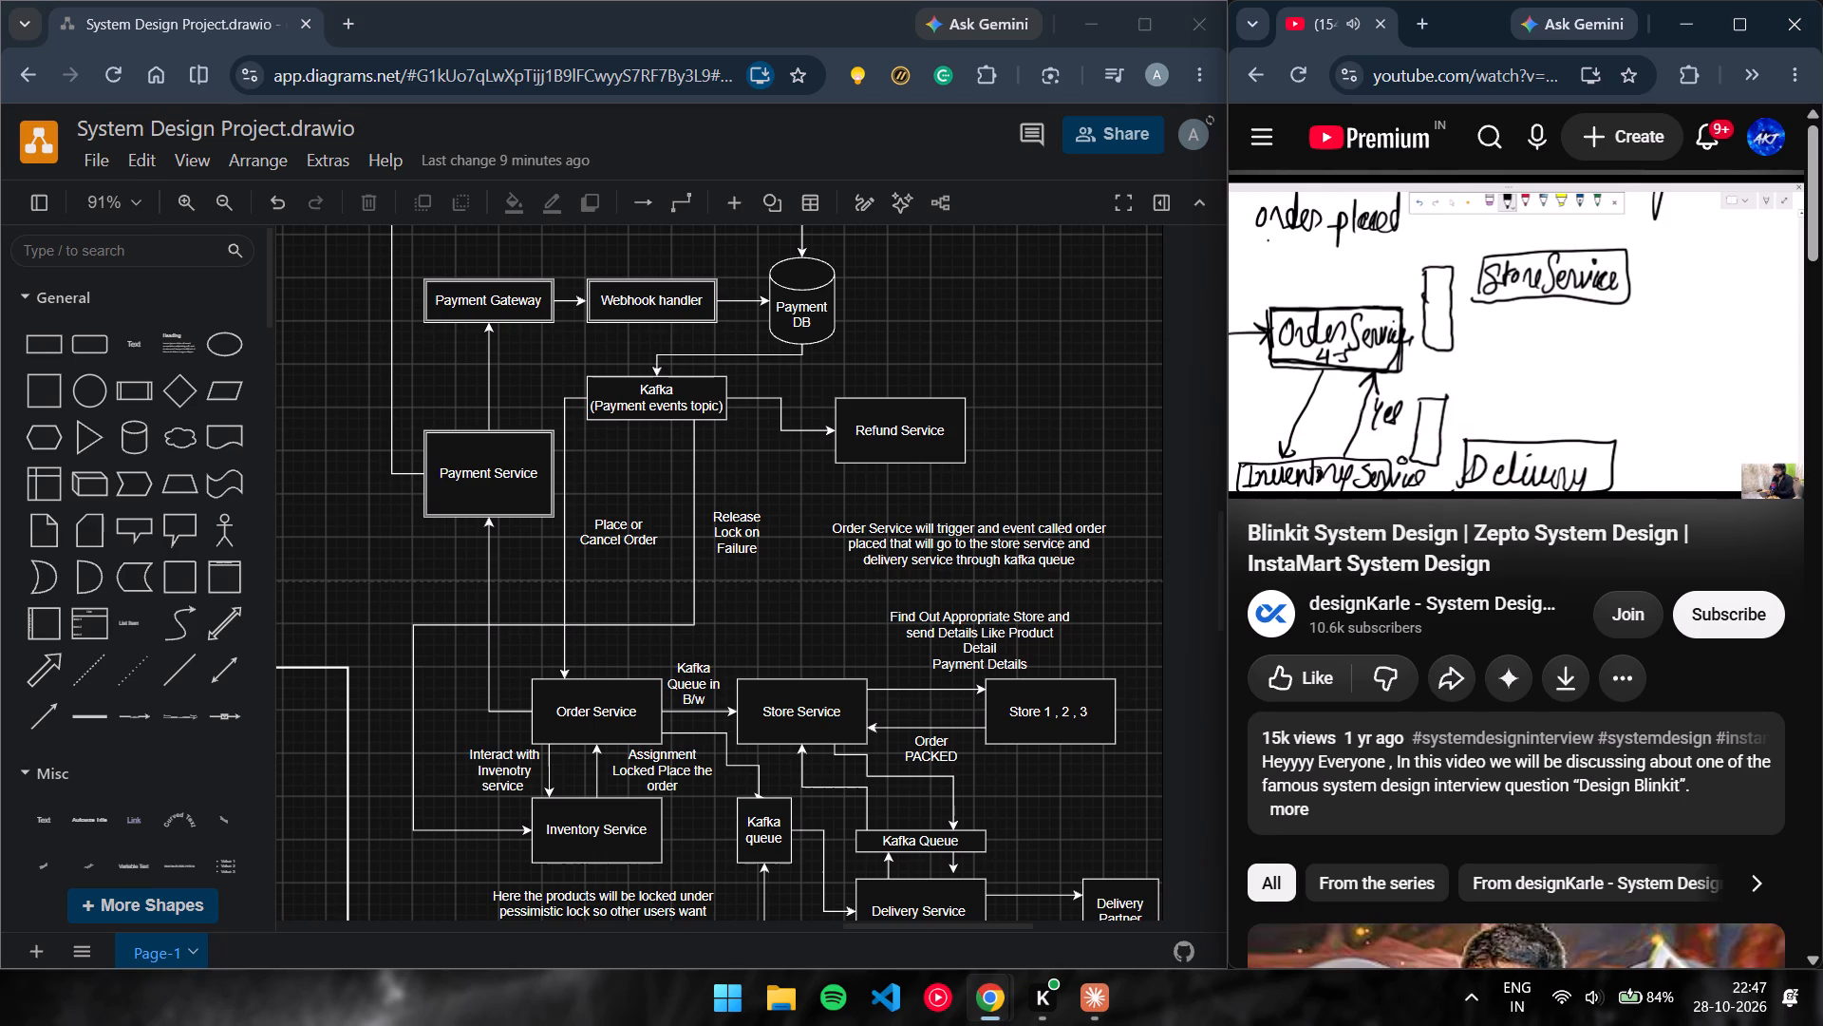
{"action": "scroll", "coordinate": [923, 461], "scroll_direction": "right", "scroll_amount": 1}
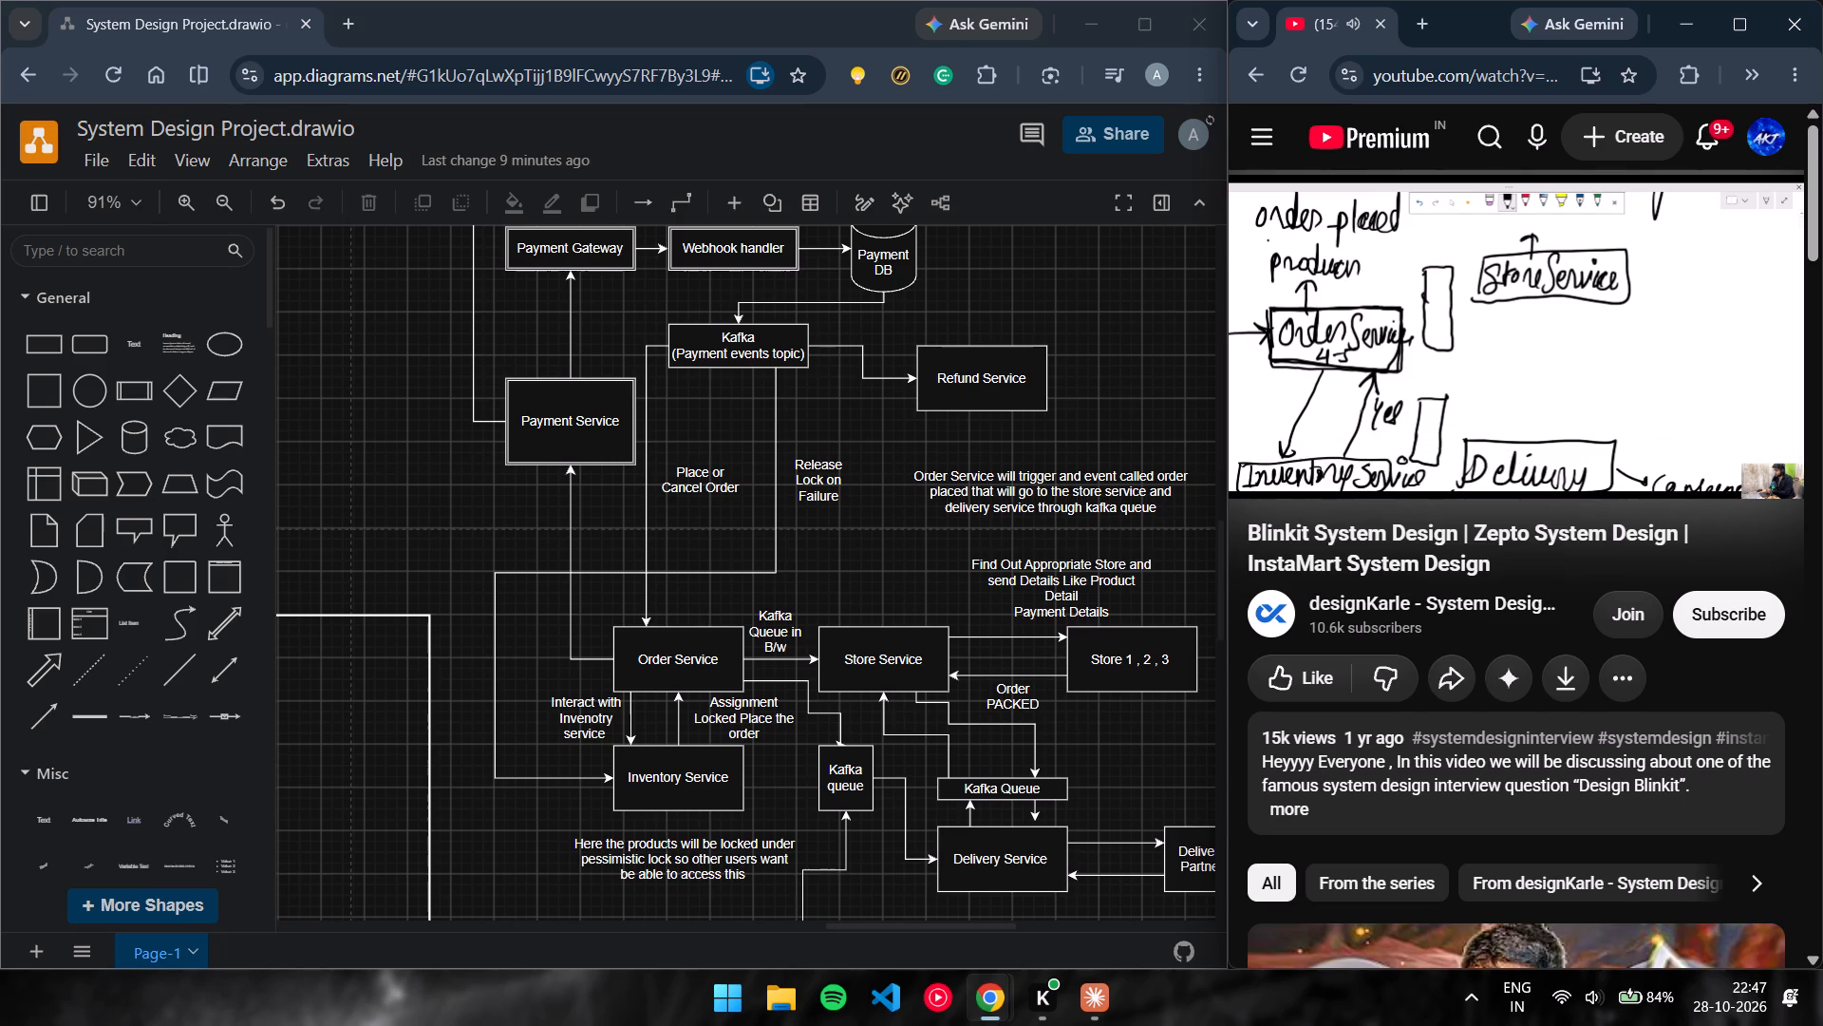
{"action": "left_click", "coordinate": [1549, 303]}
{"action": "scroll", "coordinate": [968, 626], "scroll_direction": "down", "scroll_amount": 2}
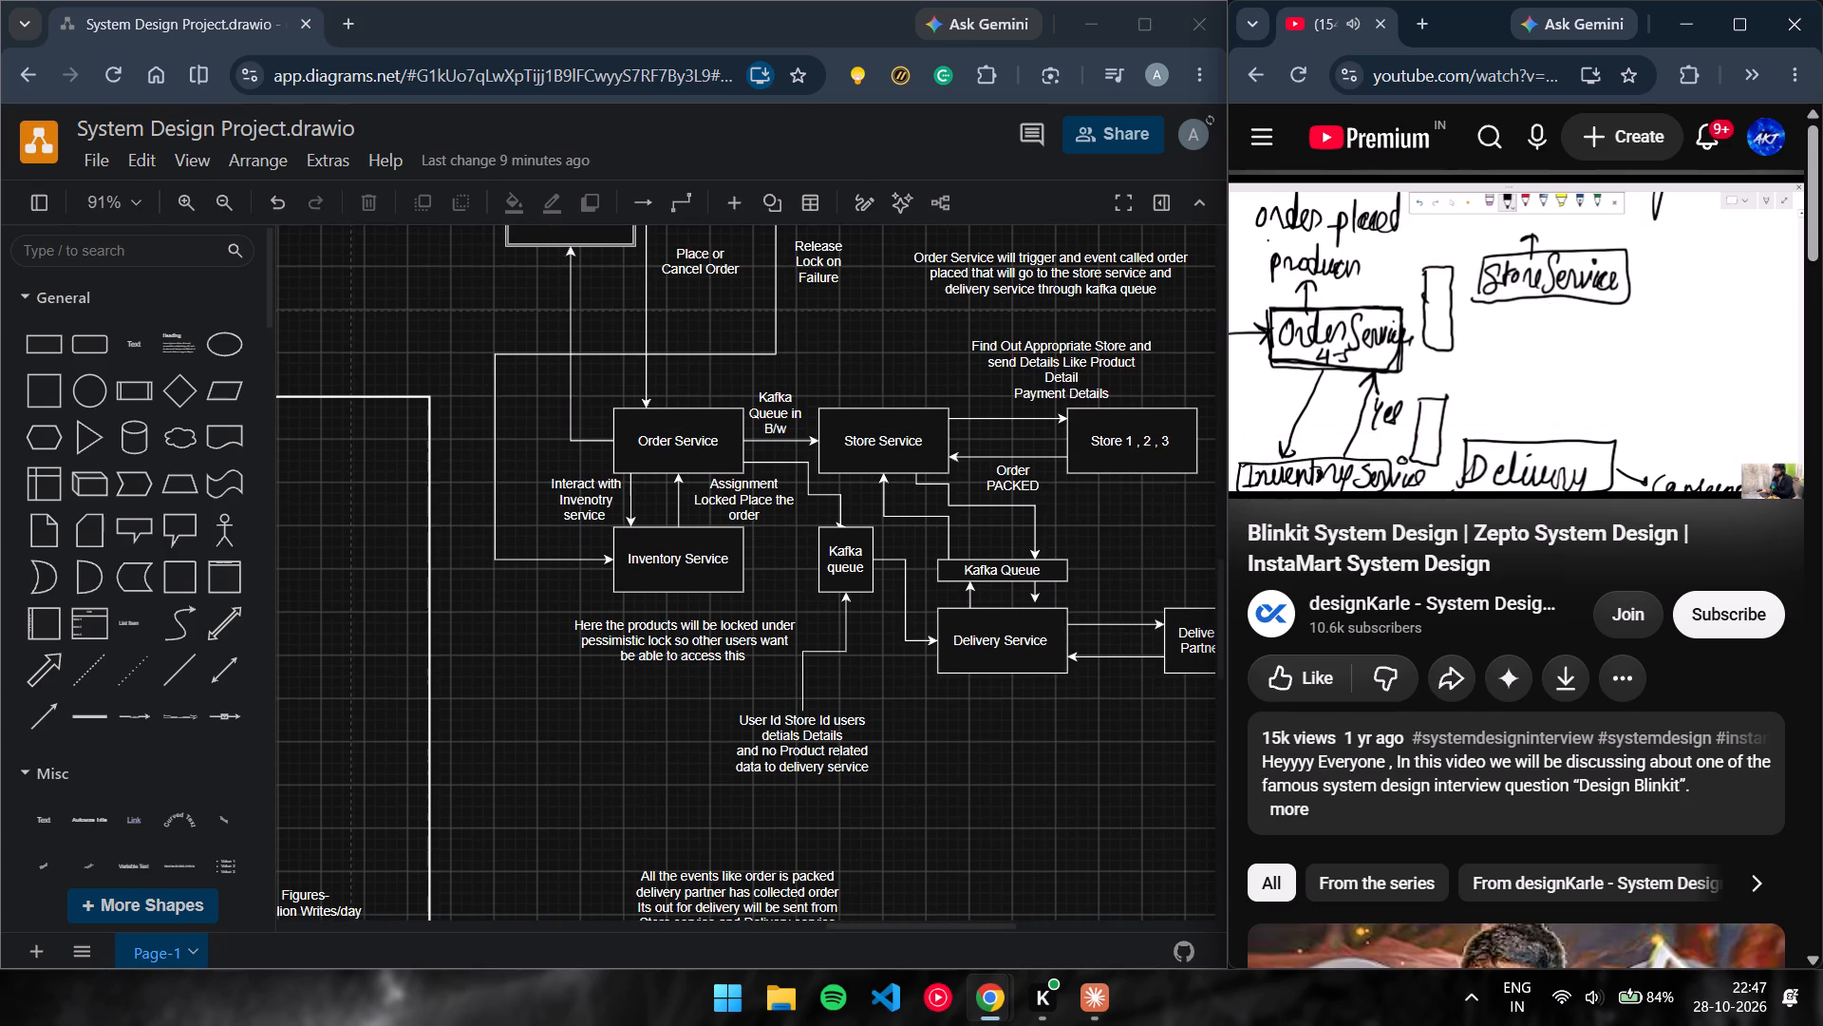
{"action": "scroll", "coordinate": [968, 626], "scroll_direction": "up", "scroll_amount": 2}
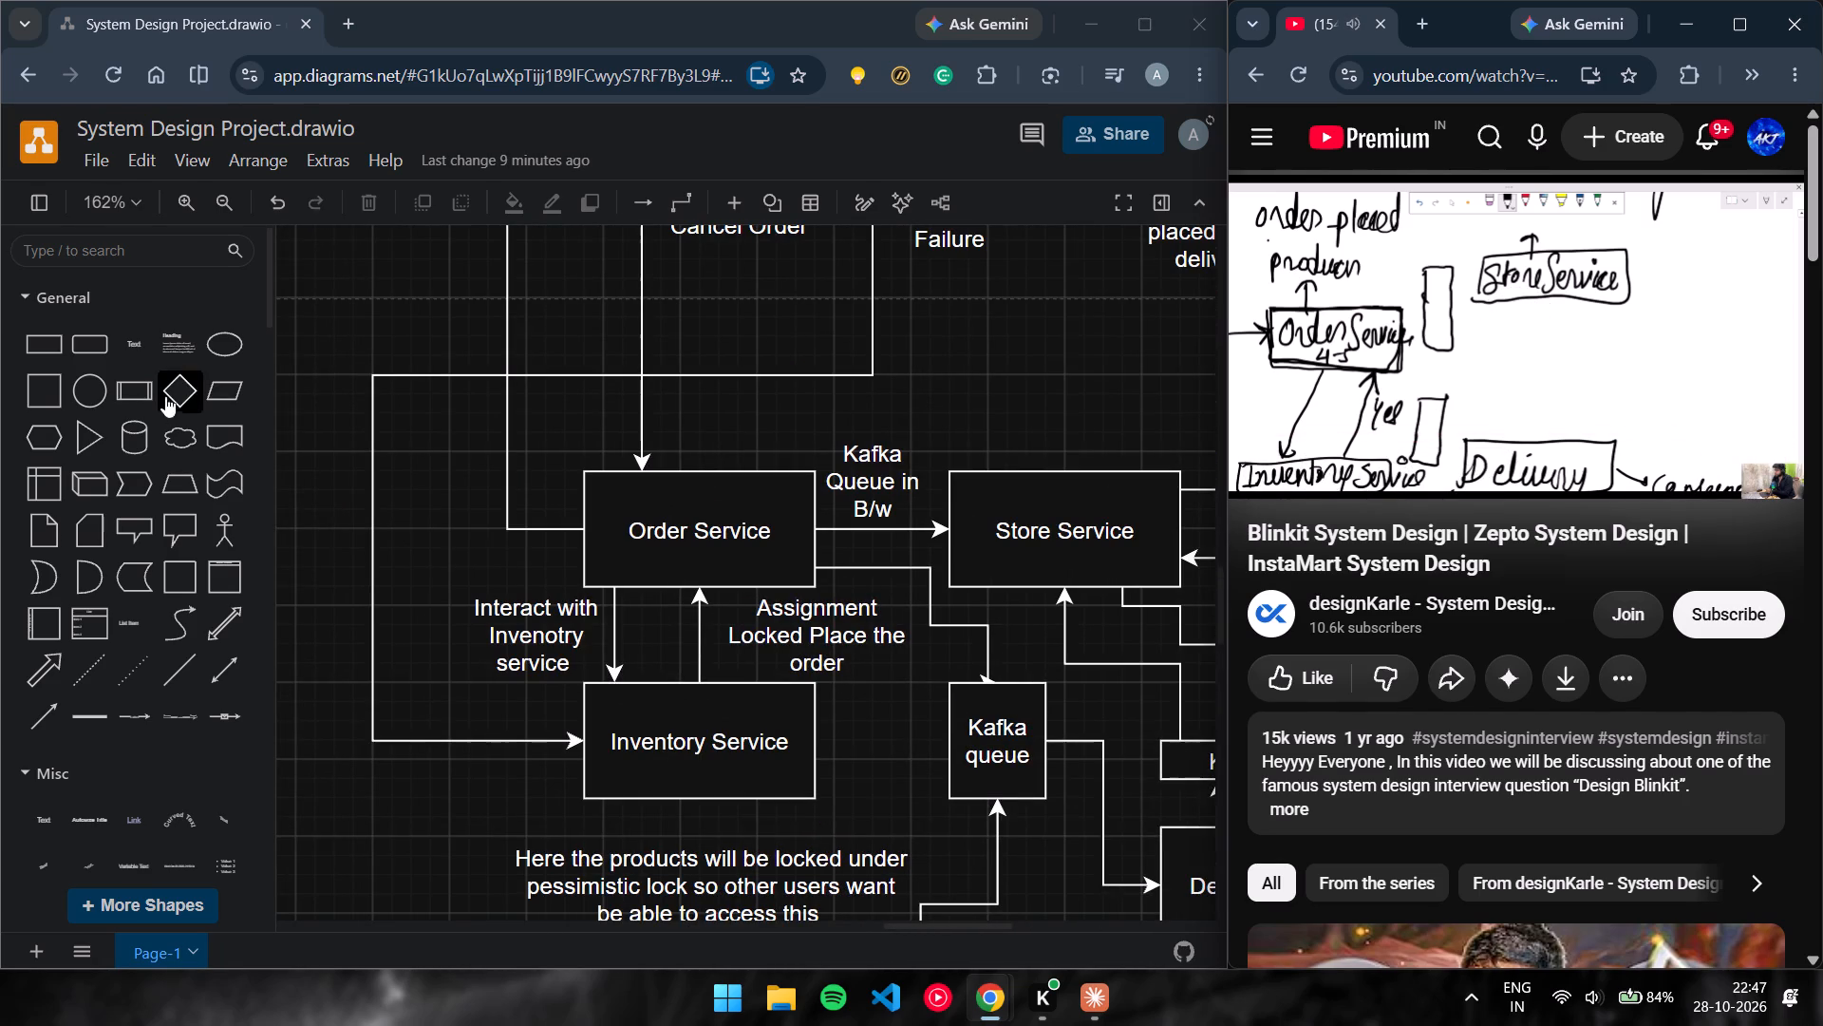
Add a text label reading Producer just above the Order Service box.
{"action": "left_click_drag", "start_coordinate": [137, 333], "coordinate": [662, 408]}
{"action": "double_click", "coordinate": [714, 433]}
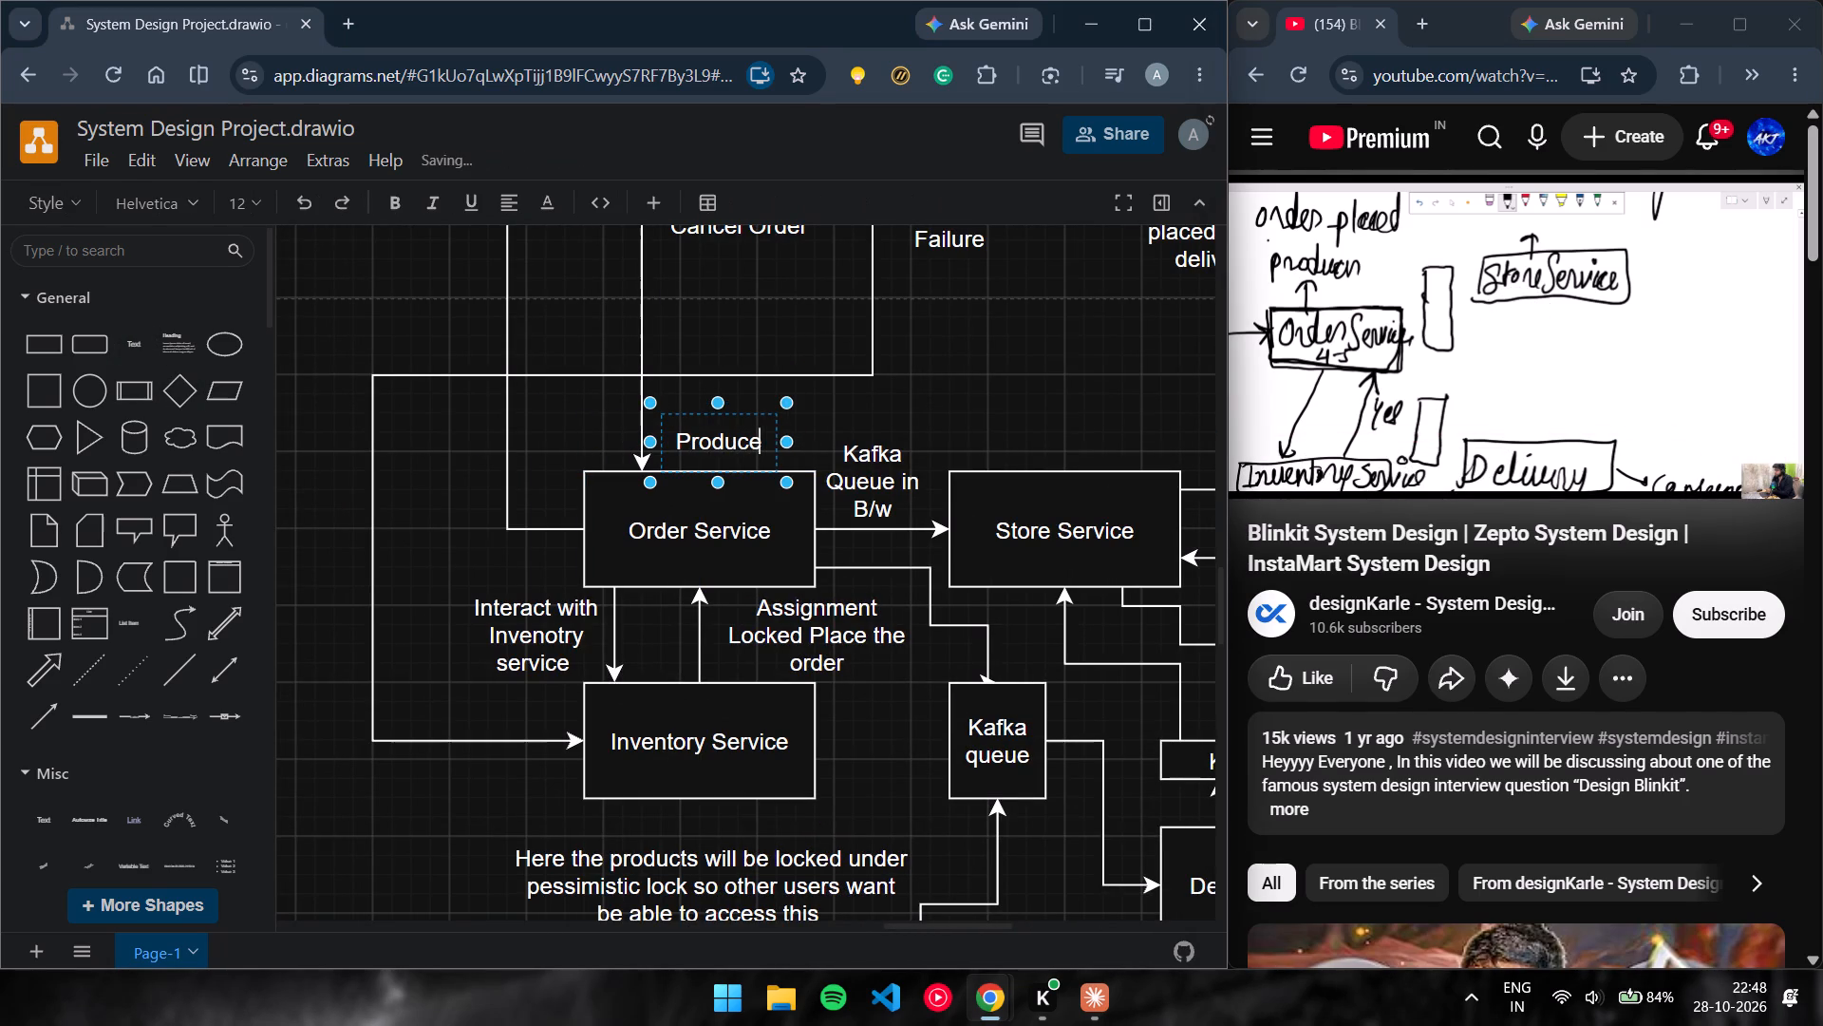
{"action": "left_click", "coordinate": [1005, 414]}
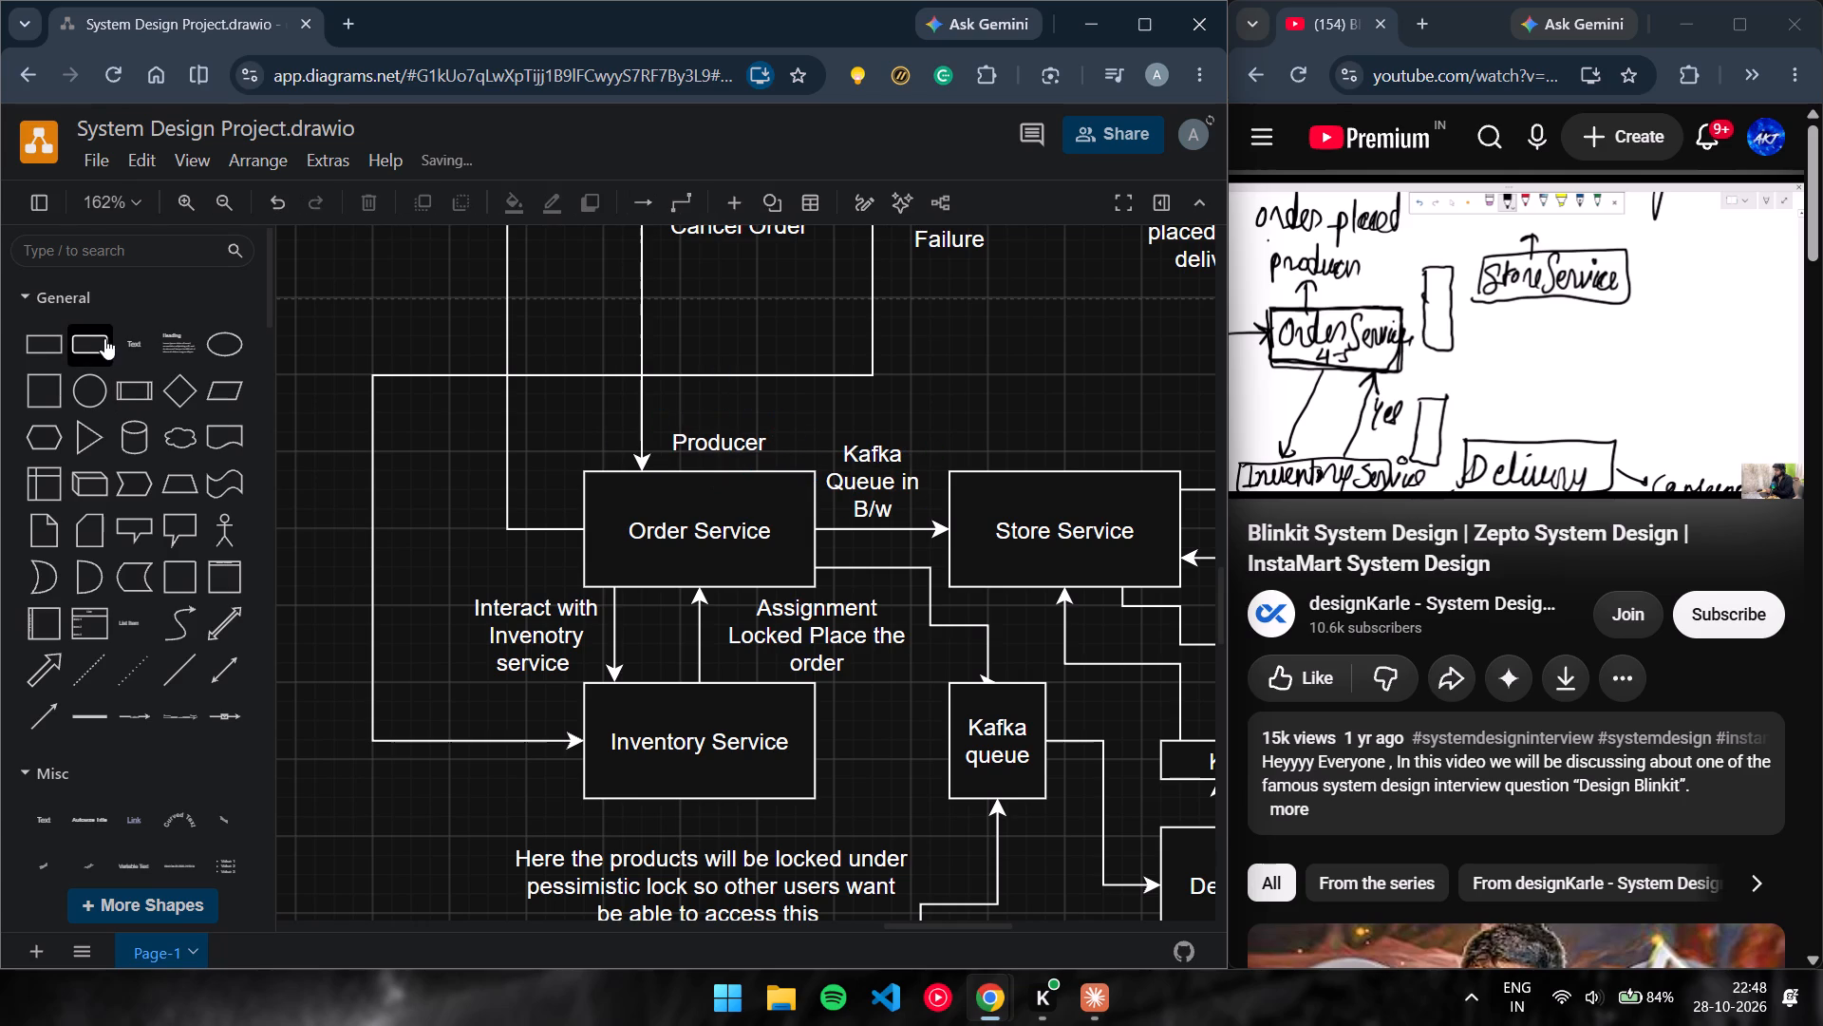
Add a text label reading Consumer just above the Store Service box.
{"action": "left_click_drag", "start_coordinate": [120, 338], "coordinate": [999, 410]}
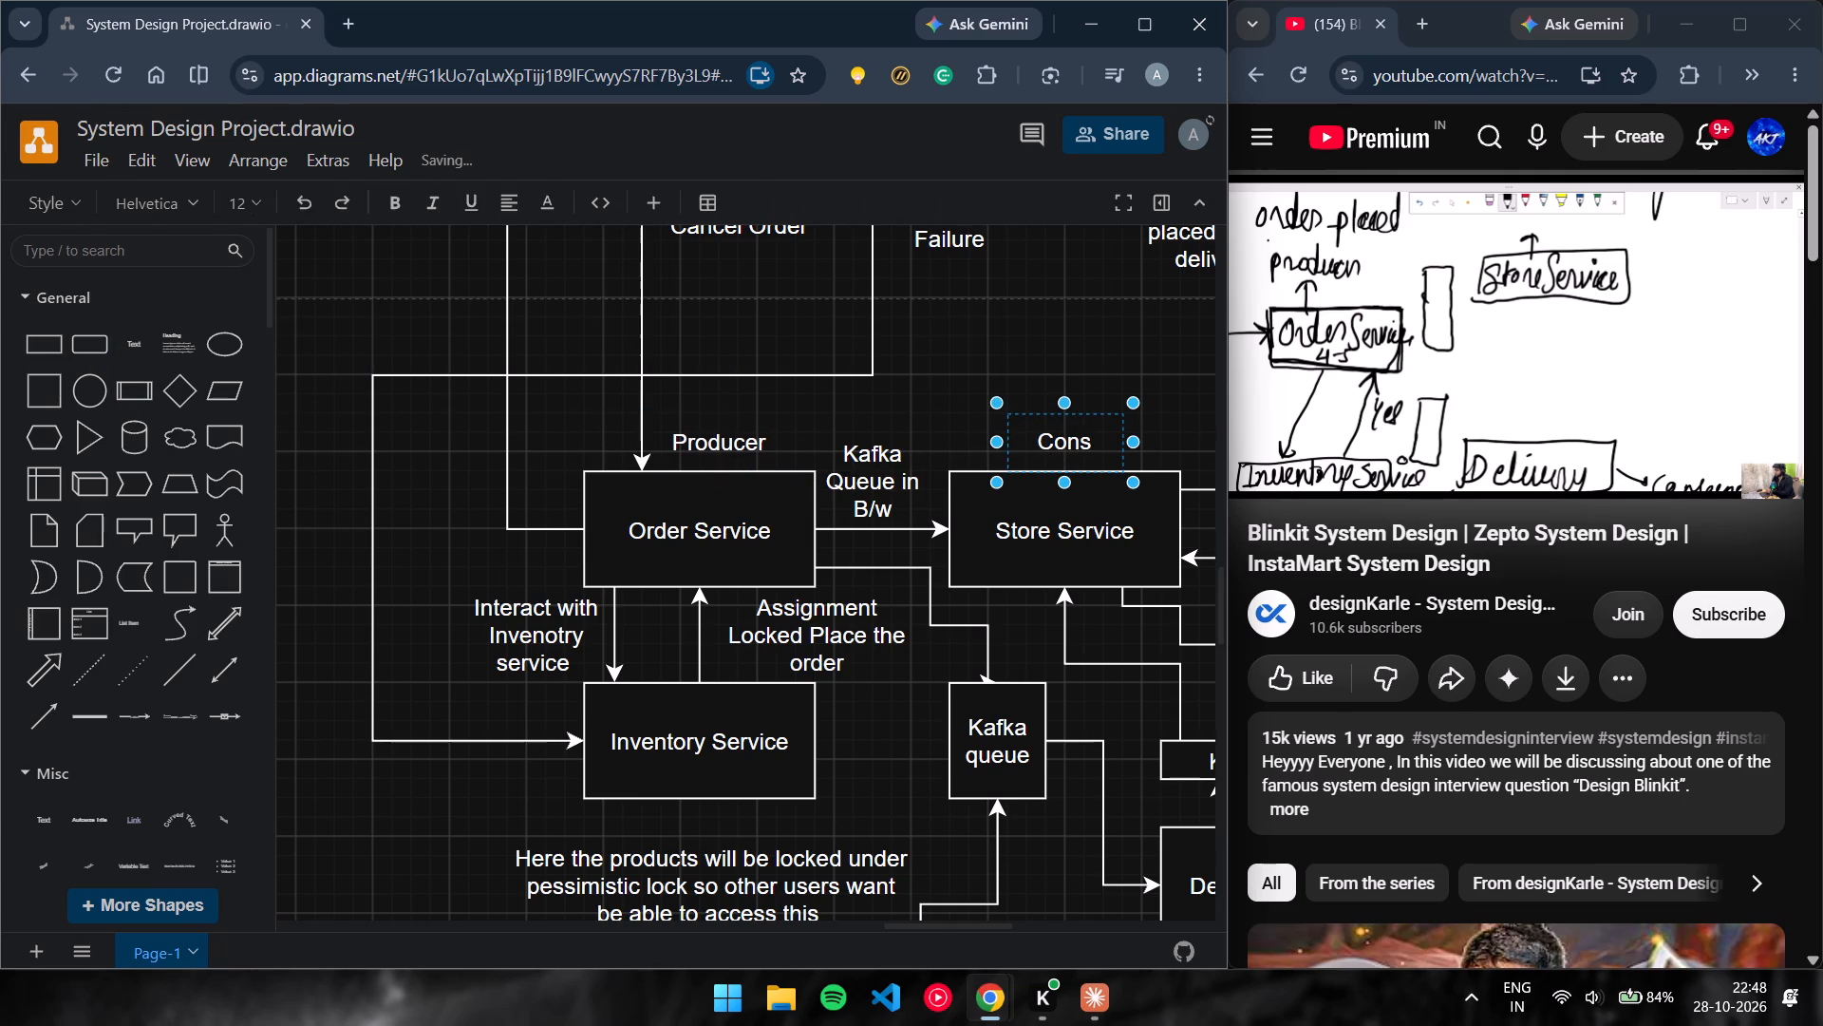
{"action": "key", "text": "BackSpace"}
{"action": "type", "text": "sumer"}
{"action": "left_click", "coordinate": [1112, 360]}
Add a text label reading Consumer just below the Delivery Service box.
{"action": "scroll", "coordinate": [1112, 360], "scroll_direction": "left", "scroll_amount": 1}
{"action": "scroll", "coordinate": [1112, 360], "scroll_direction": "down", "scroll_amount": 1}
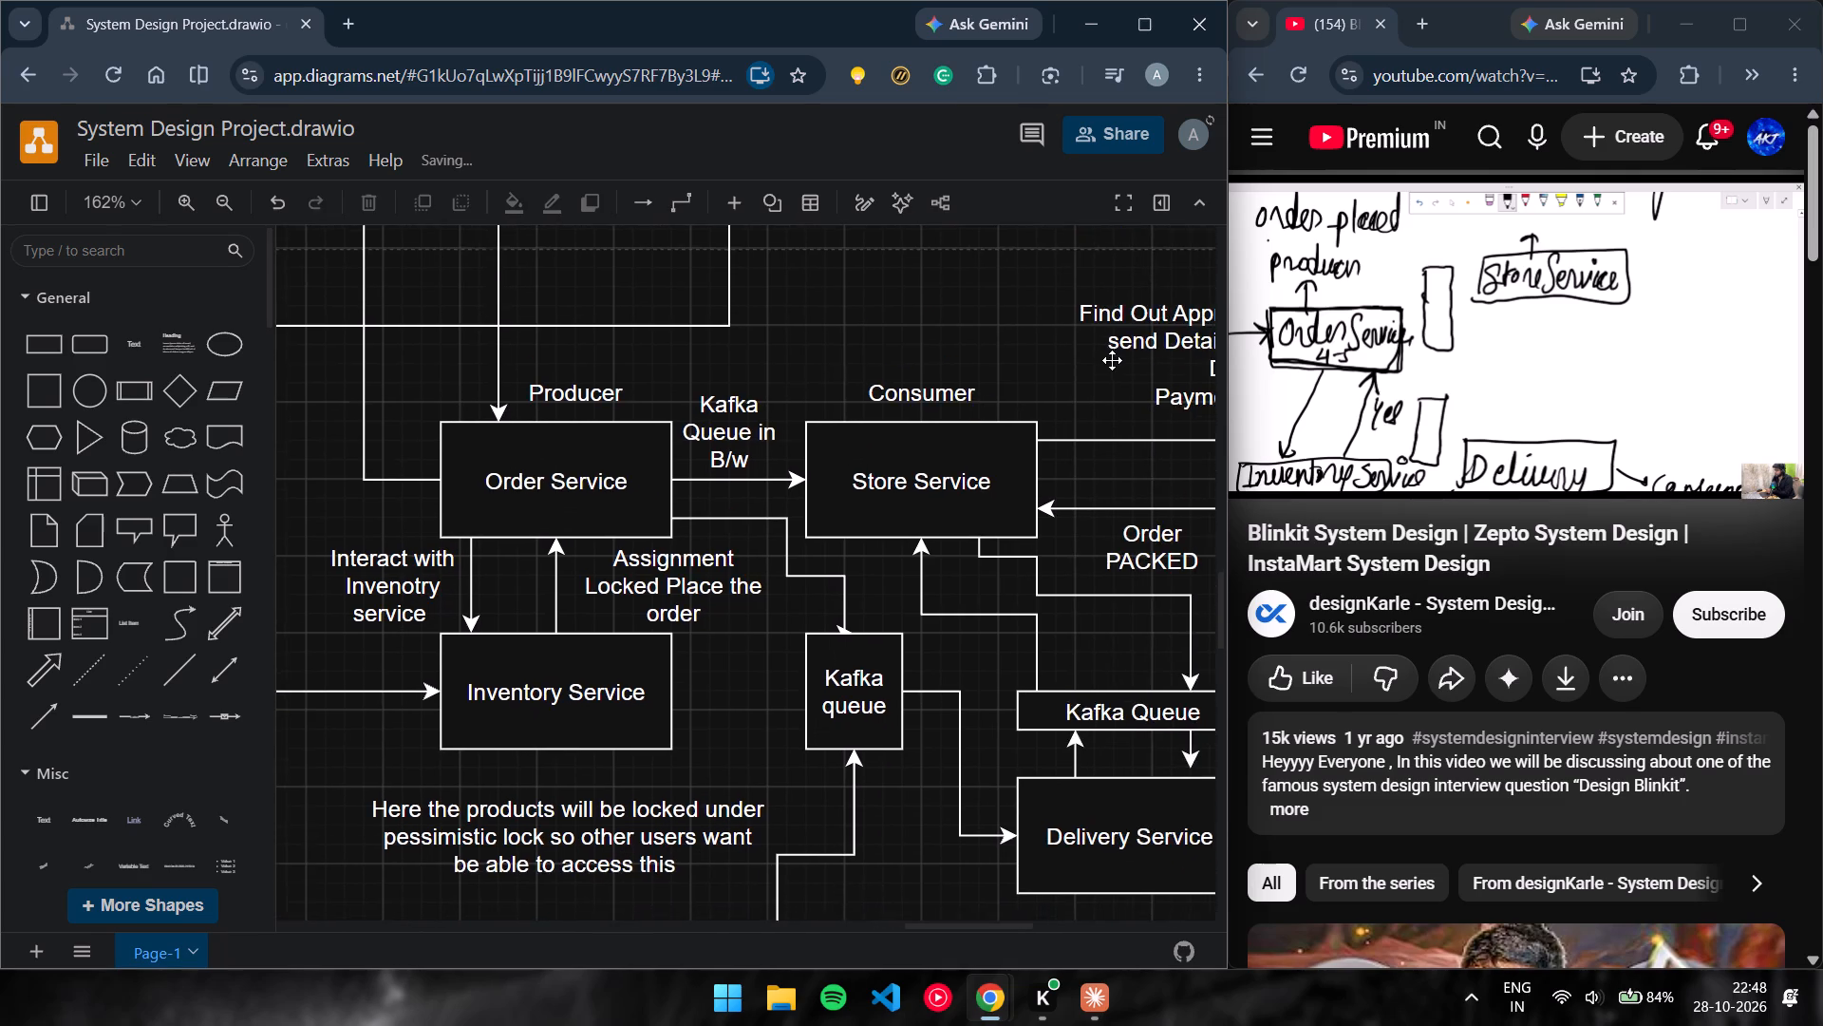
{"action": "scroll", "coordinate": [1112, 360], "scroll_direction": "down", "scroll_amount": 1}
{"action": "scroll", "coordinate": [1112, 360], "scroll_direction": "left", "scroll_amount": 1}
{"action": "scroll", "coordinate": [1112, 360], "scroll_direction": "down", "scroll_amount": 1}
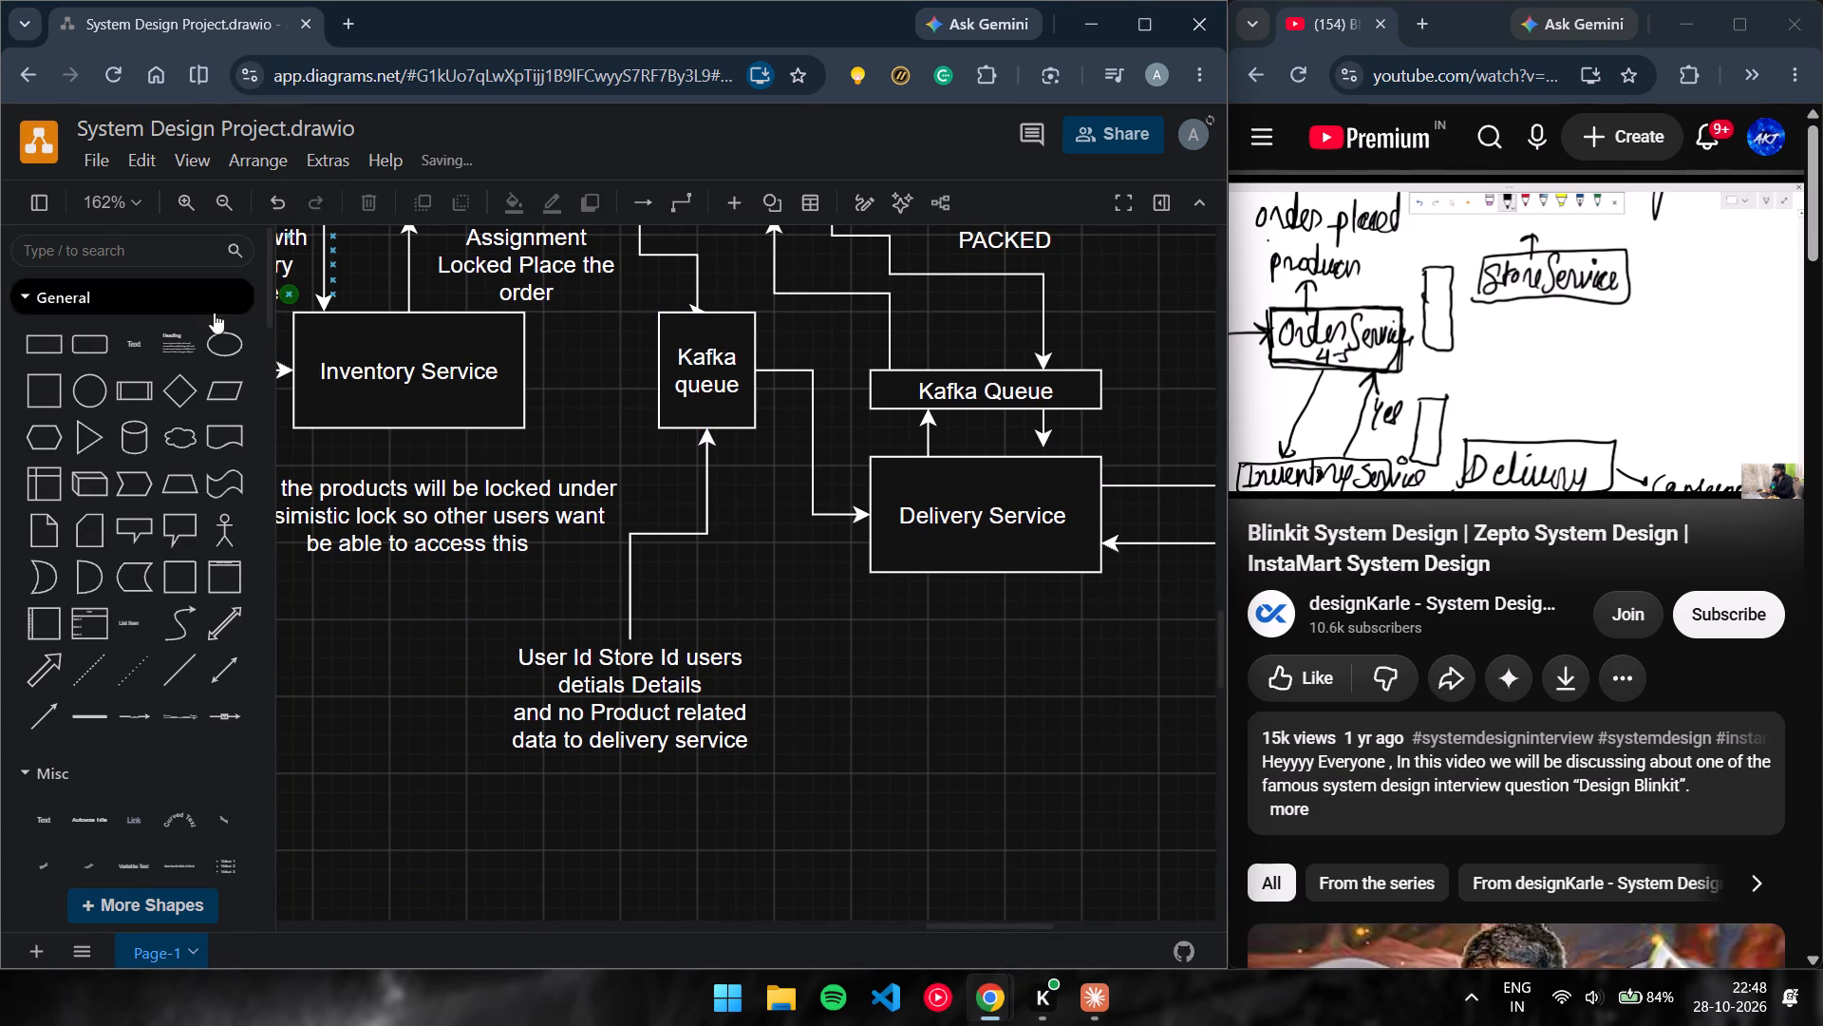
{"action": "left_click_drag", "start_coordinate": [128, 339], "coordinate": [850, 584]}
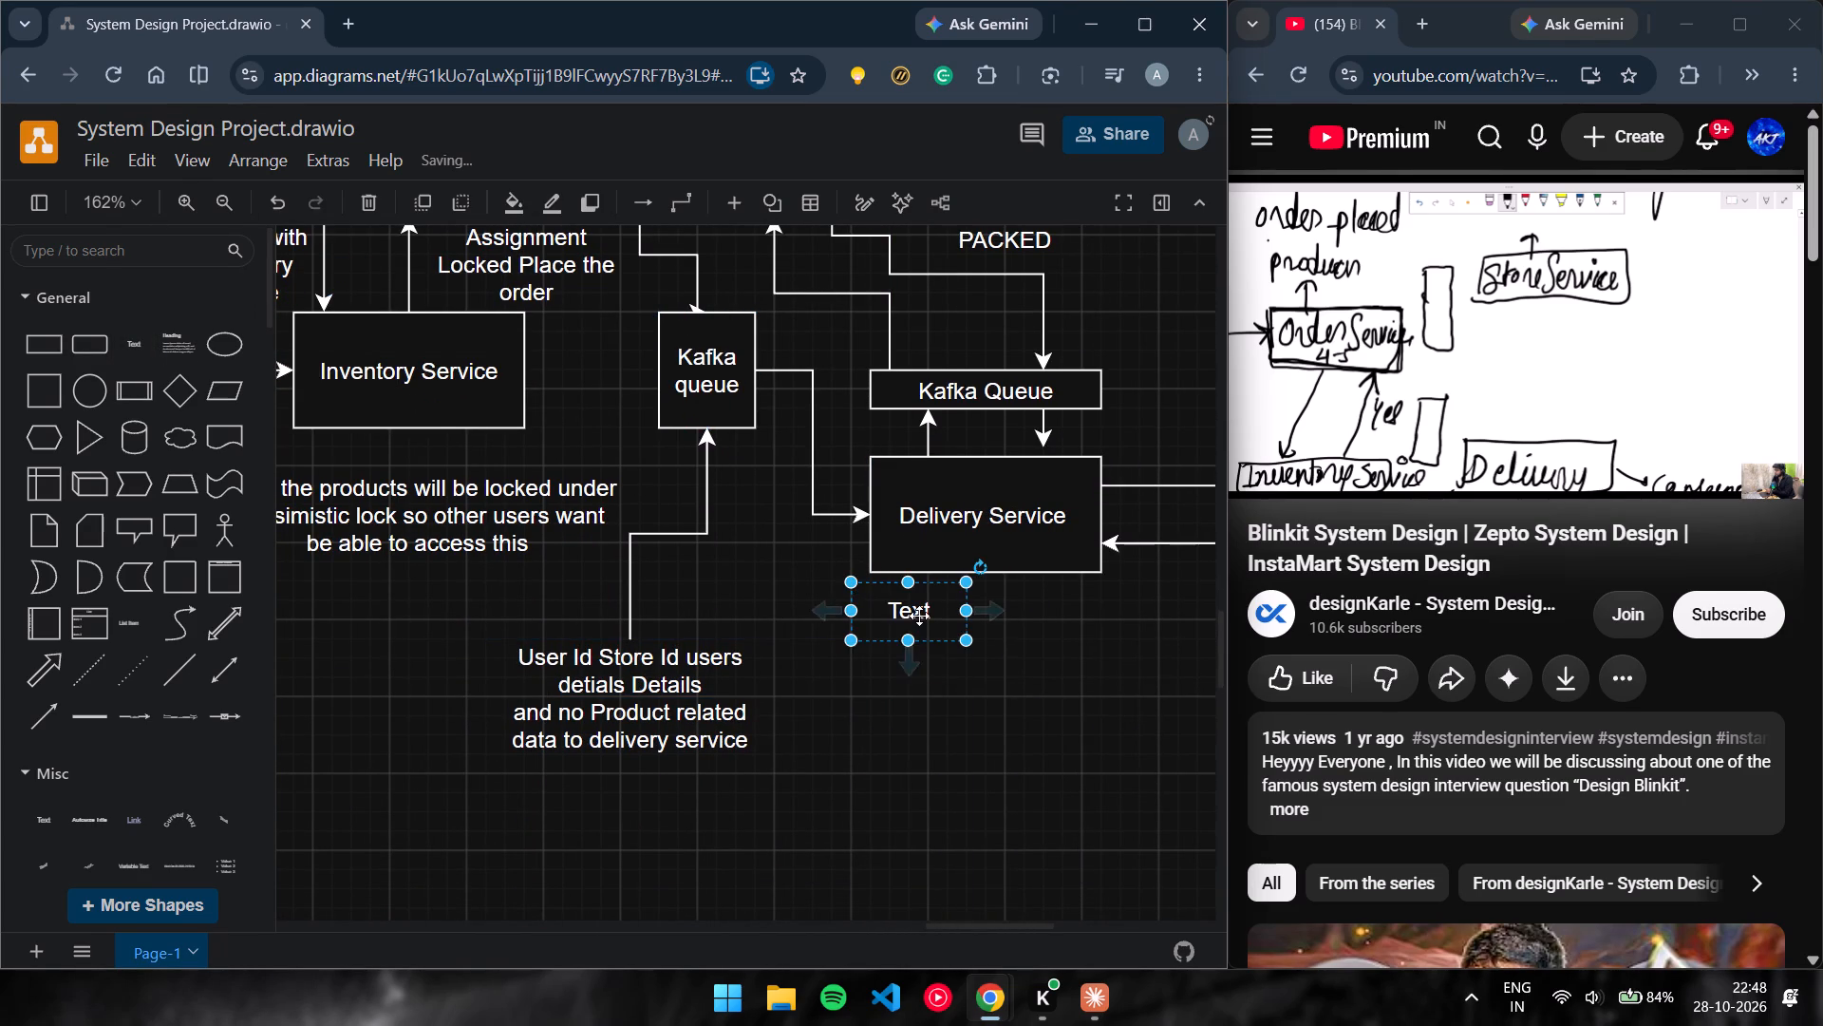
{"action": "double_click", "coordinate": [919, 616]}
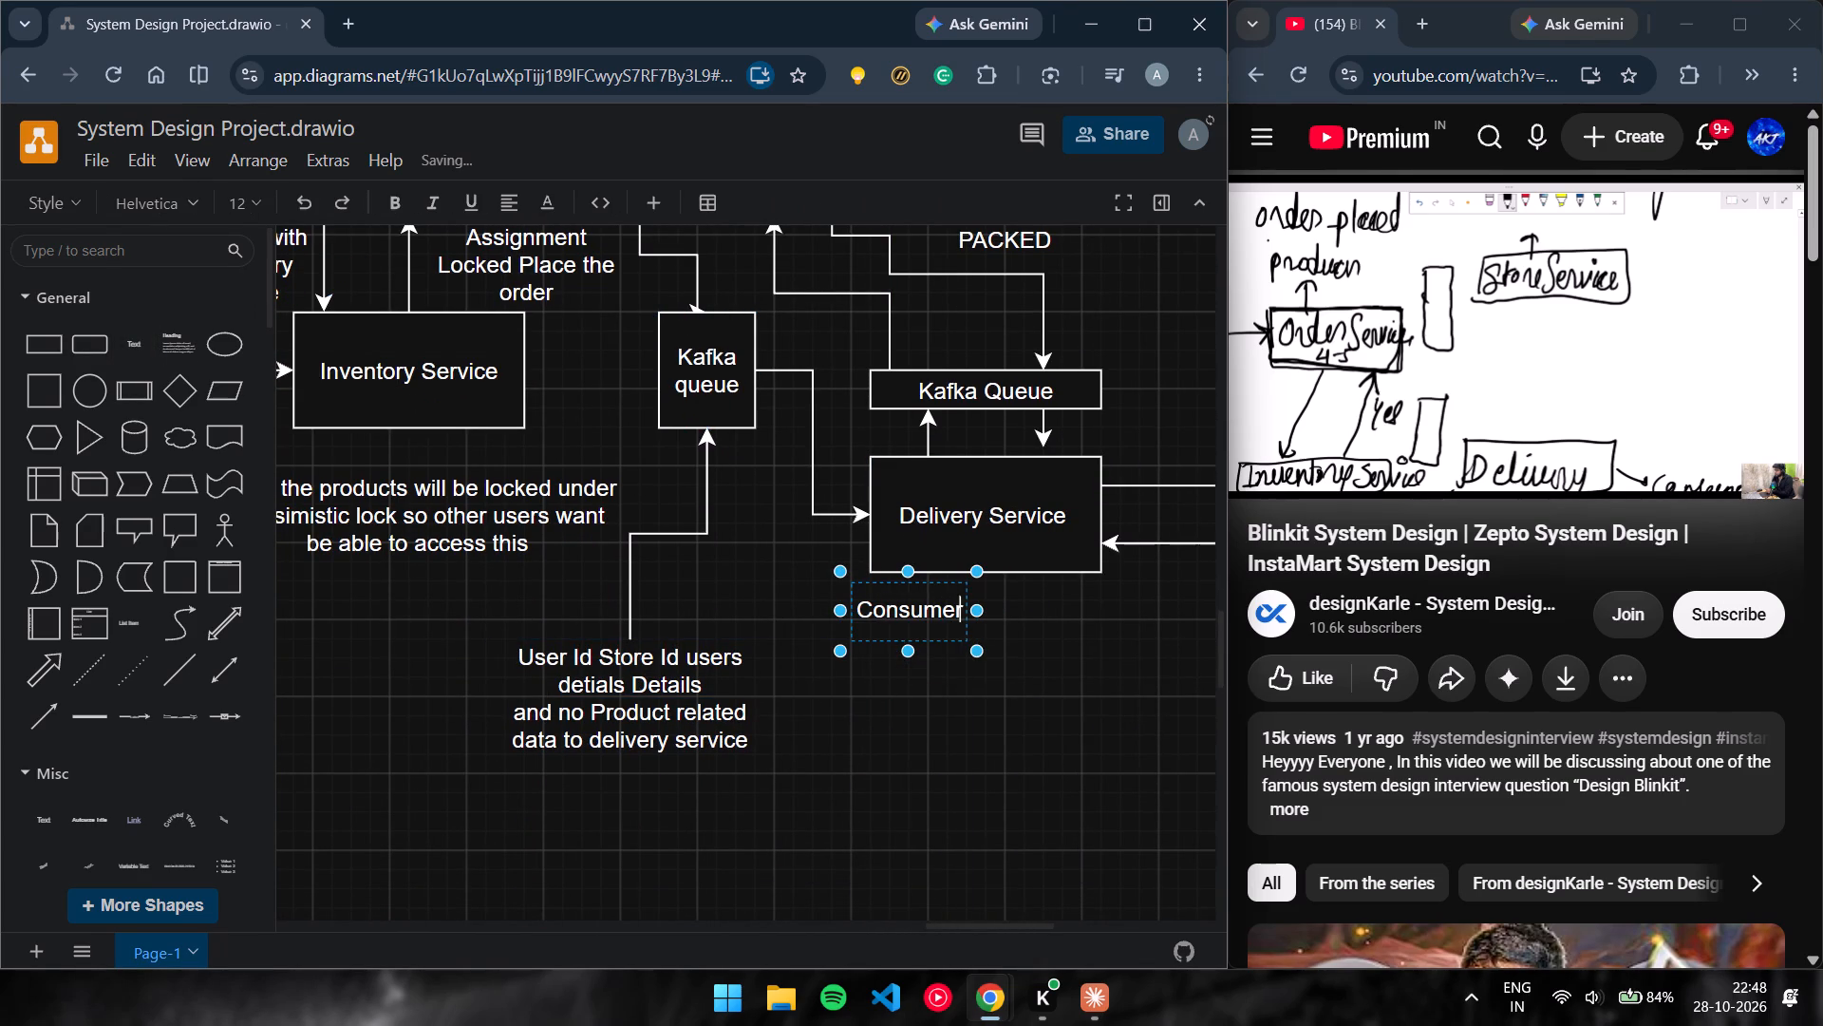
{"action": "left_click", "coordinate": [956, 626]}
{"action": "left_click", "coordinate": [1080, 669]}
Resume the video and skip ahead through the Kafka queue sketch between the order, store and delivery services to about 1:06:51.
{"action": "left_click", "coordinate": [1539, 289]}
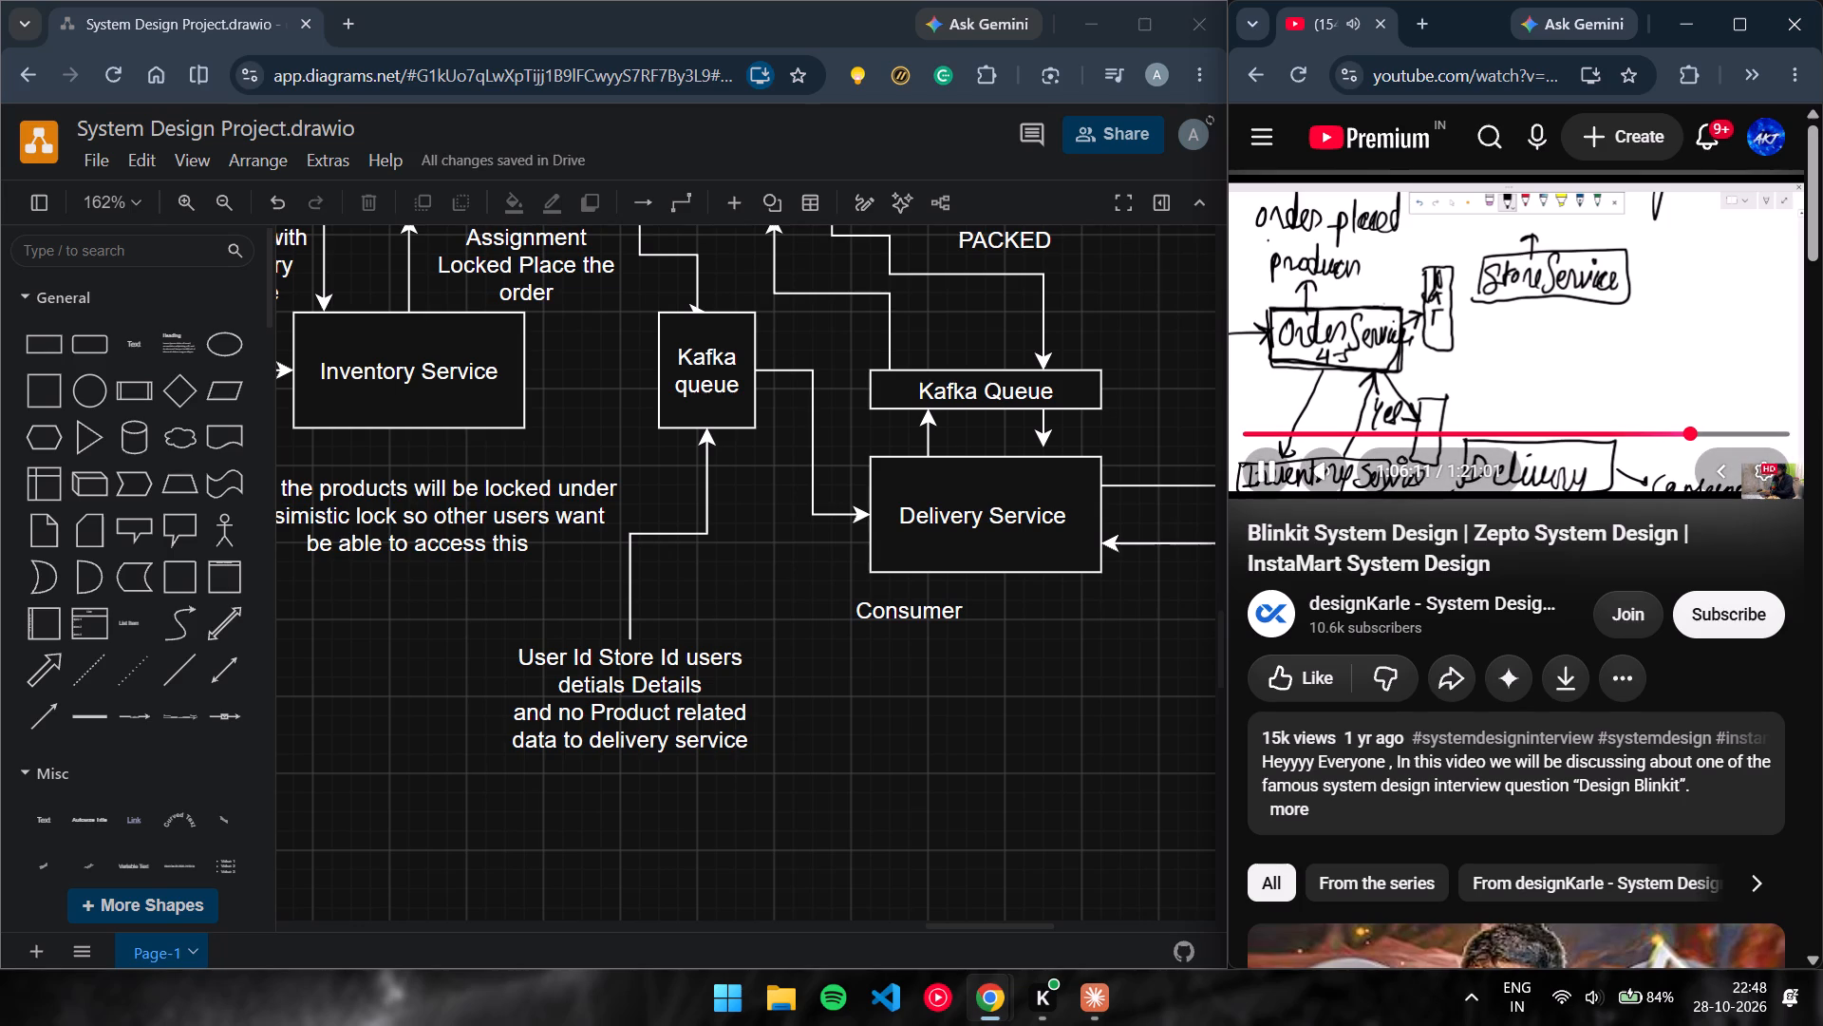
{"action": "key", "text": "Right"}
{"action": "key", "text": "Right"}
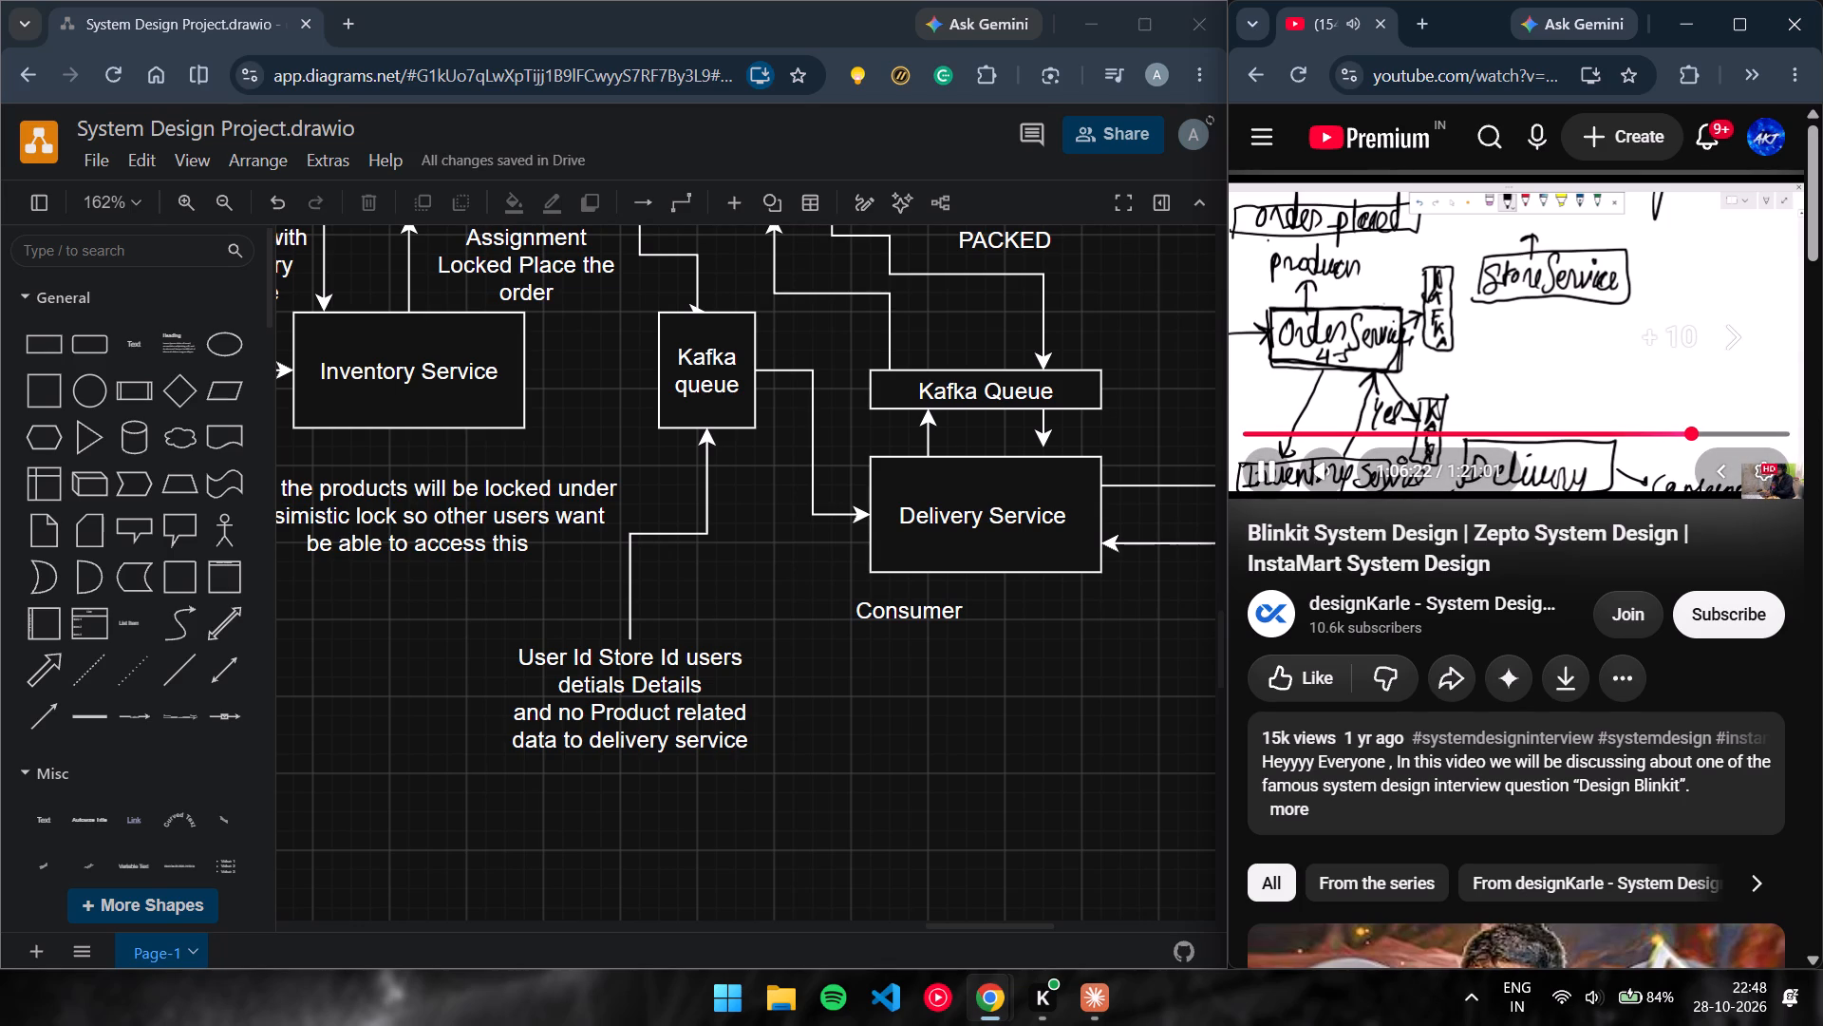
{"action": "key", "text": "Right"}
{"action": "key", "text": "Right"}
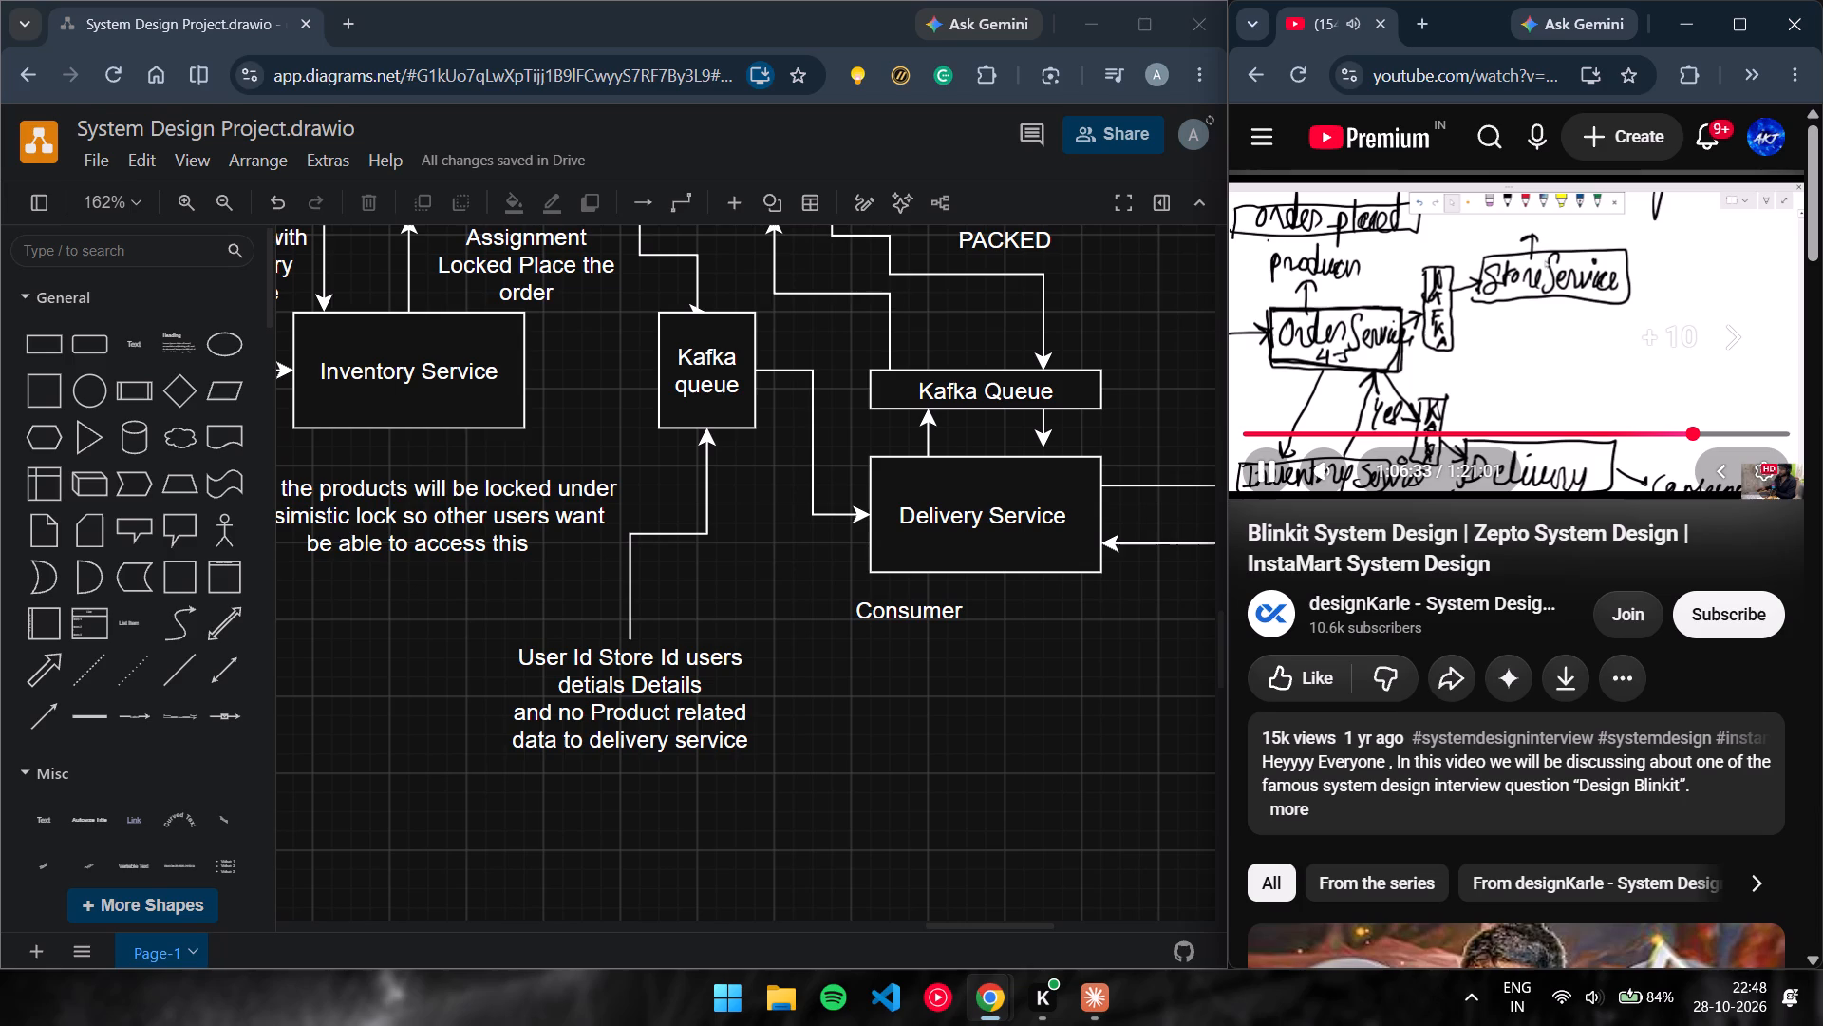
{"action": "key", "text": "Right"}
{"action": "key", "text": "Right"}
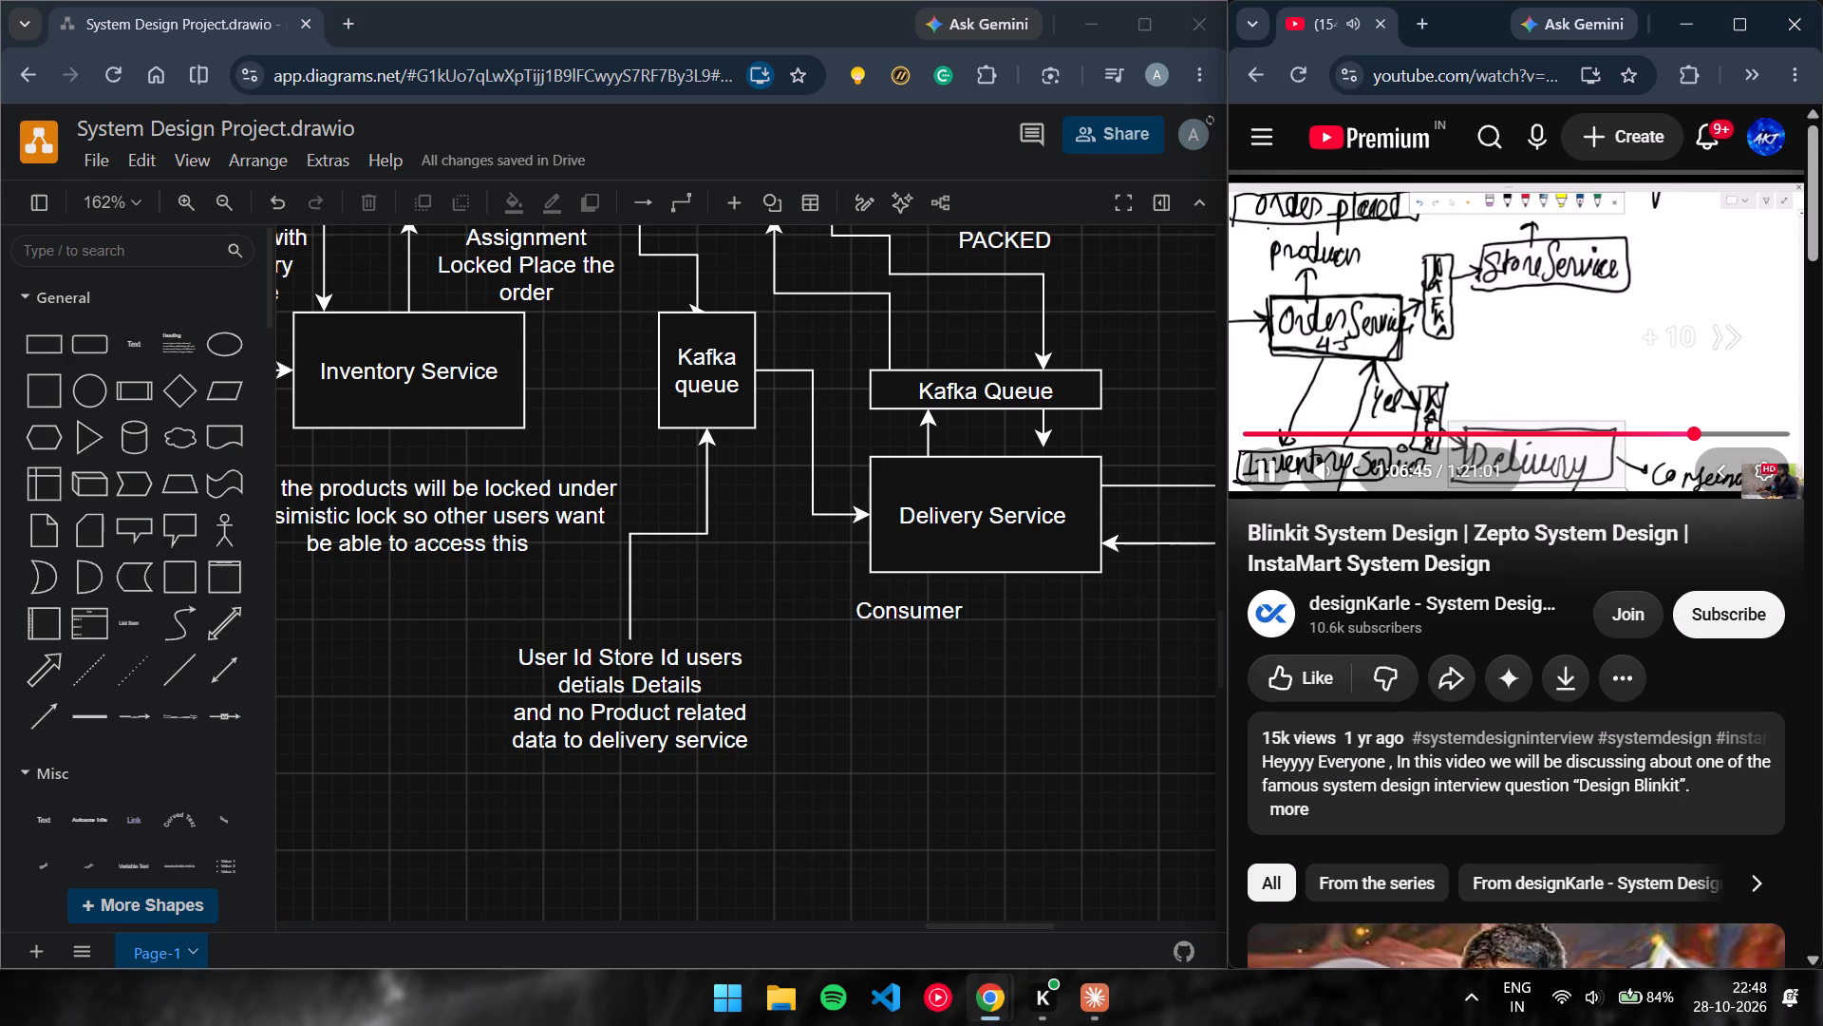
{"action": "key", "text": "Right"}
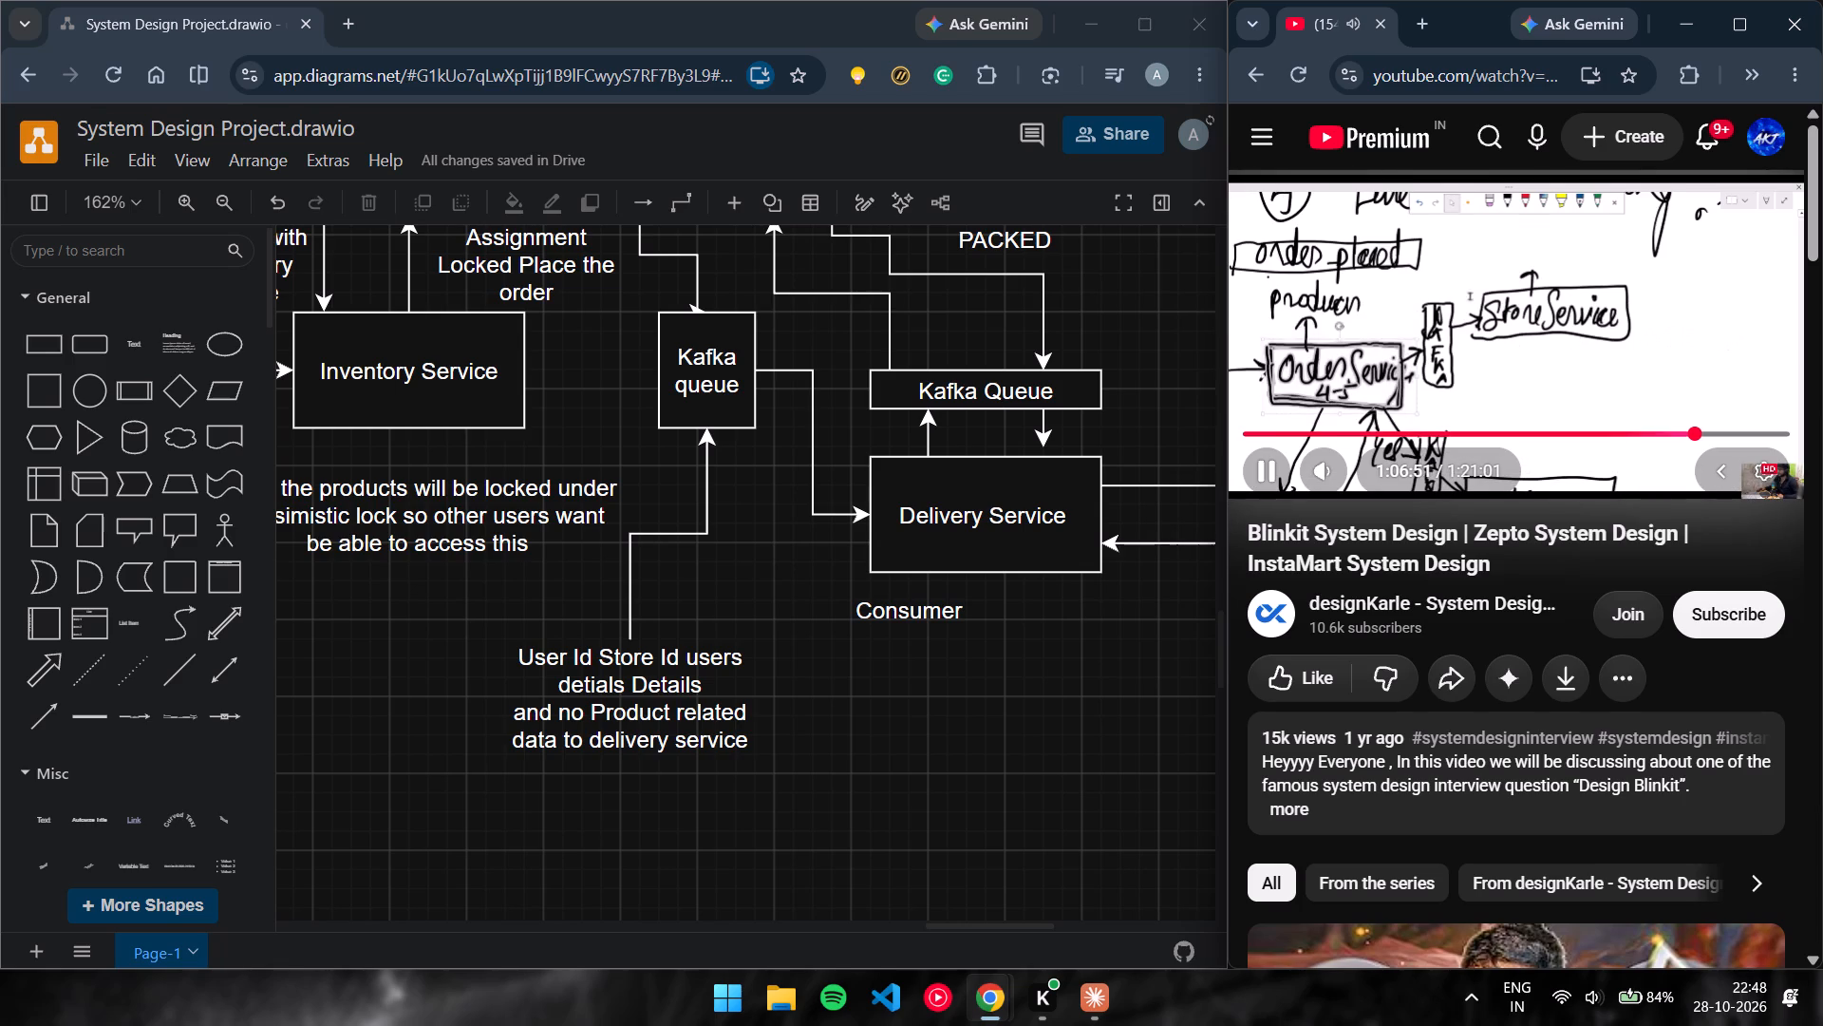
Watch the store selection explanation at 2x speed, skip ahead to about 1:07:50, and bring the diagram's Store Service and Store 1, 2, 3 boxes into view.
{"action": "key", "text": "space"}
{"action": "key", "text": "space"}
{"action": "key", "text": "space"}
{"action": "key", "text": "space"}
{"action": "key", "text": "space"}
{"action": "key", "text": "space"}
{"action": "key", "text": "space"}
{"action": "key", "text": "space"}
{"action": "key", "text": "space"}
{"action": "key", "text": "space"}
{"action": "key", "text": "space"}
{"action": "key", "text": "space"}
{"action": "key", "text": "space"}
{"action": "key", "text": "space"}
{"action": "key", "text": "space"}
{"action": "key", "text": "space"}
{"action": "key", "text": "space"}
{"action": "key", "text": "space"}
{"action": "key", "text": "space"}
{"action": "key", "text": "space"}
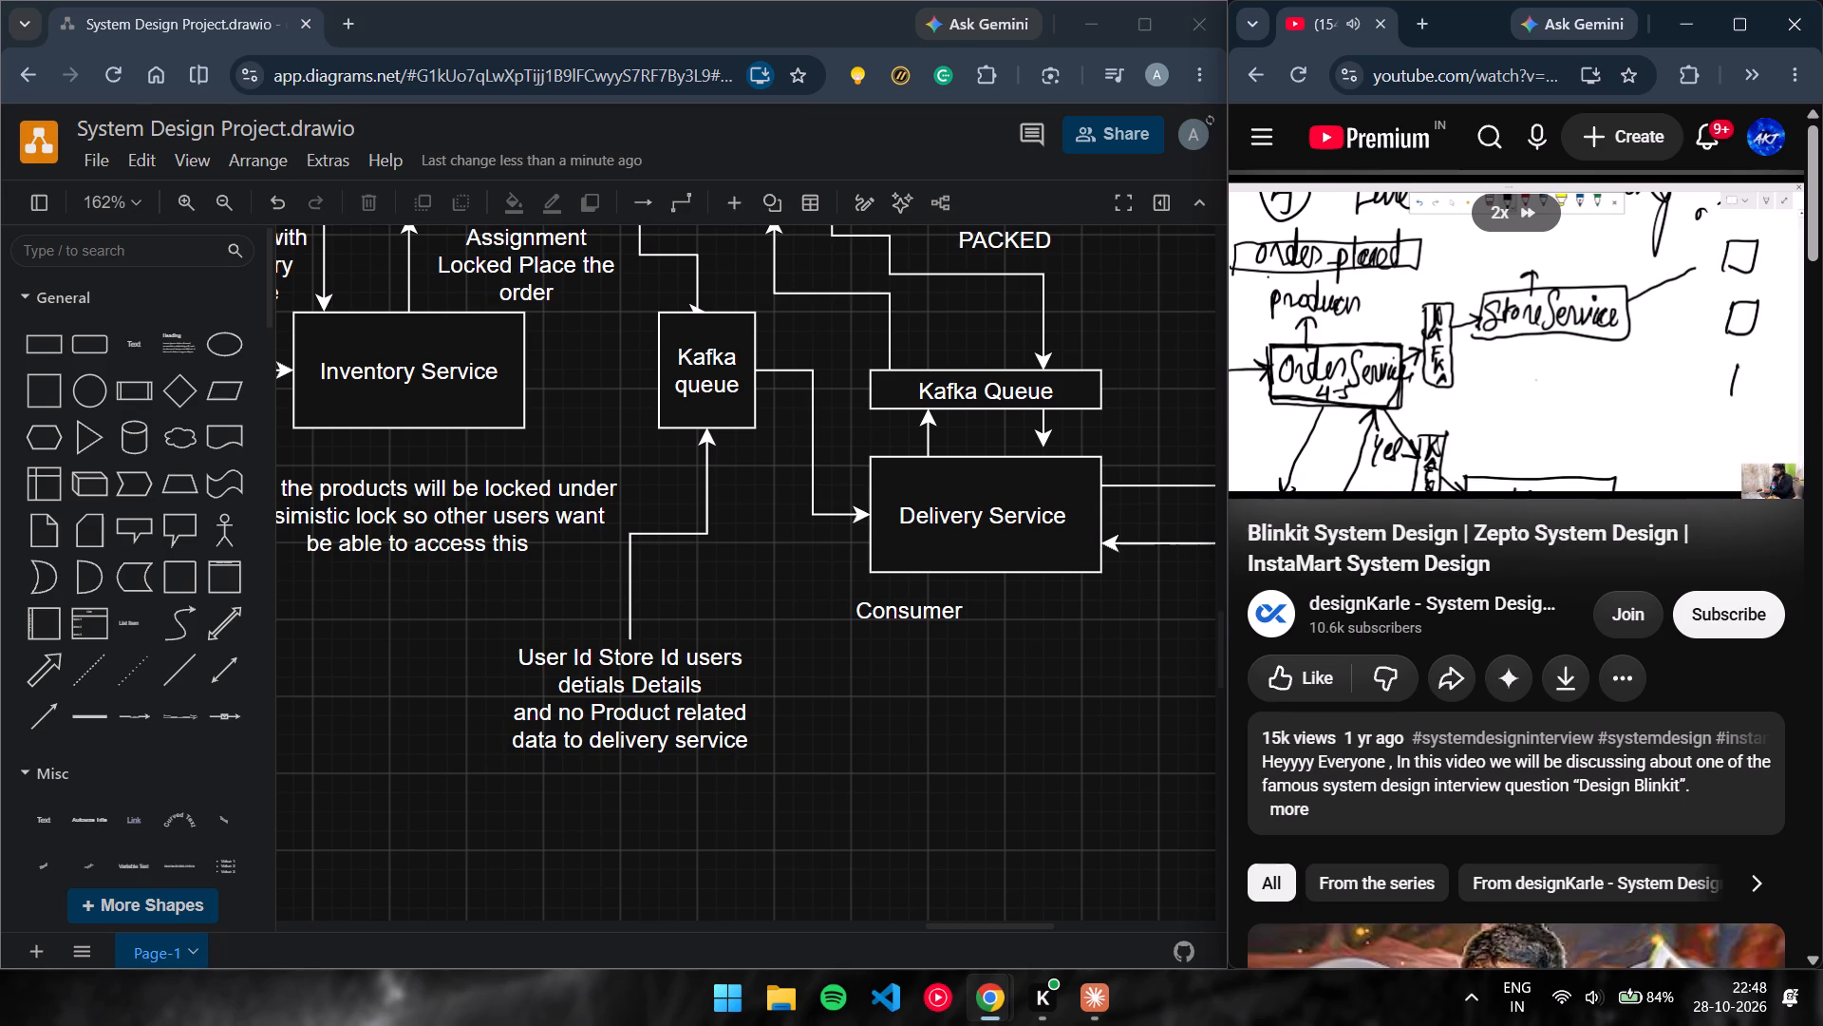
{"action": "key", "text": "Right"}
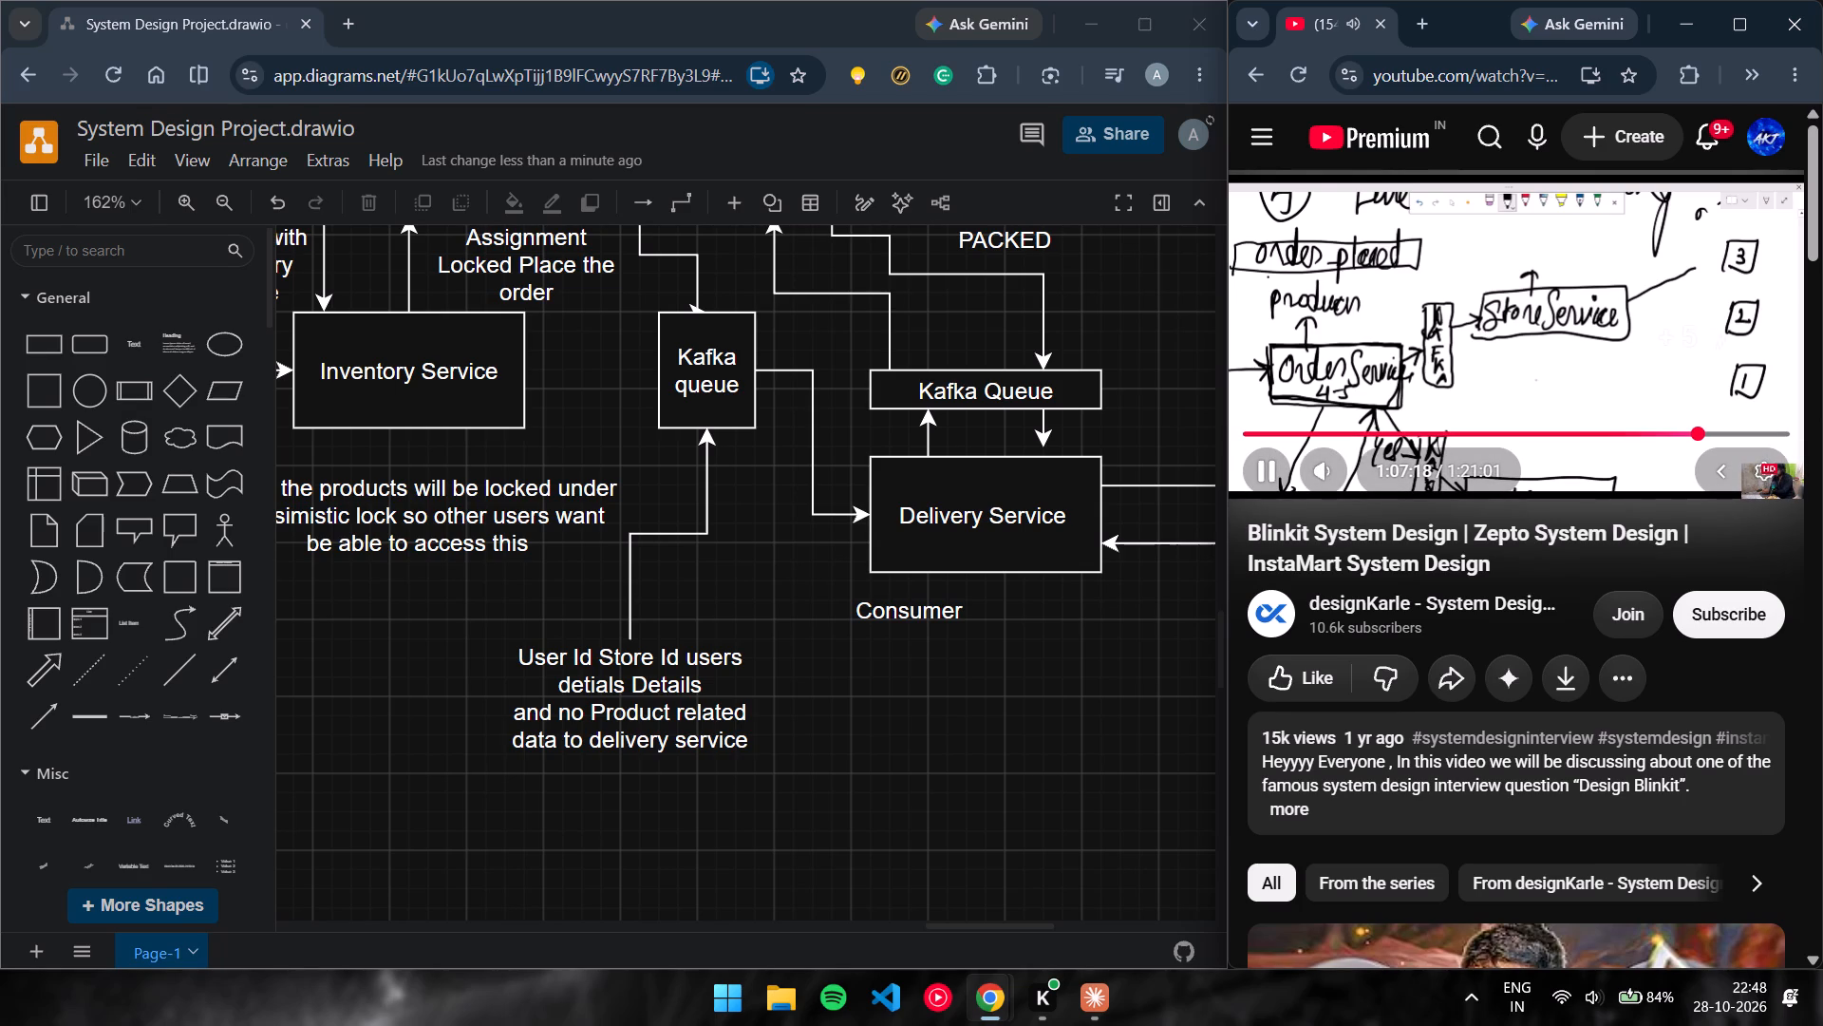
{"action": "key", "text": "Right"}
{"action": "key", "text": "Right"}
{"action": "key", "text": "Right"}
{"action": "key", "text": "Right"}
{"action": "key", "text": "Right"}
{"action": "scroll", "coordinate": [1118, 414], "scroll_direction": "up", "scroll_amount": 1}
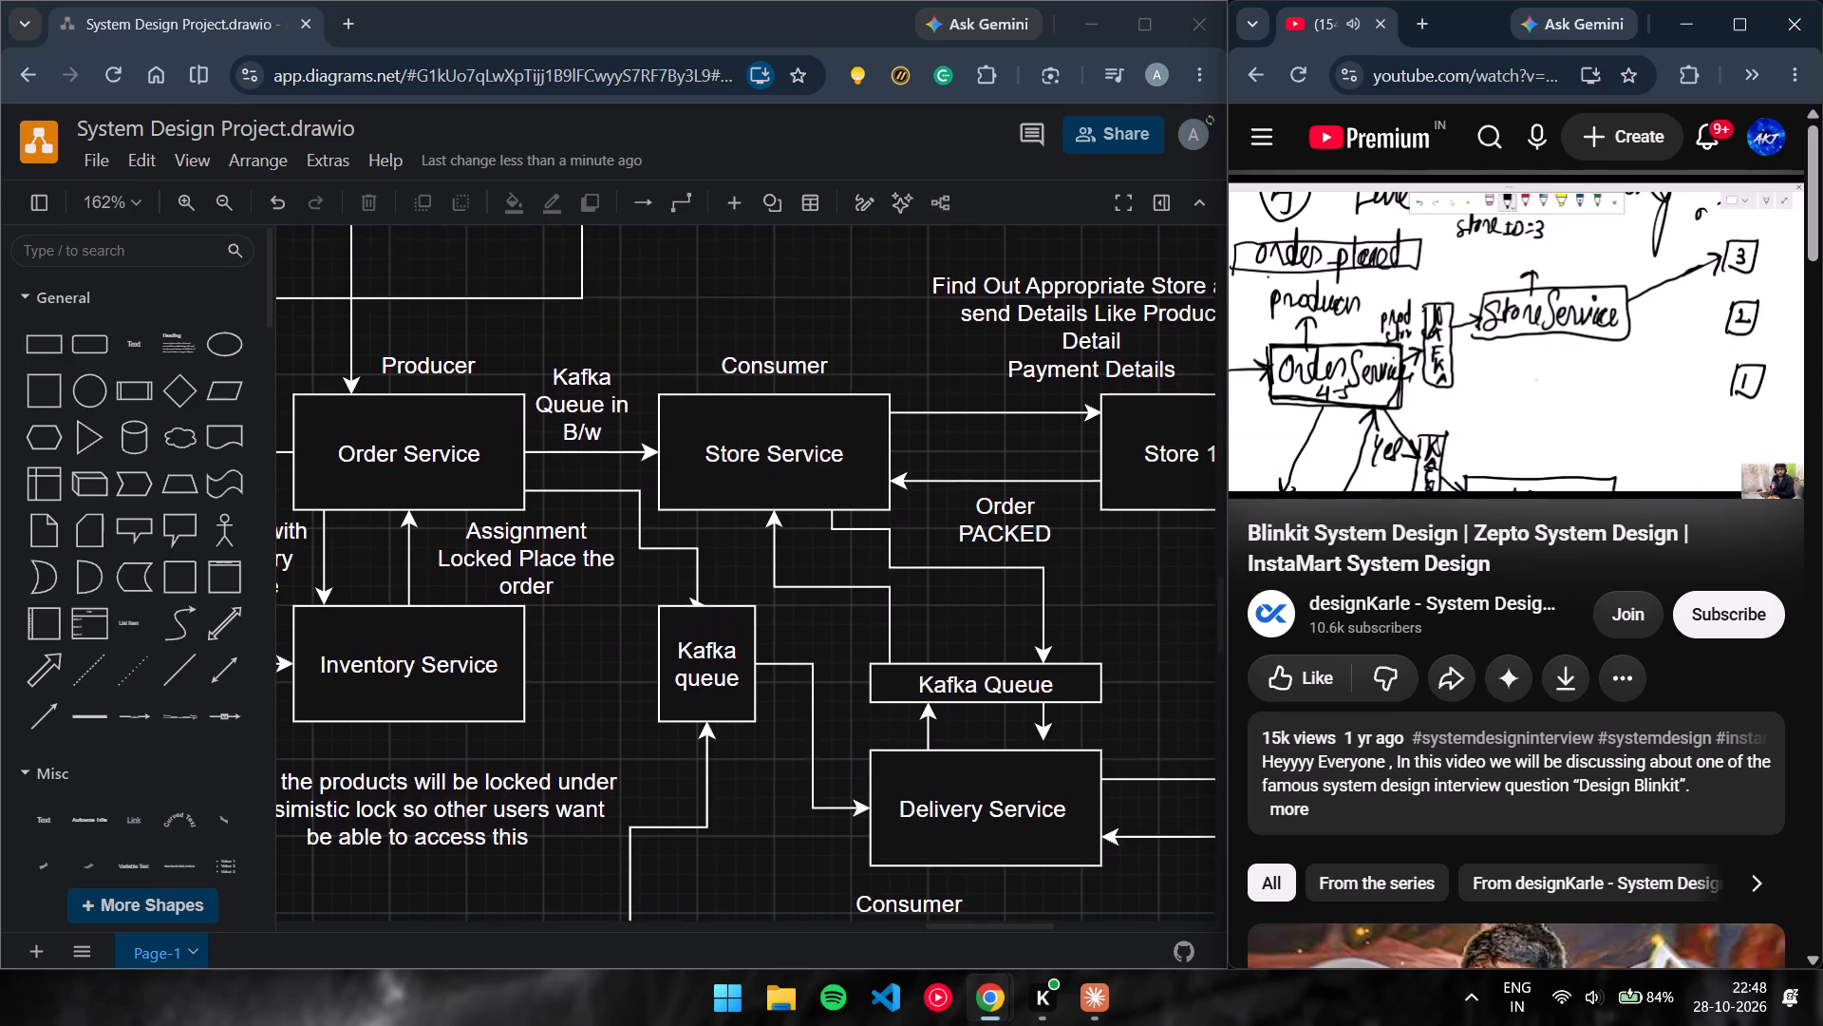
{"action": "scroll", "coordinate": [1118, 414], "scroll_direction": "up", "scroll_amount": 2}
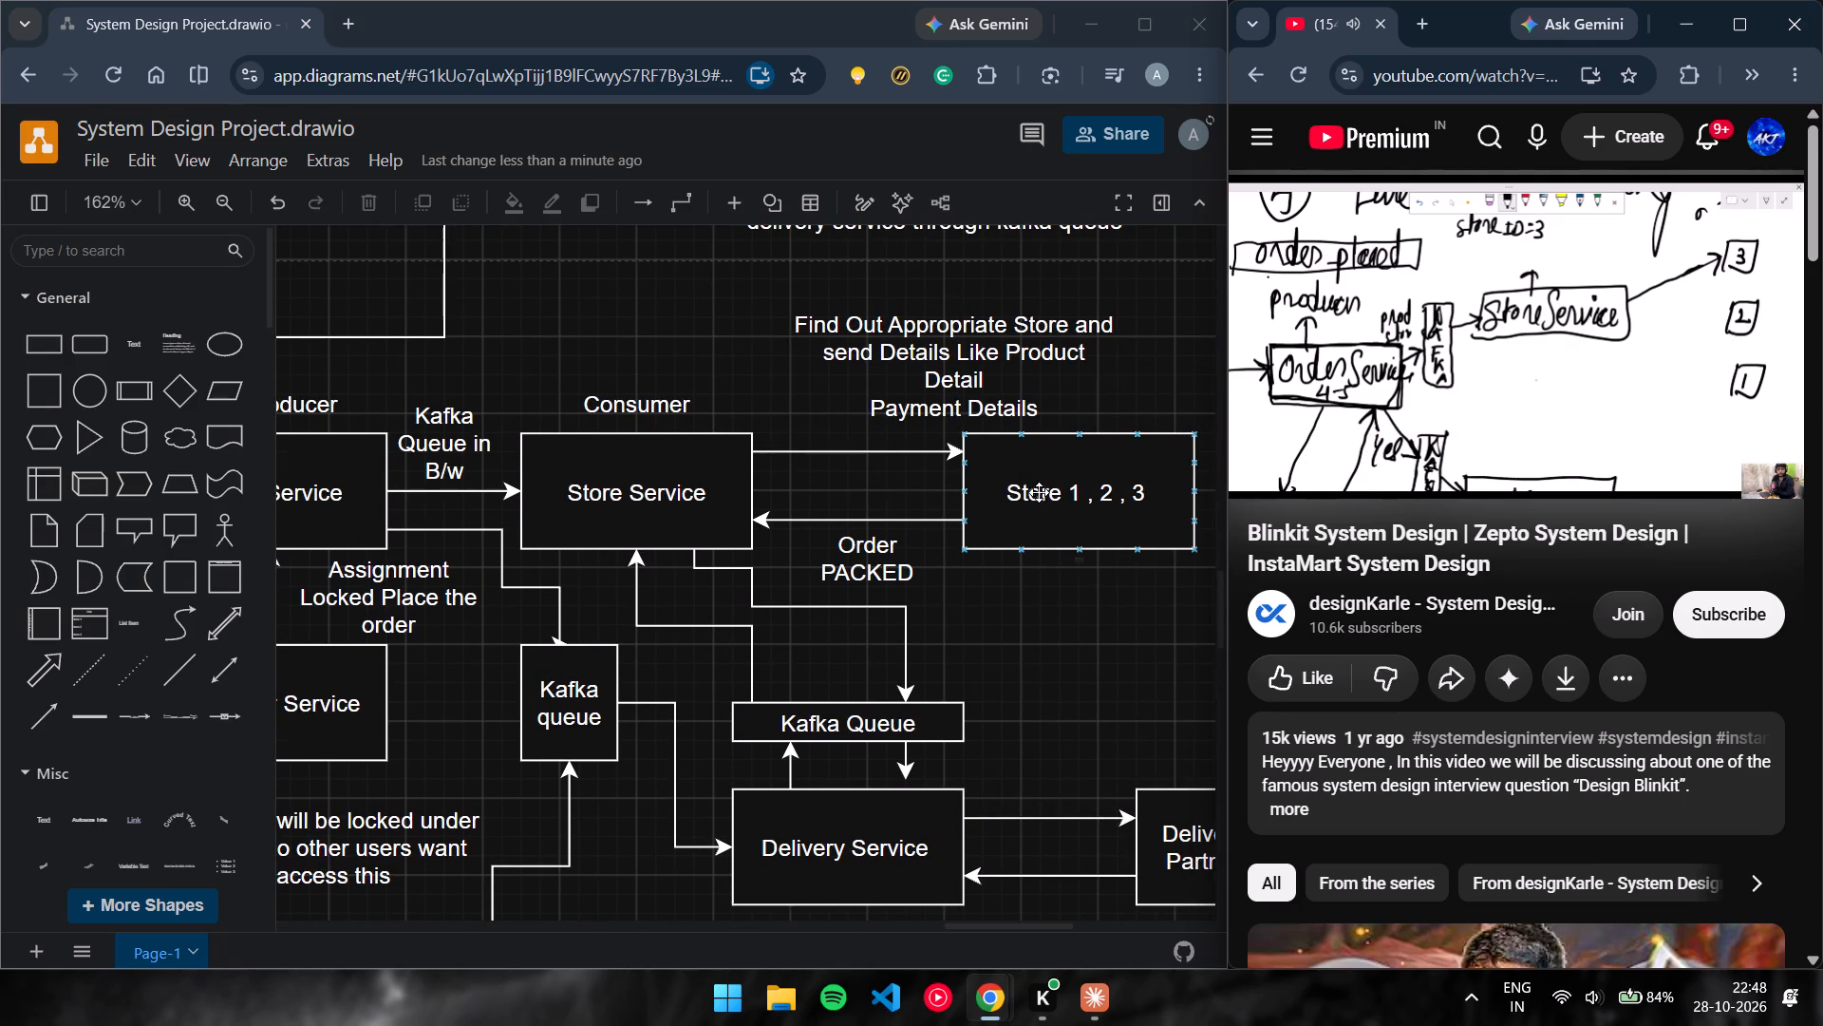
Pause the Blinkit system design video at the sketch linking the Store Service to stores 1, 2 and 3.
{"action": "left_click", "coordinate": [1486, 375]}
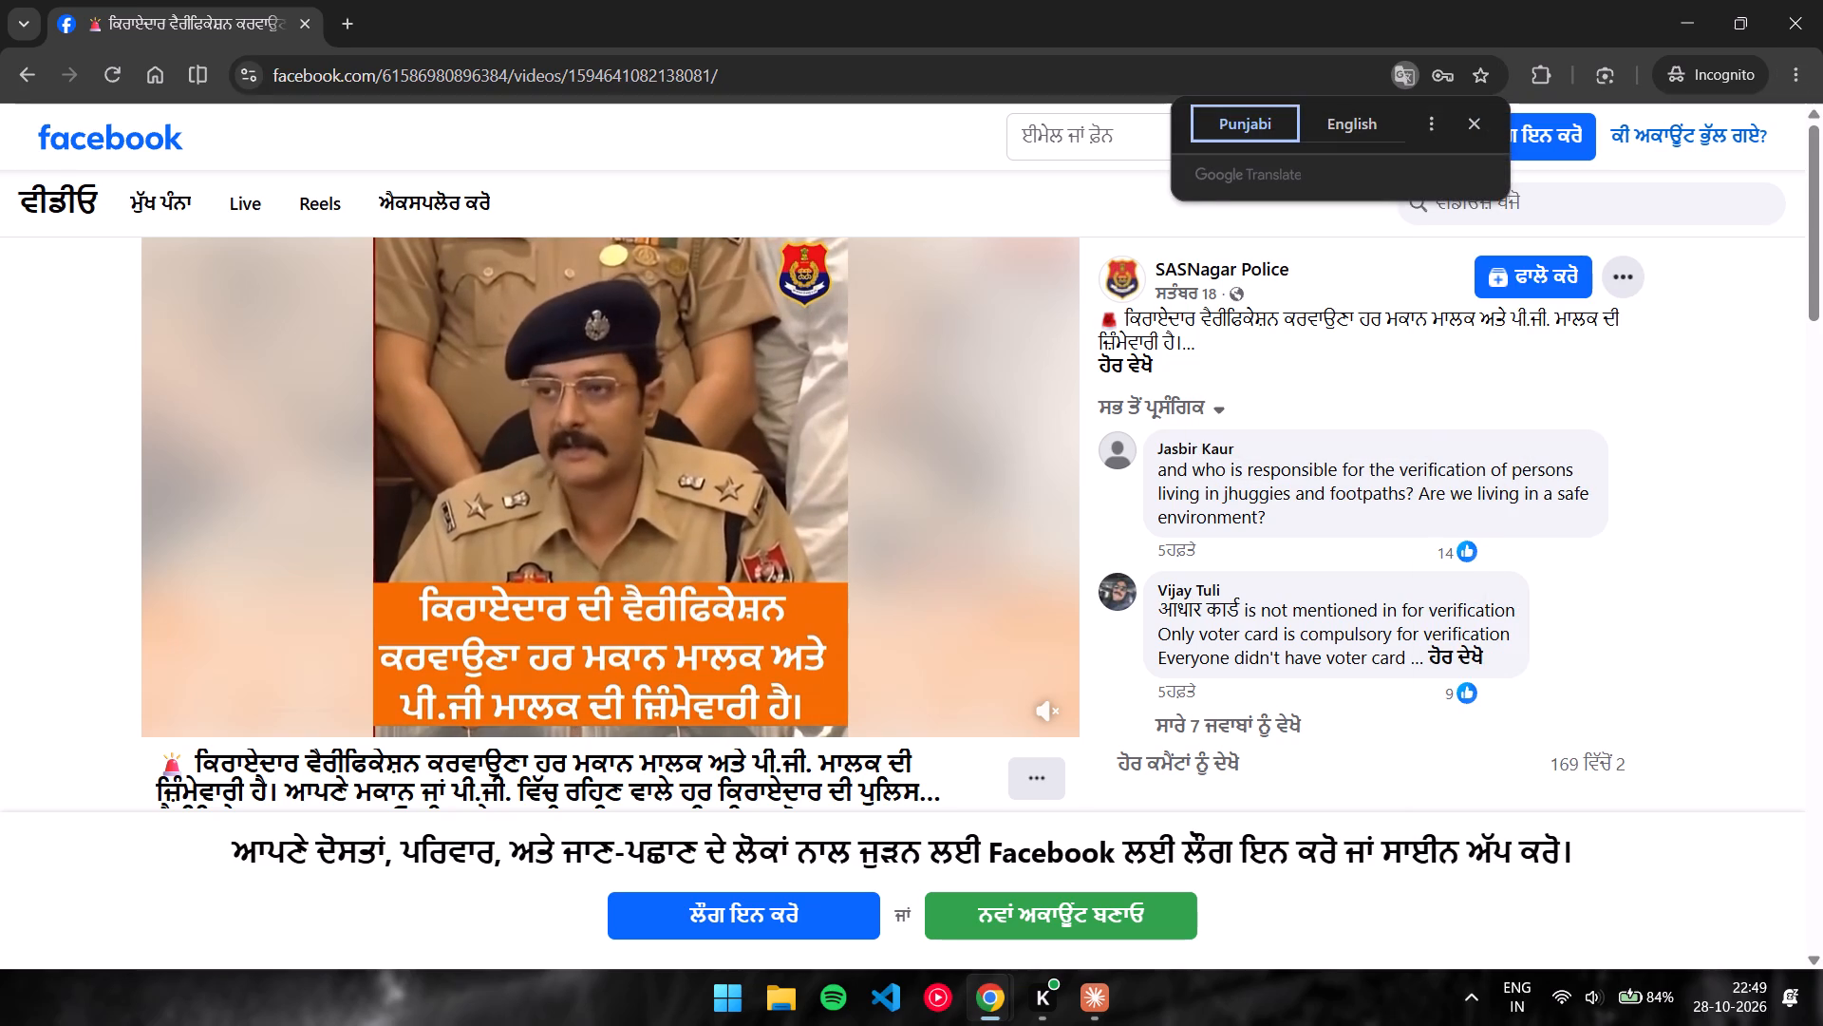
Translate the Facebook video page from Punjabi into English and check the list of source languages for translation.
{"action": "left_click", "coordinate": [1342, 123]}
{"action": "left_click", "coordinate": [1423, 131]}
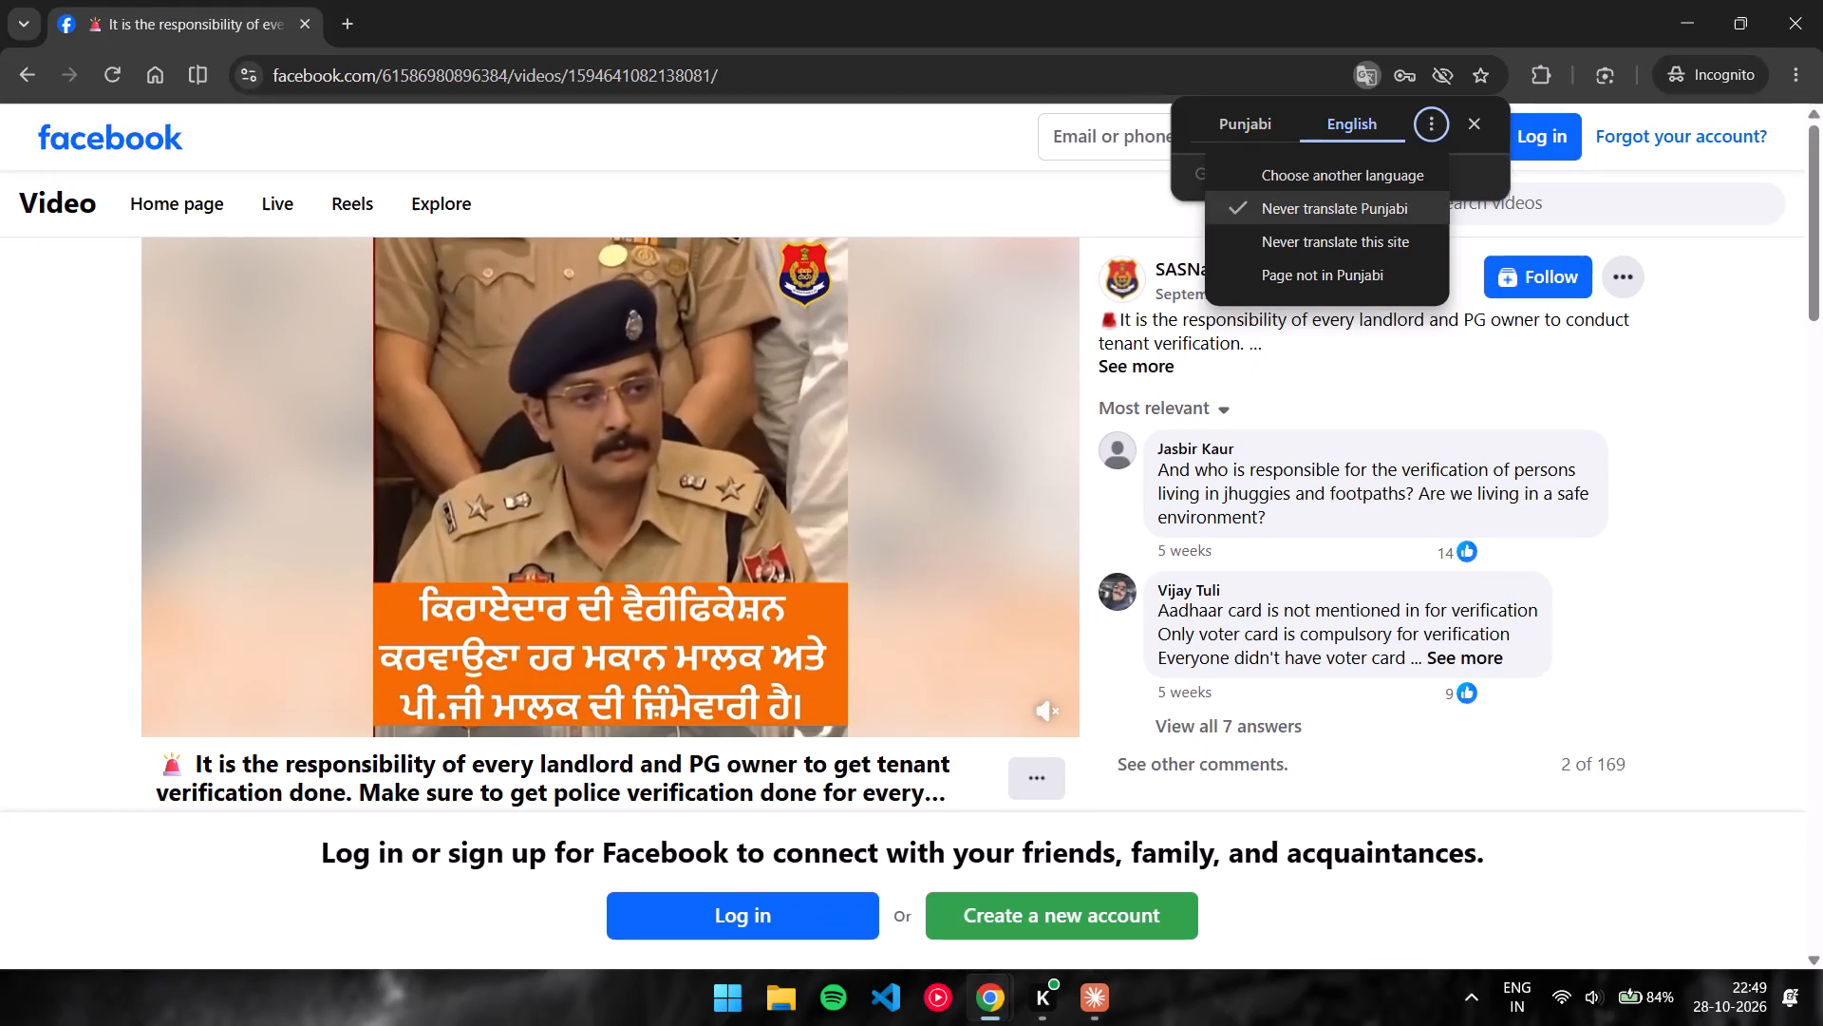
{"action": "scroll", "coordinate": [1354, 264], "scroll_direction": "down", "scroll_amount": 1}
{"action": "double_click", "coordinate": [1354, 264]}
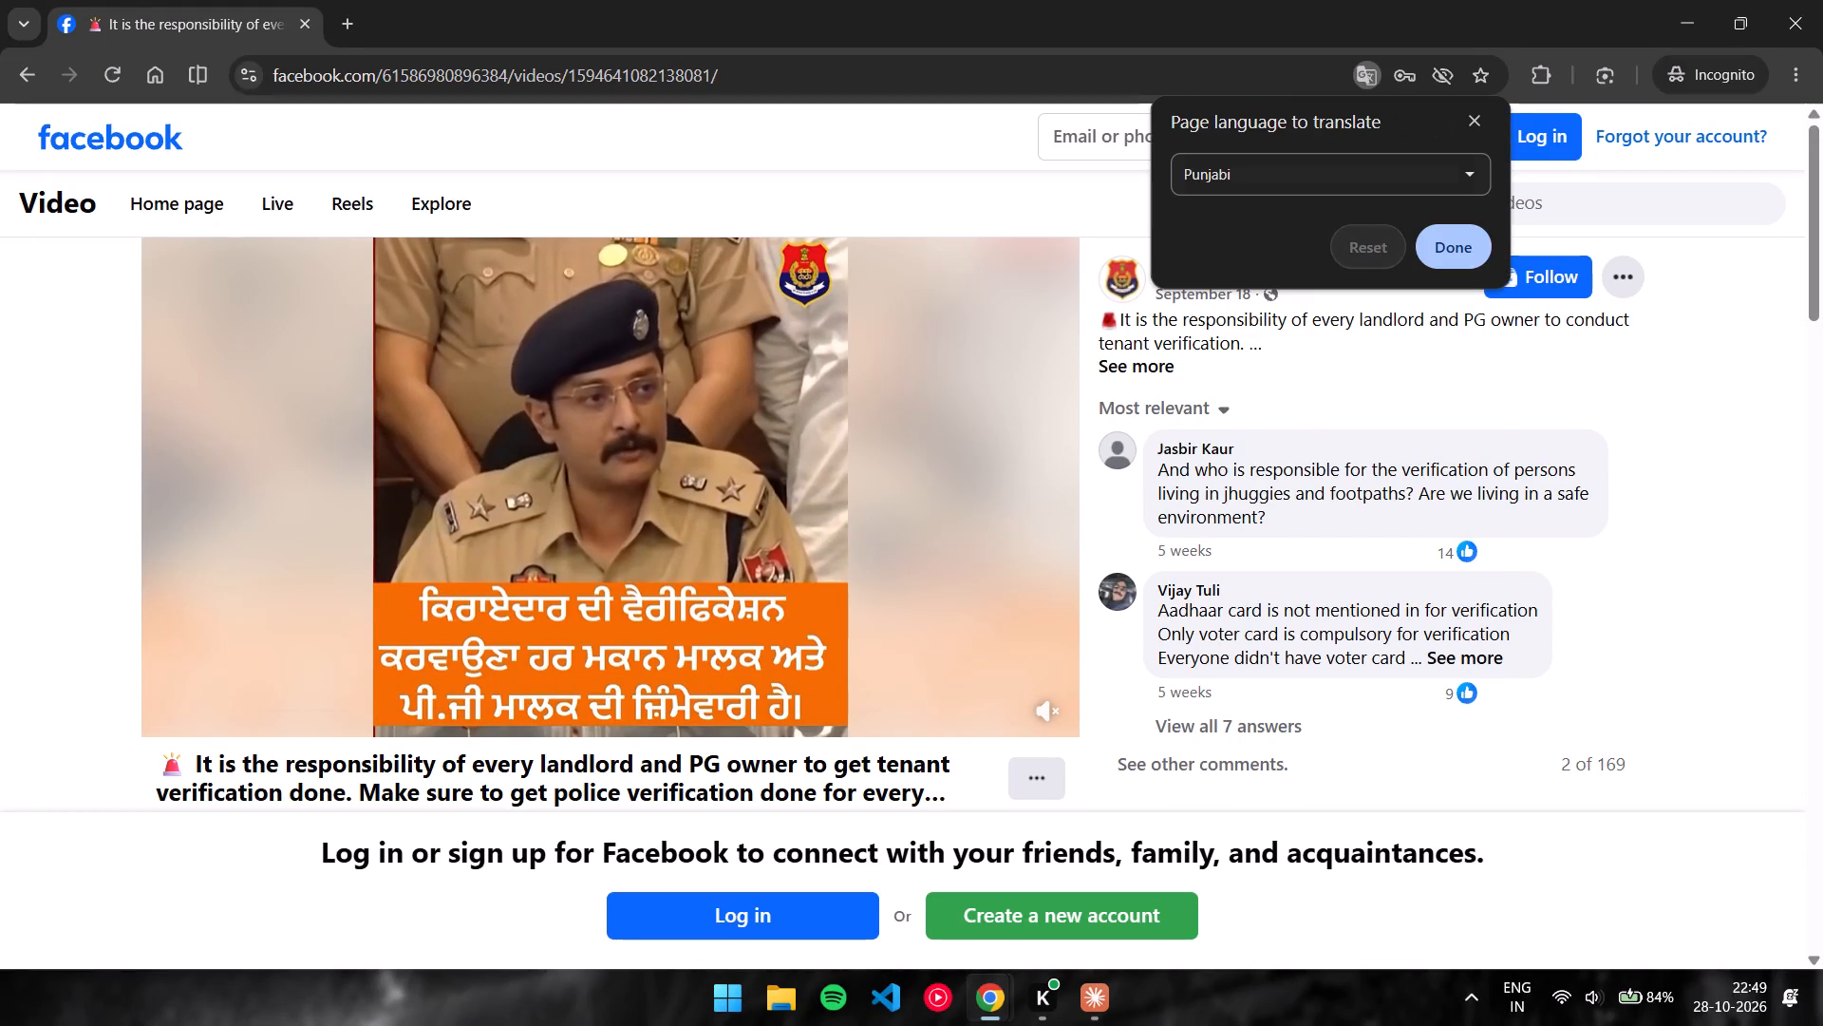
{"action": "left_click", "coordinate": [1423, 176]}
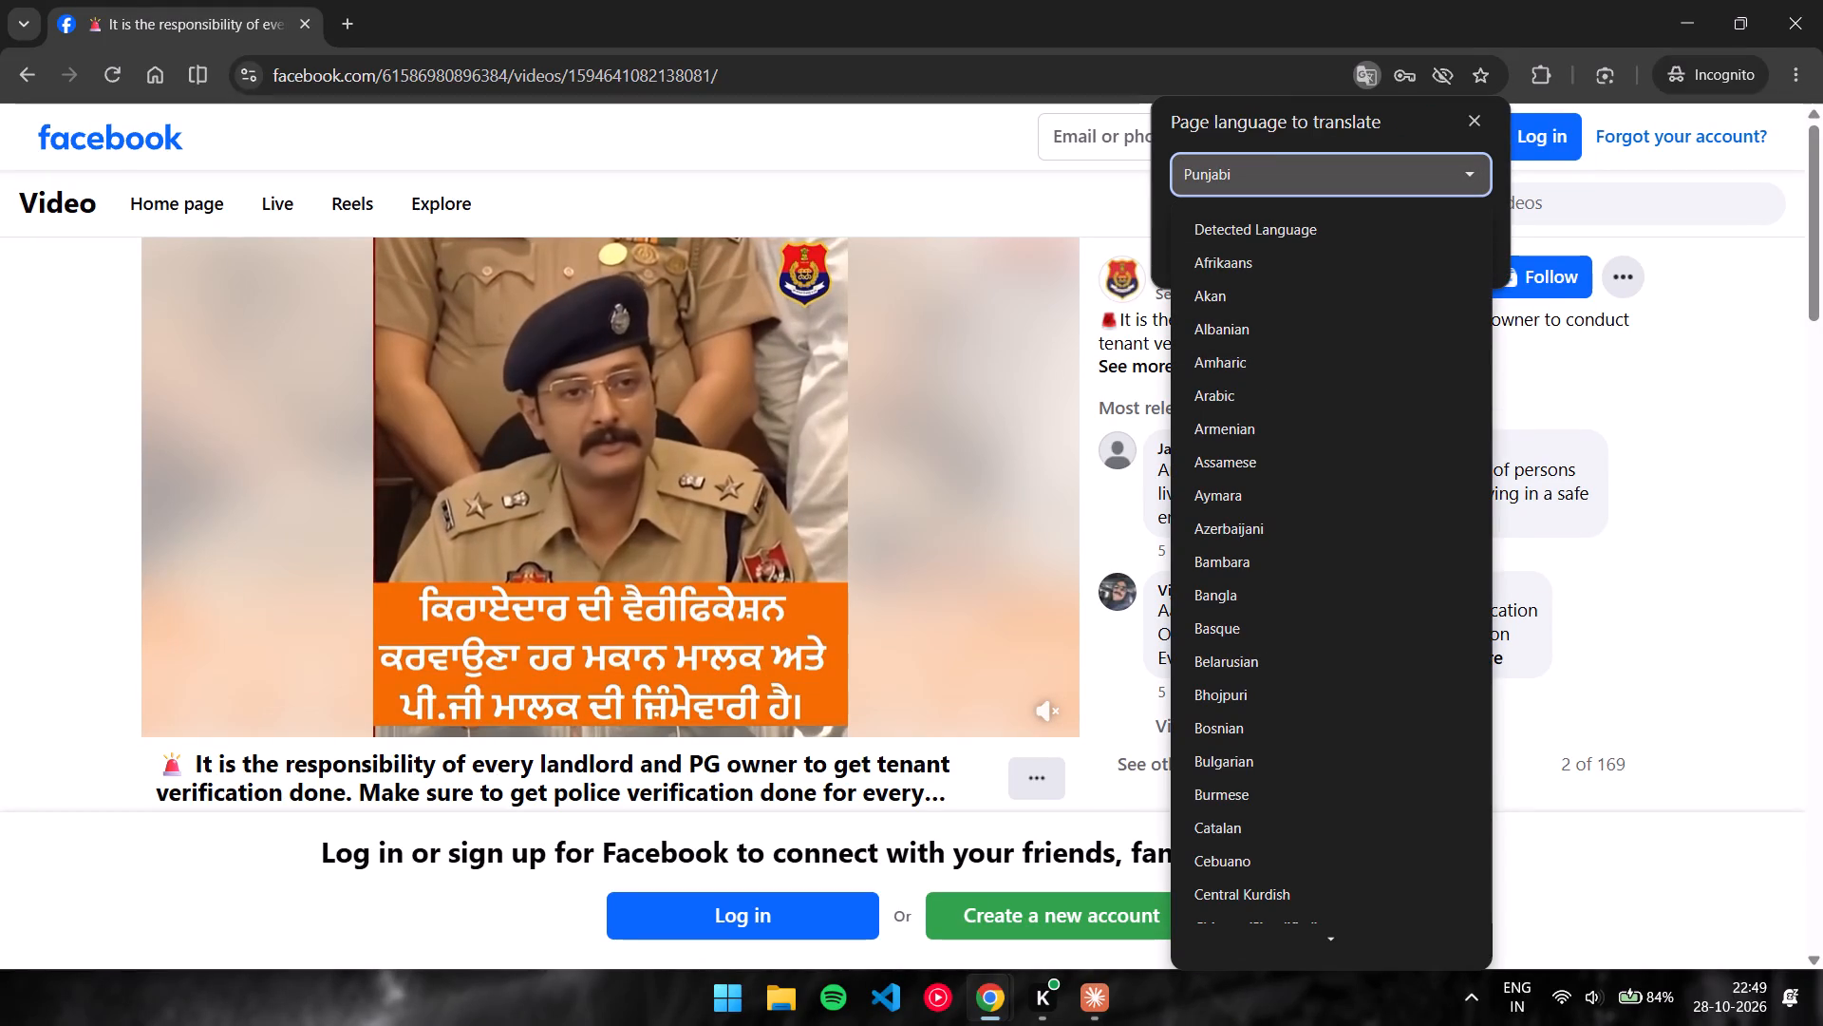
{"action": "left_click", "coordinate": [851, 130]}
Search the Facebook videos for a person's name and look through the resulting videos.
{"action": "left_click", "coordinate": [1585, 203]}
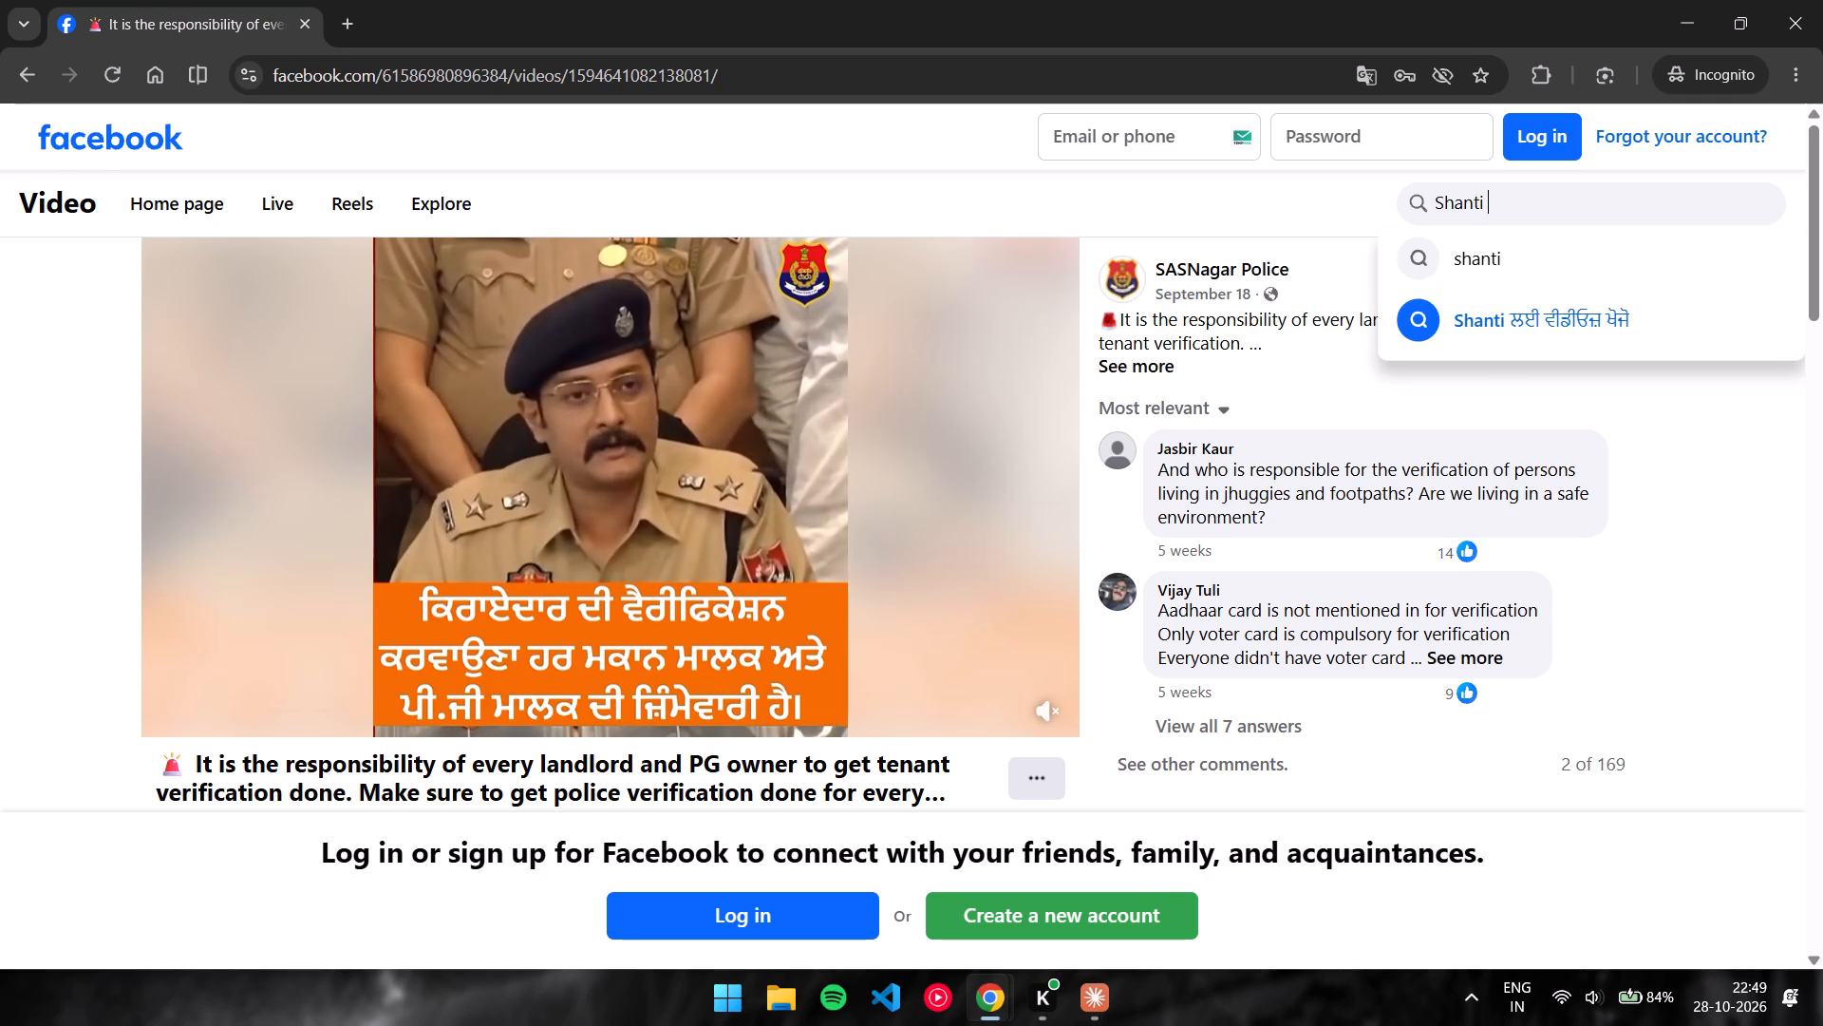
{"action": "key", "text": "Return"}
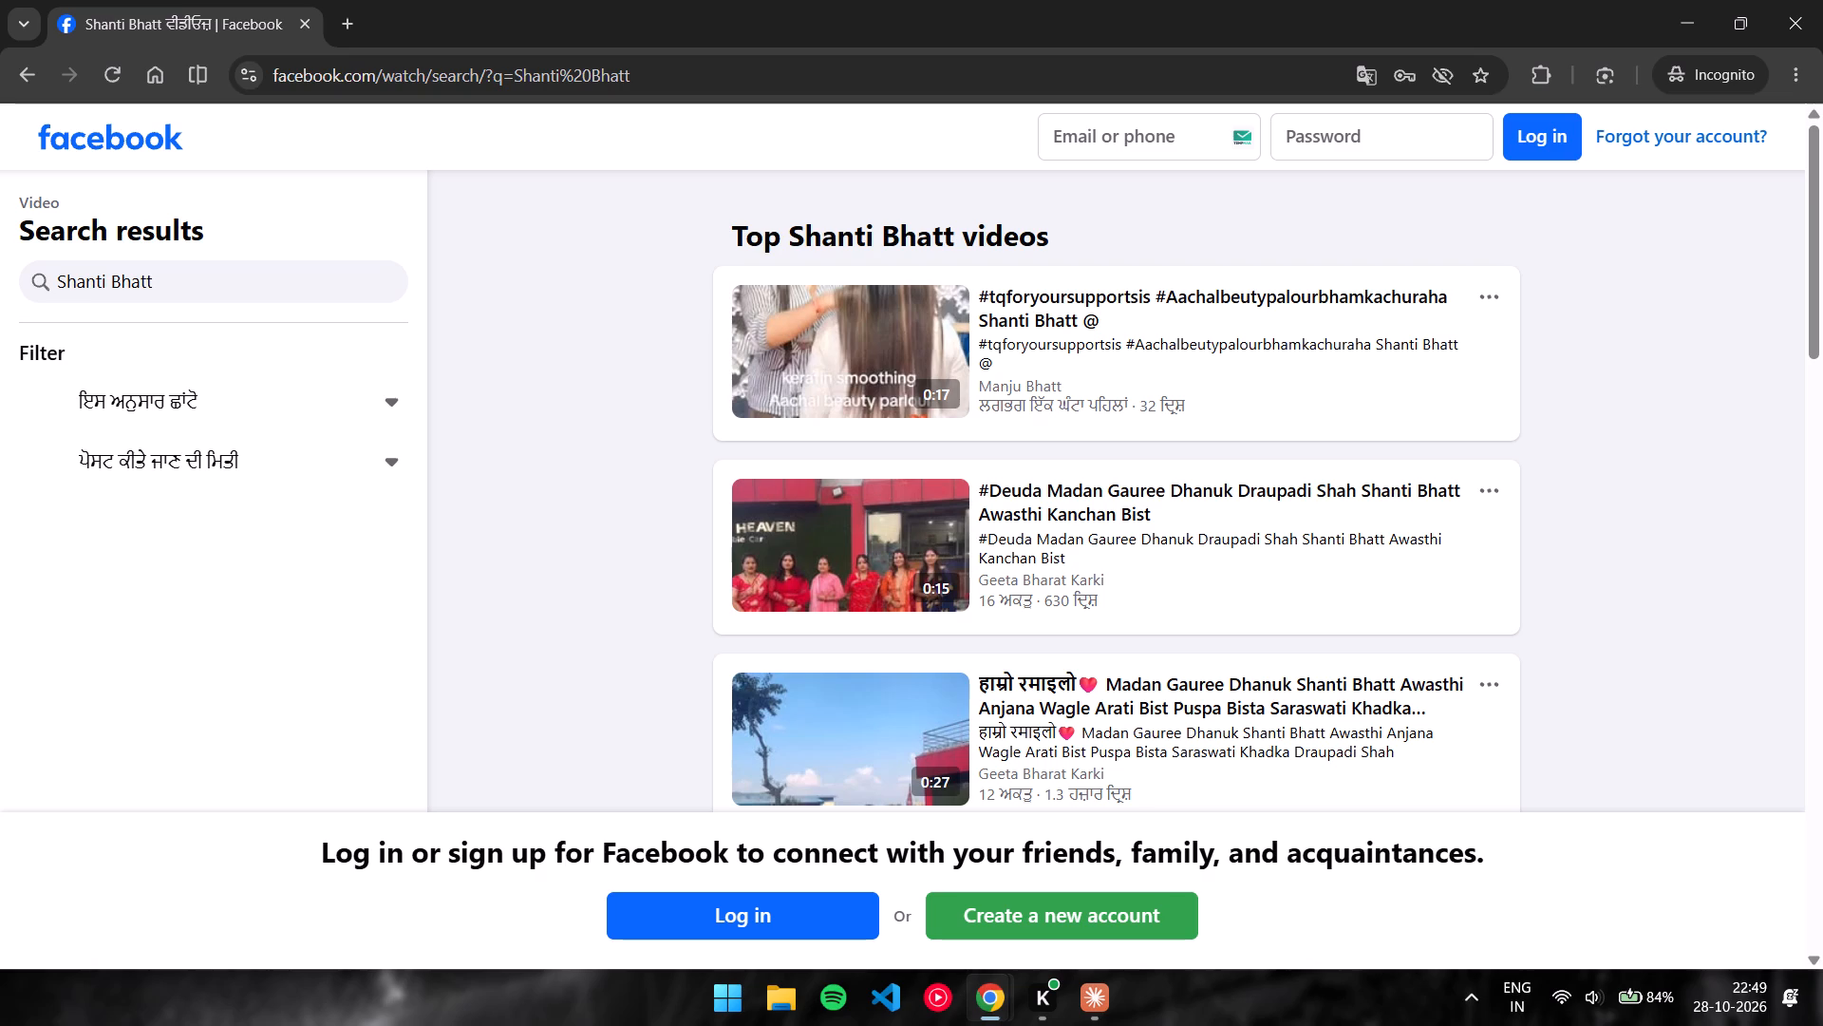
{"action": "scroll", "coordinate": [1114, 408], "scroll_direction": "down", "scroll_amount": 4}
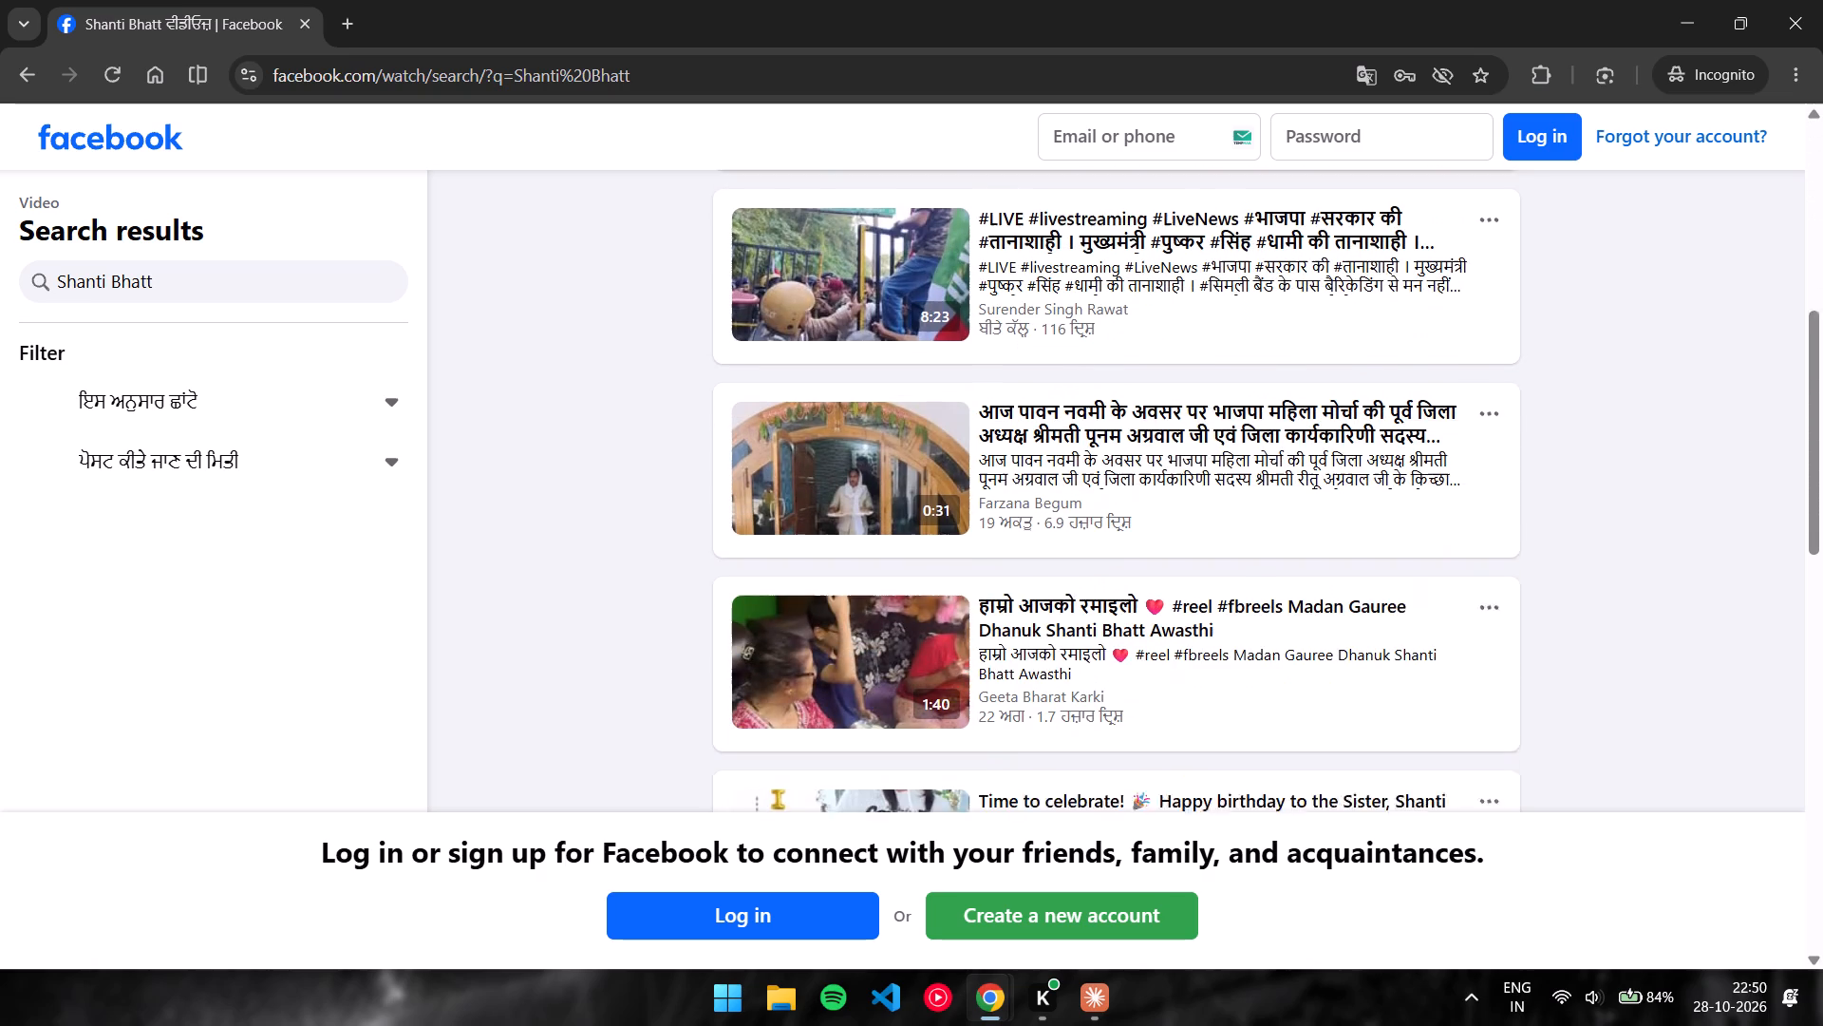
{"action": "scroll", "coordinate": [1114, 408], "scroll_direction": "down", "scroll_amount": 1}
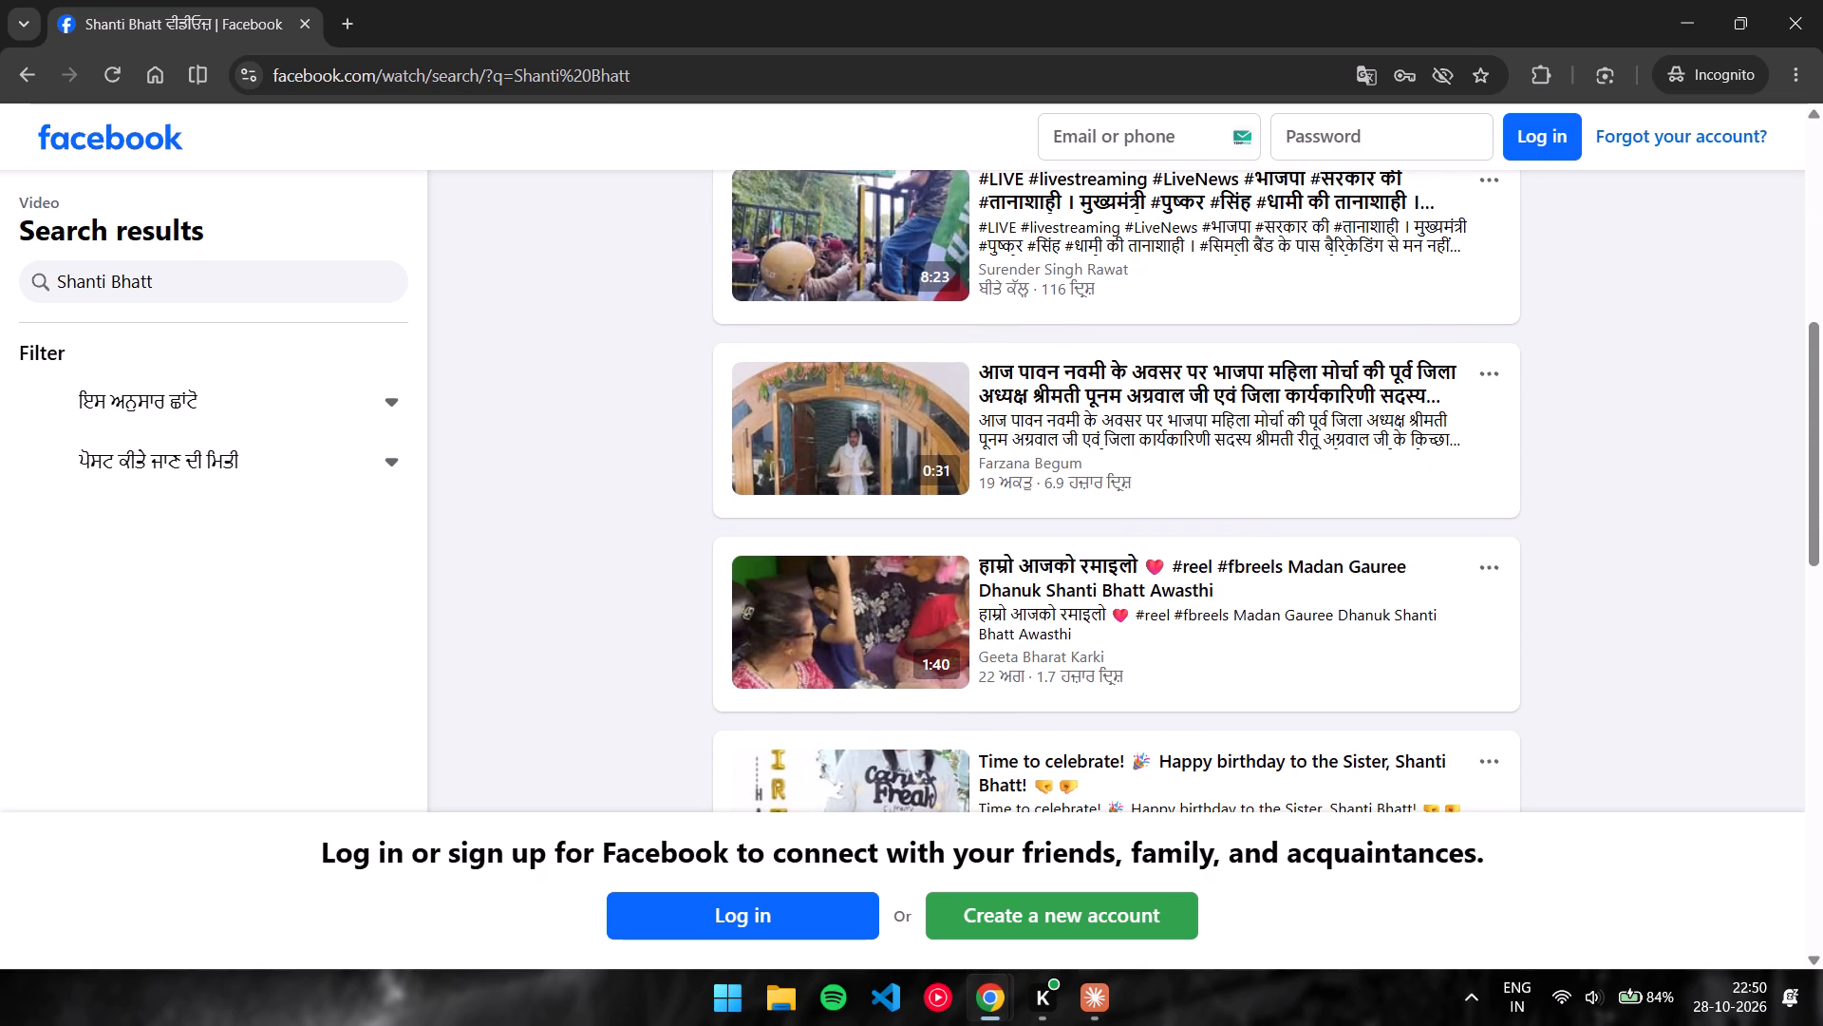
{"action": "scroll", "coordinate": [1223, 468], "scroll_direction": "down", "scroll_amount": 3}
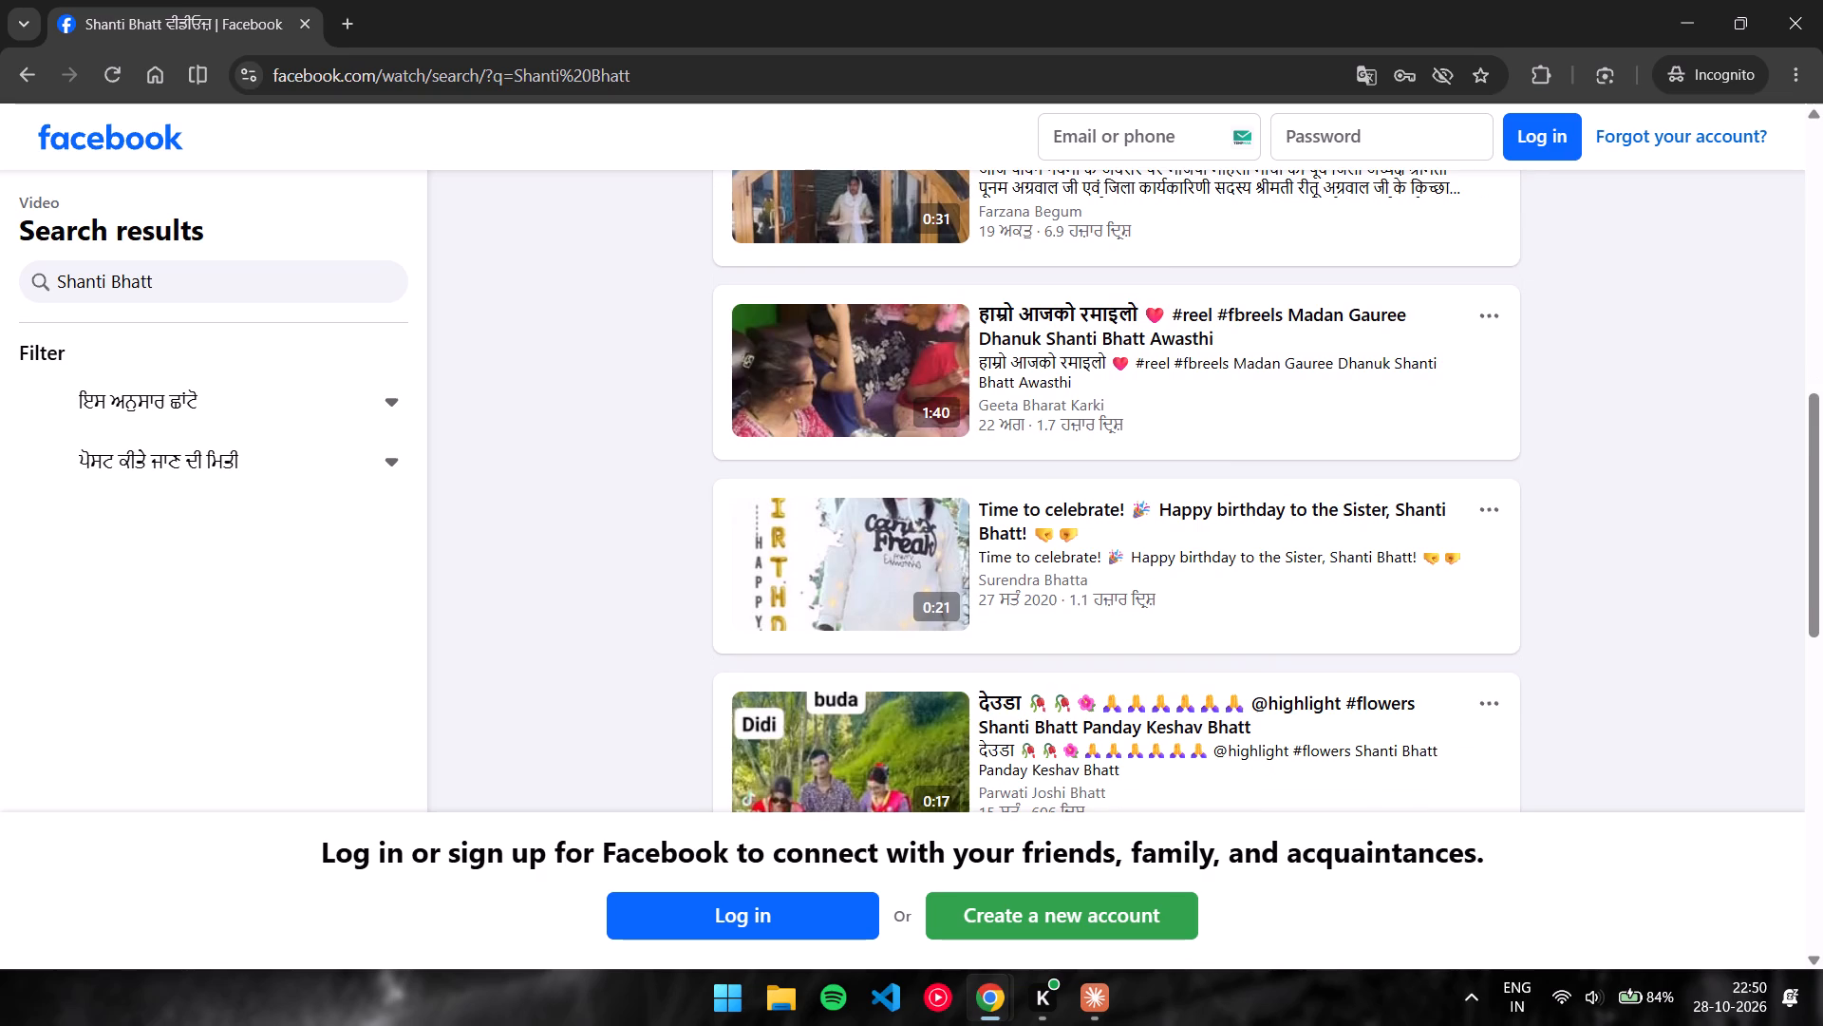
{"action": "scroll", "coordinate": [1223, 468], "scroll_direction": "down", "scroll_amount": 1}
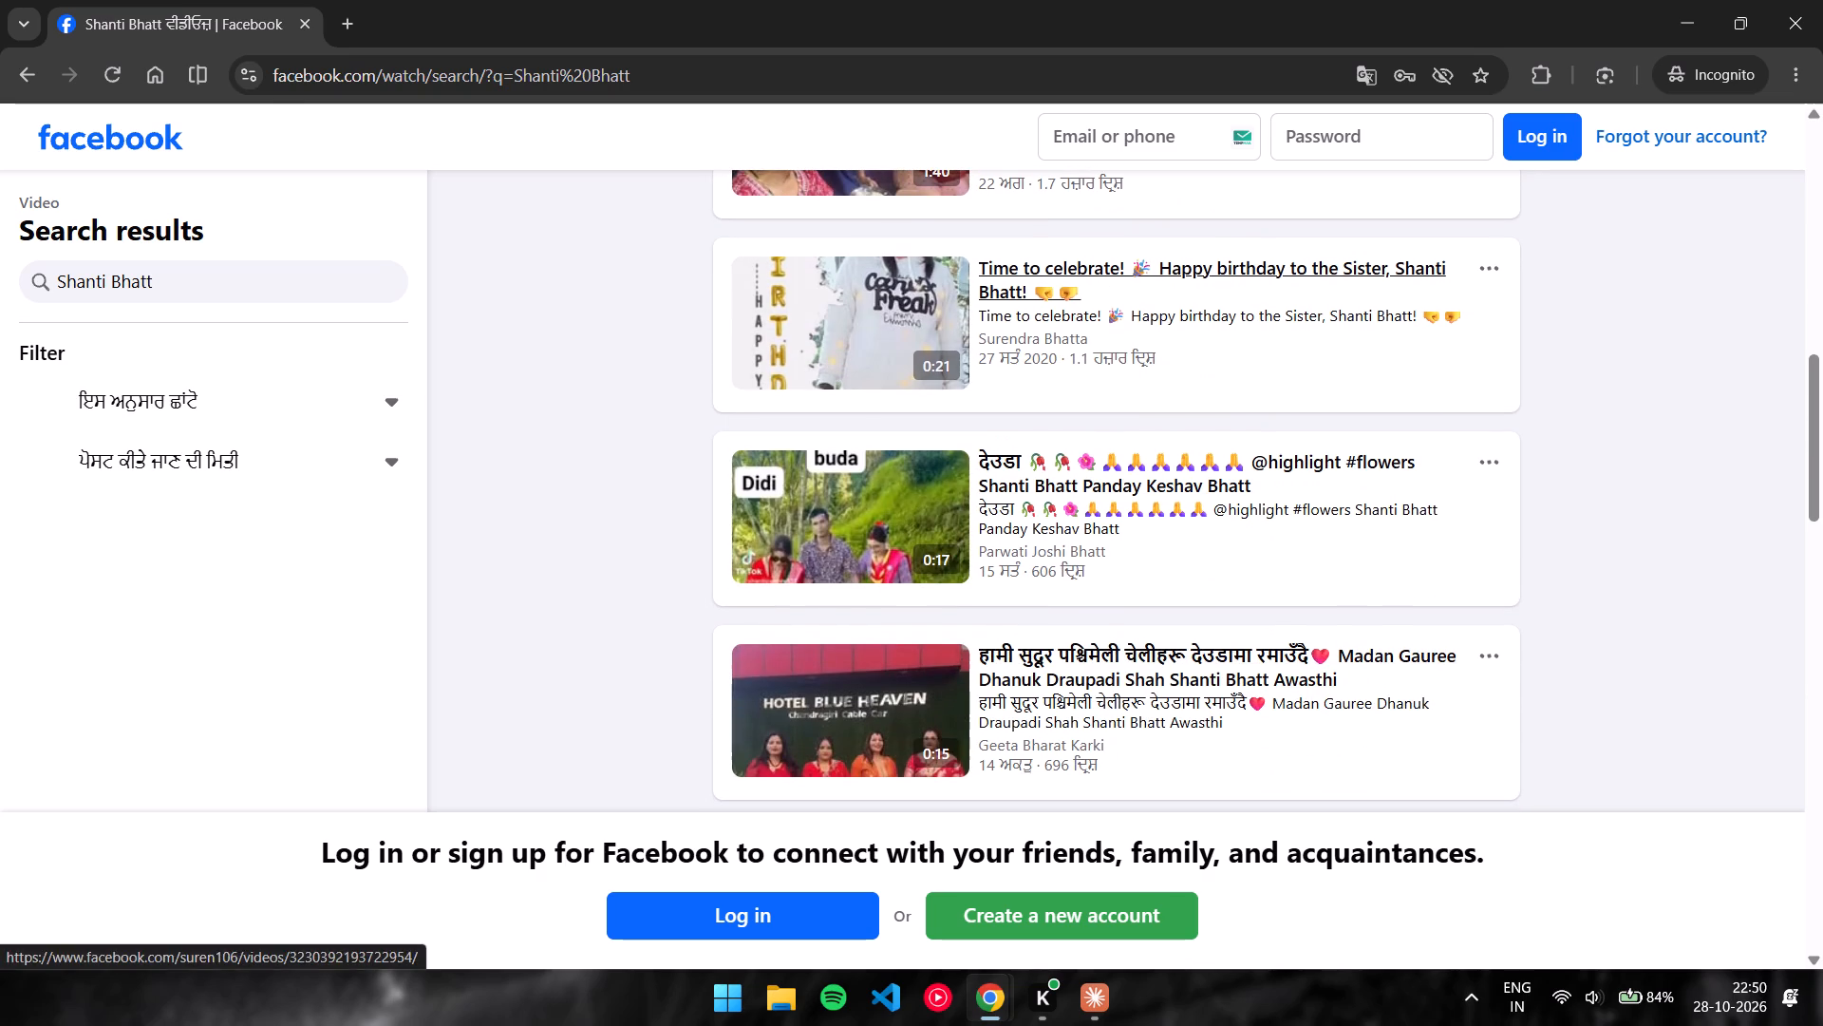
Check the translation, sort order and date posted filter options for the video search results.
{"action": "left_click", "coordinate": [1363, 86]}
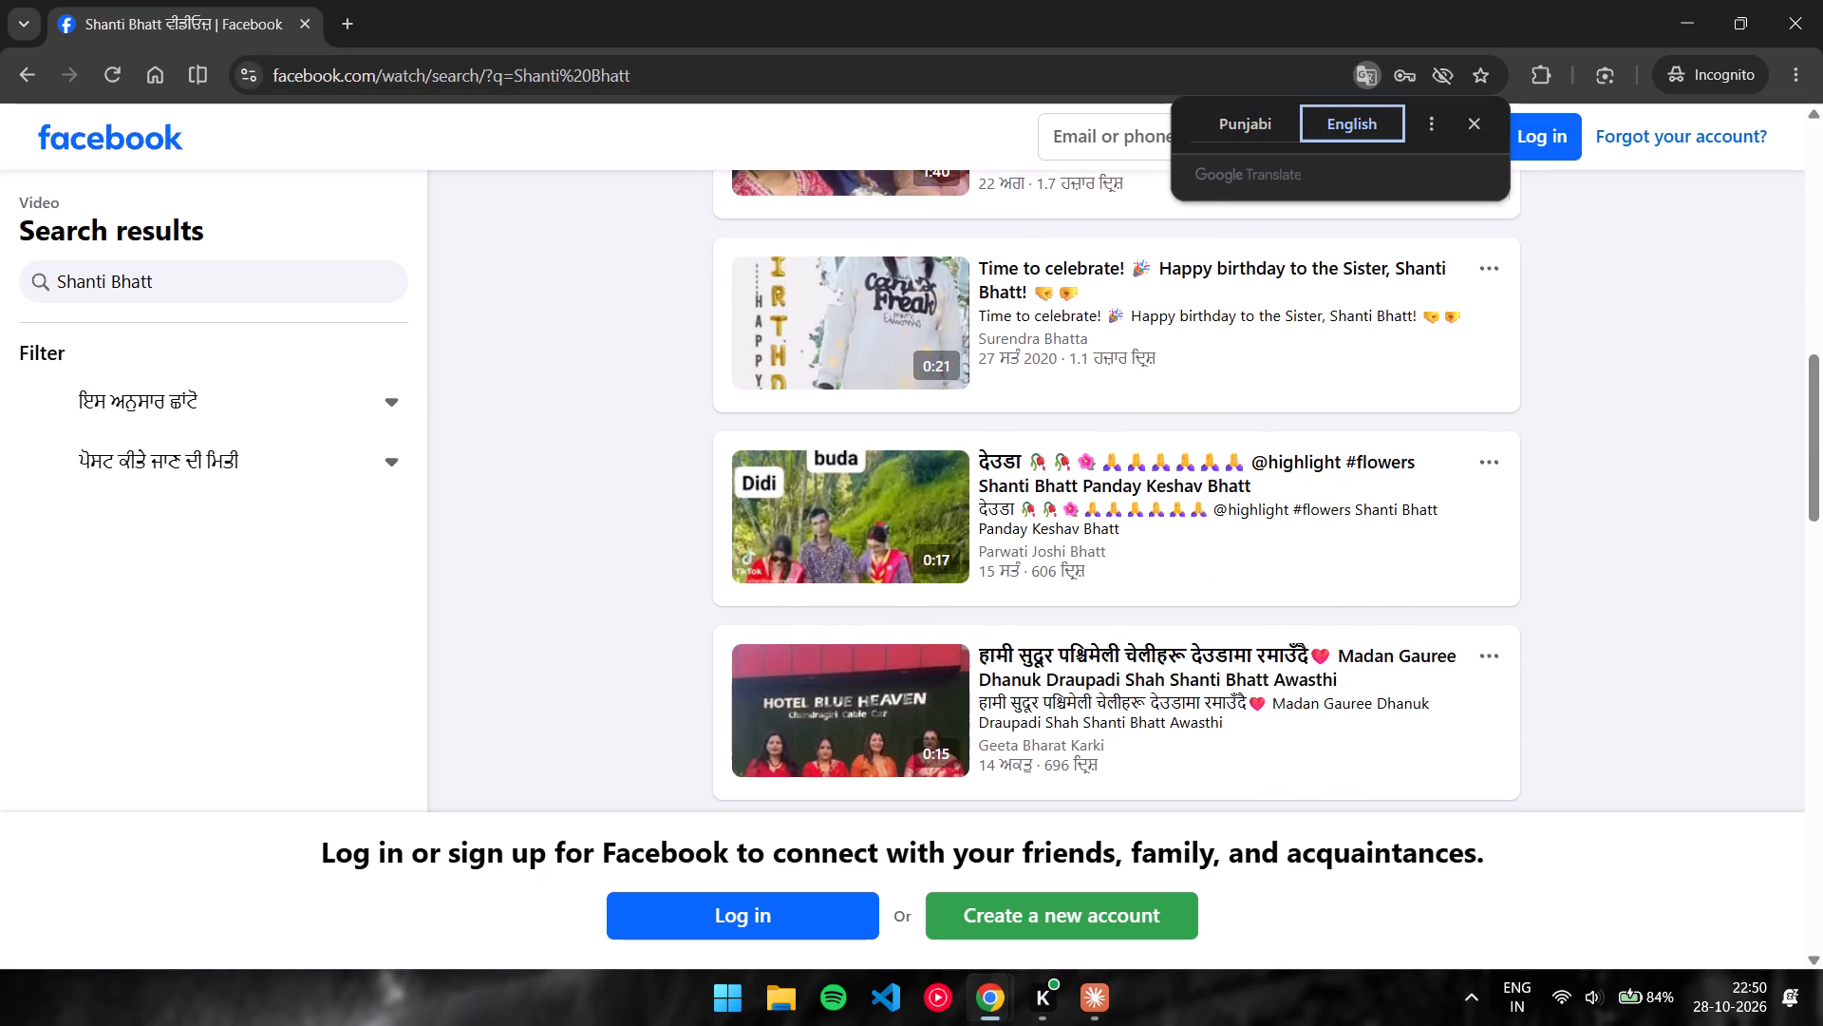
{"action": "left_click", "coordinate": [539, 453]}
{"action": "left_click", "coordinate": [412, 405]}
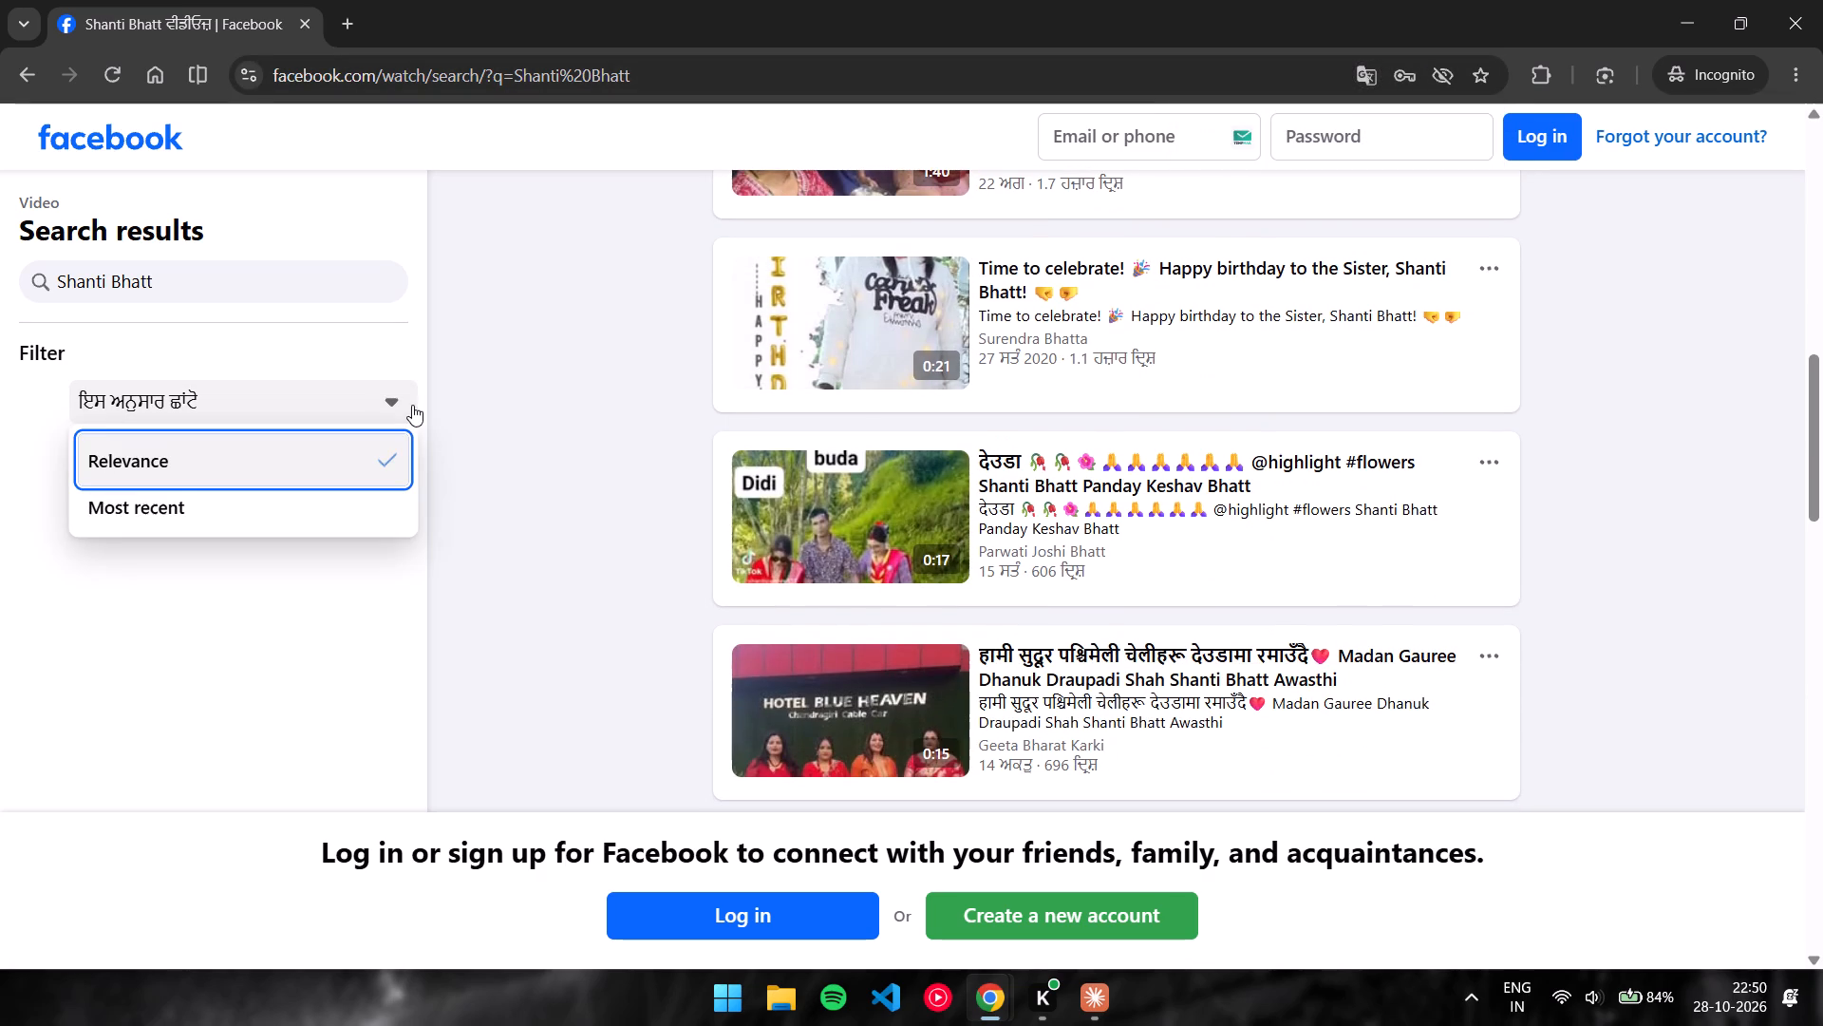
{"action": "left_click_drag", "start_coordinate": [492, 503], "coordinate": [359, 464]}
{"action": "left_click", "coordinate": [359, 464]}
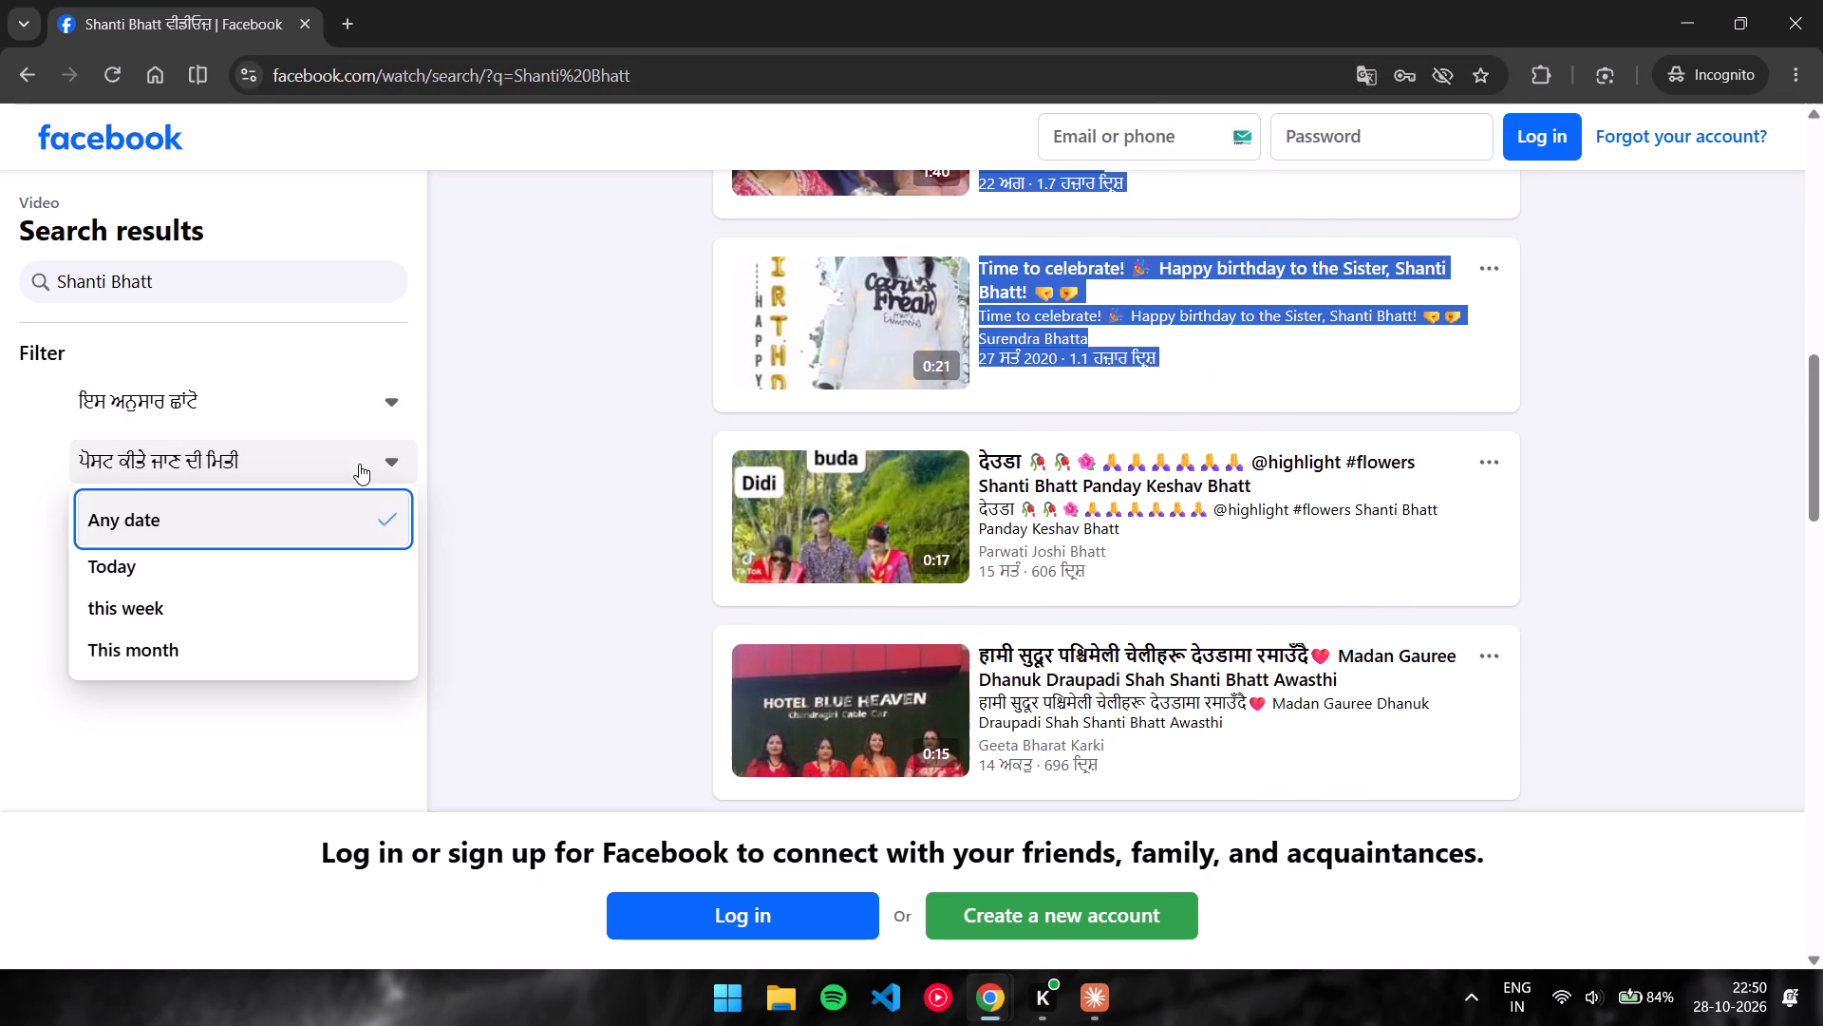
{"action": "left_click", "coordinate": [616, 509]}
{"action": "left_click", "coordinate": [616, 509]}
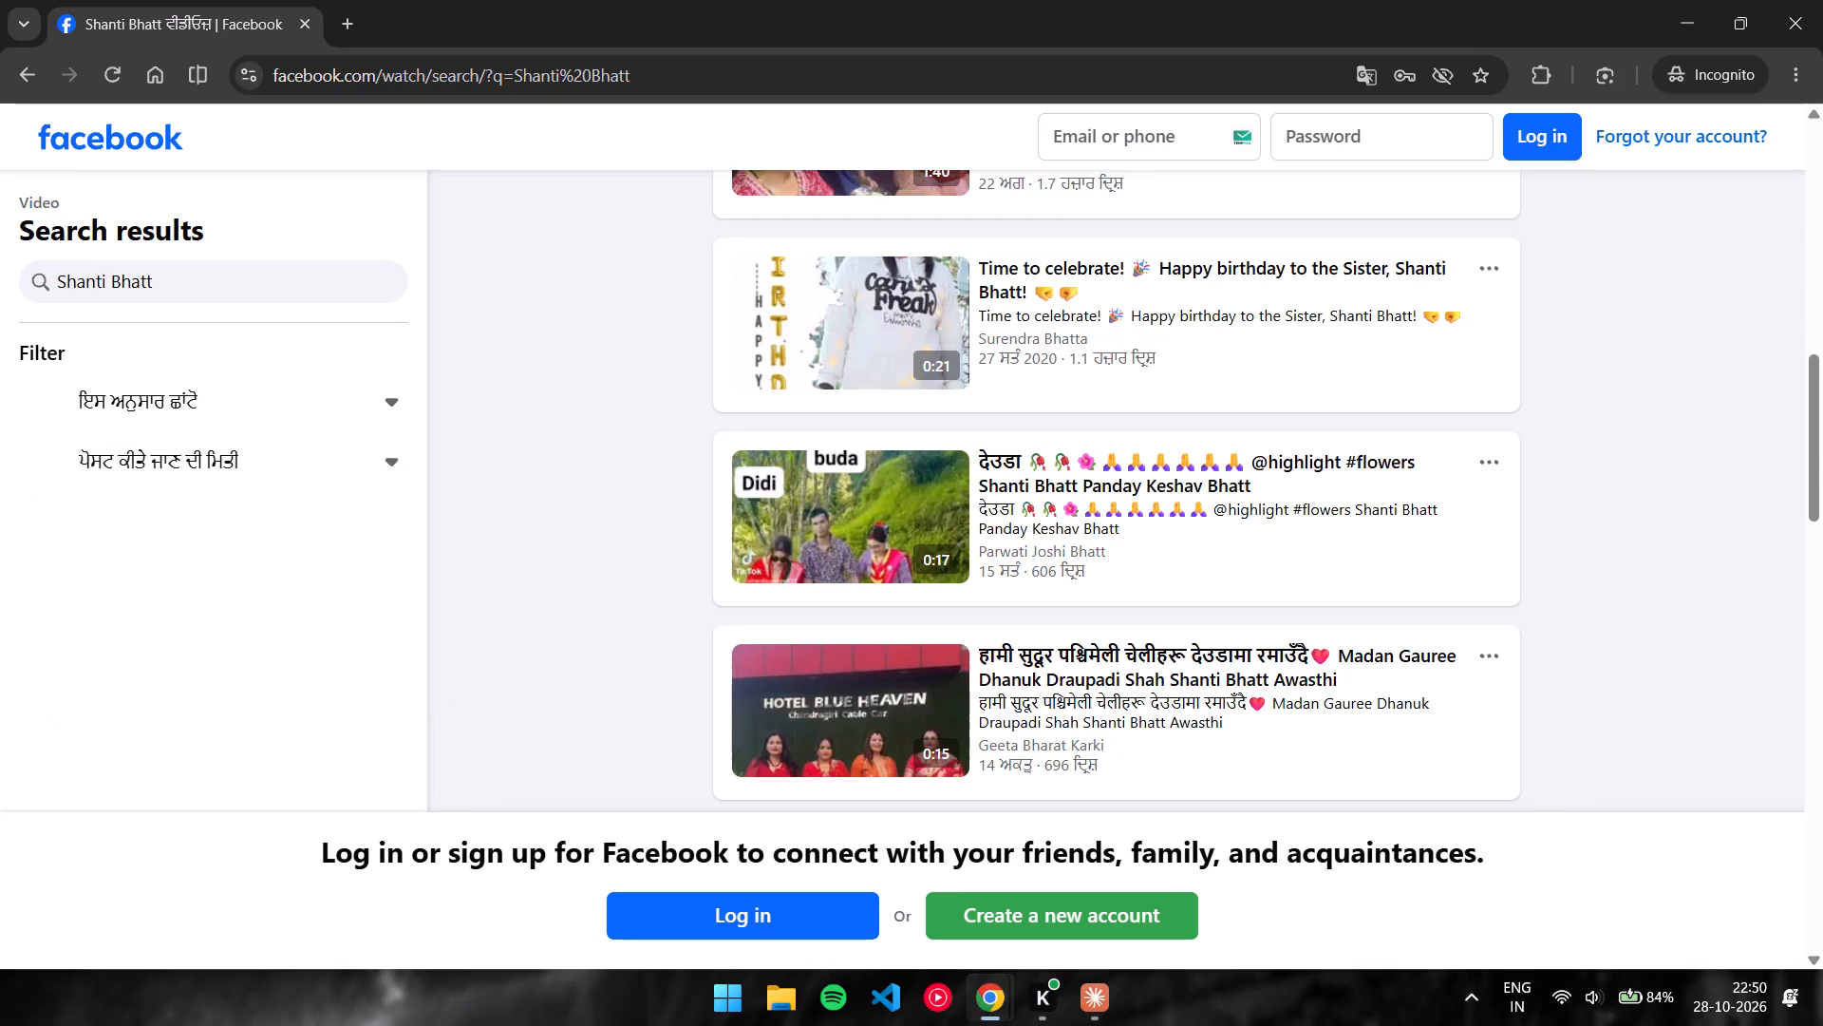
Go back to the police video page, open the Facebook Video home page and try to open Reels.
{"action": "scroll", "coordinate": [571, 364], "scroll_direction": "right", "scroll_amount": 4}
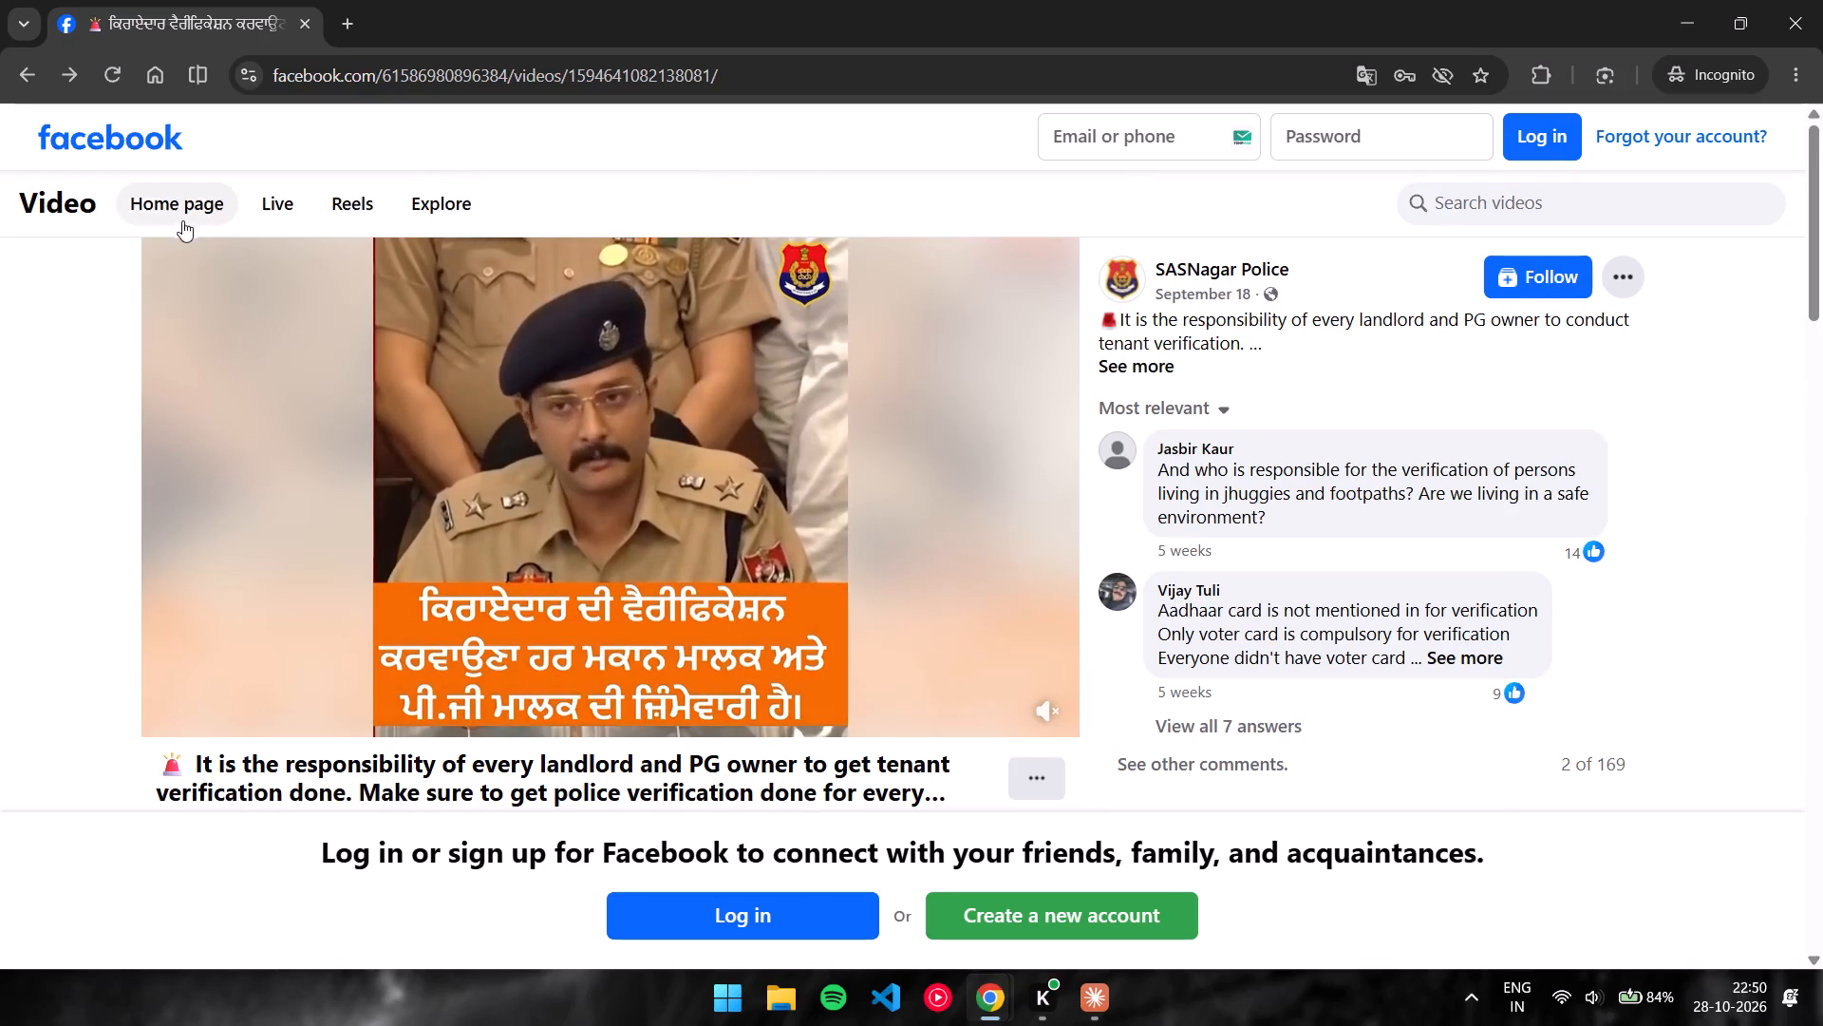
{"action": "left_click", "coordinate": [108, 130]}
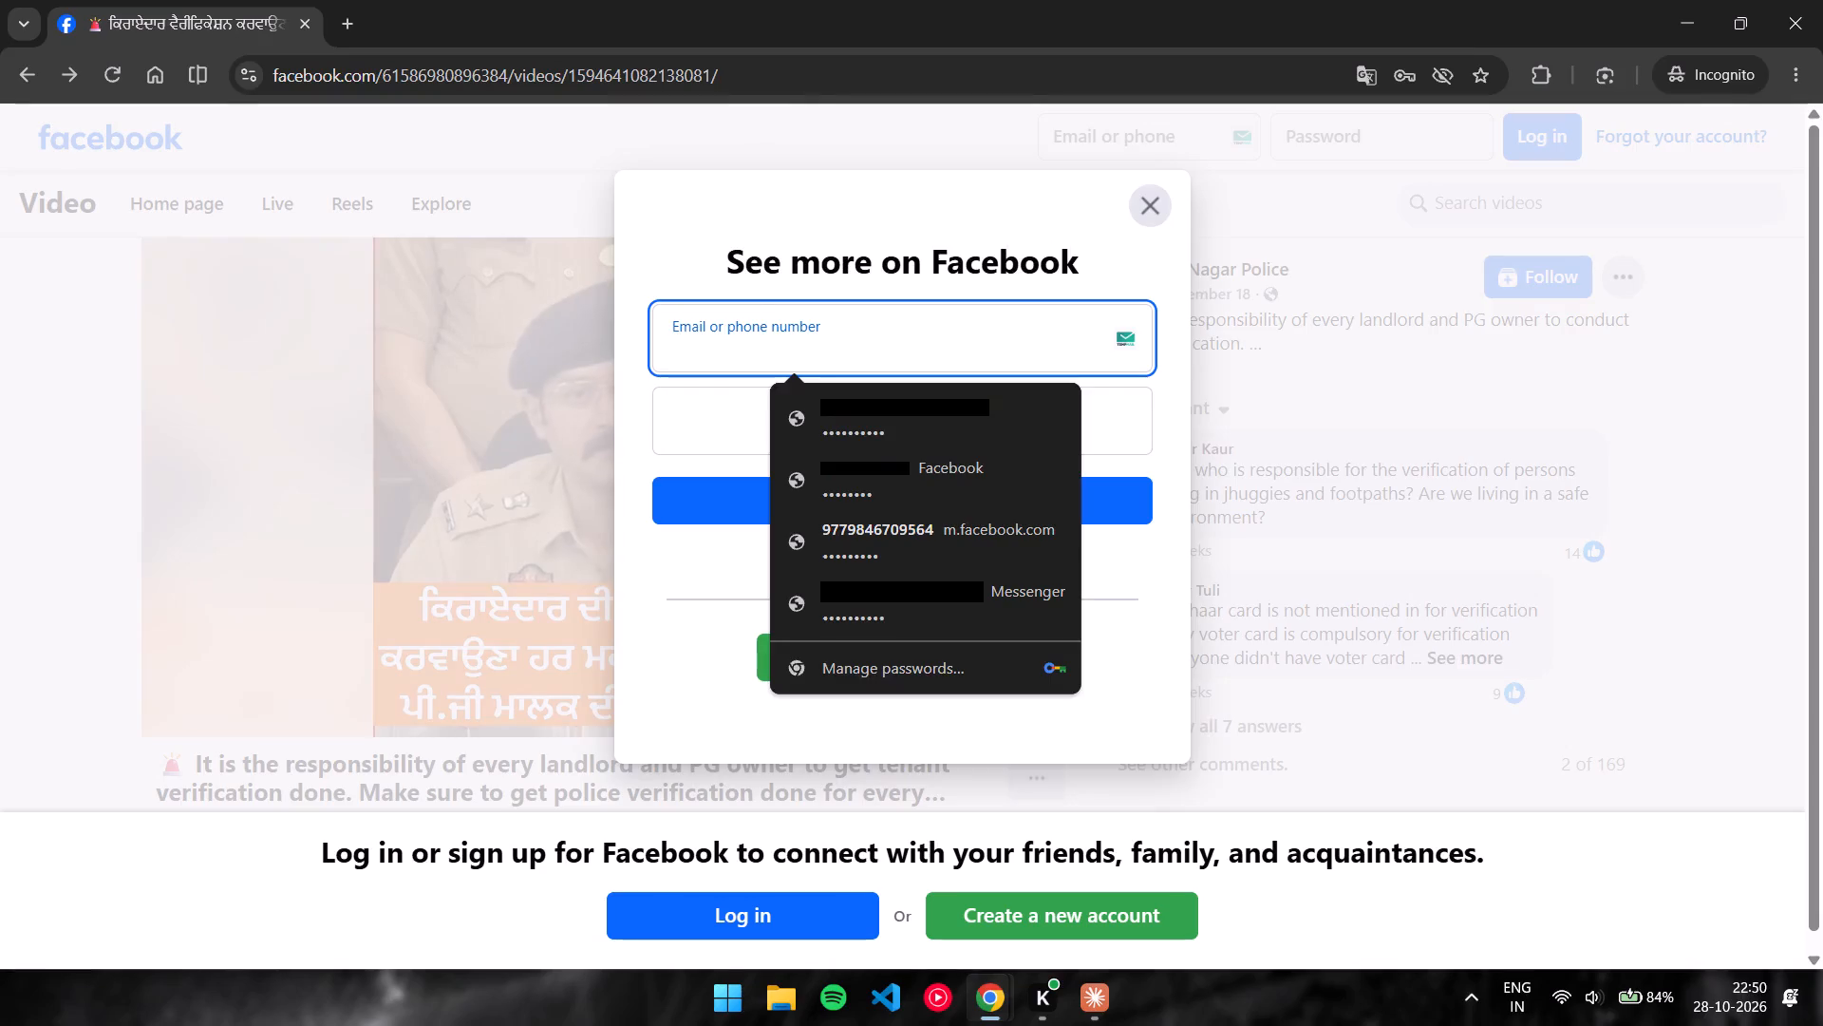
{"action": "left_click", "coordinate": [1145, 218]}
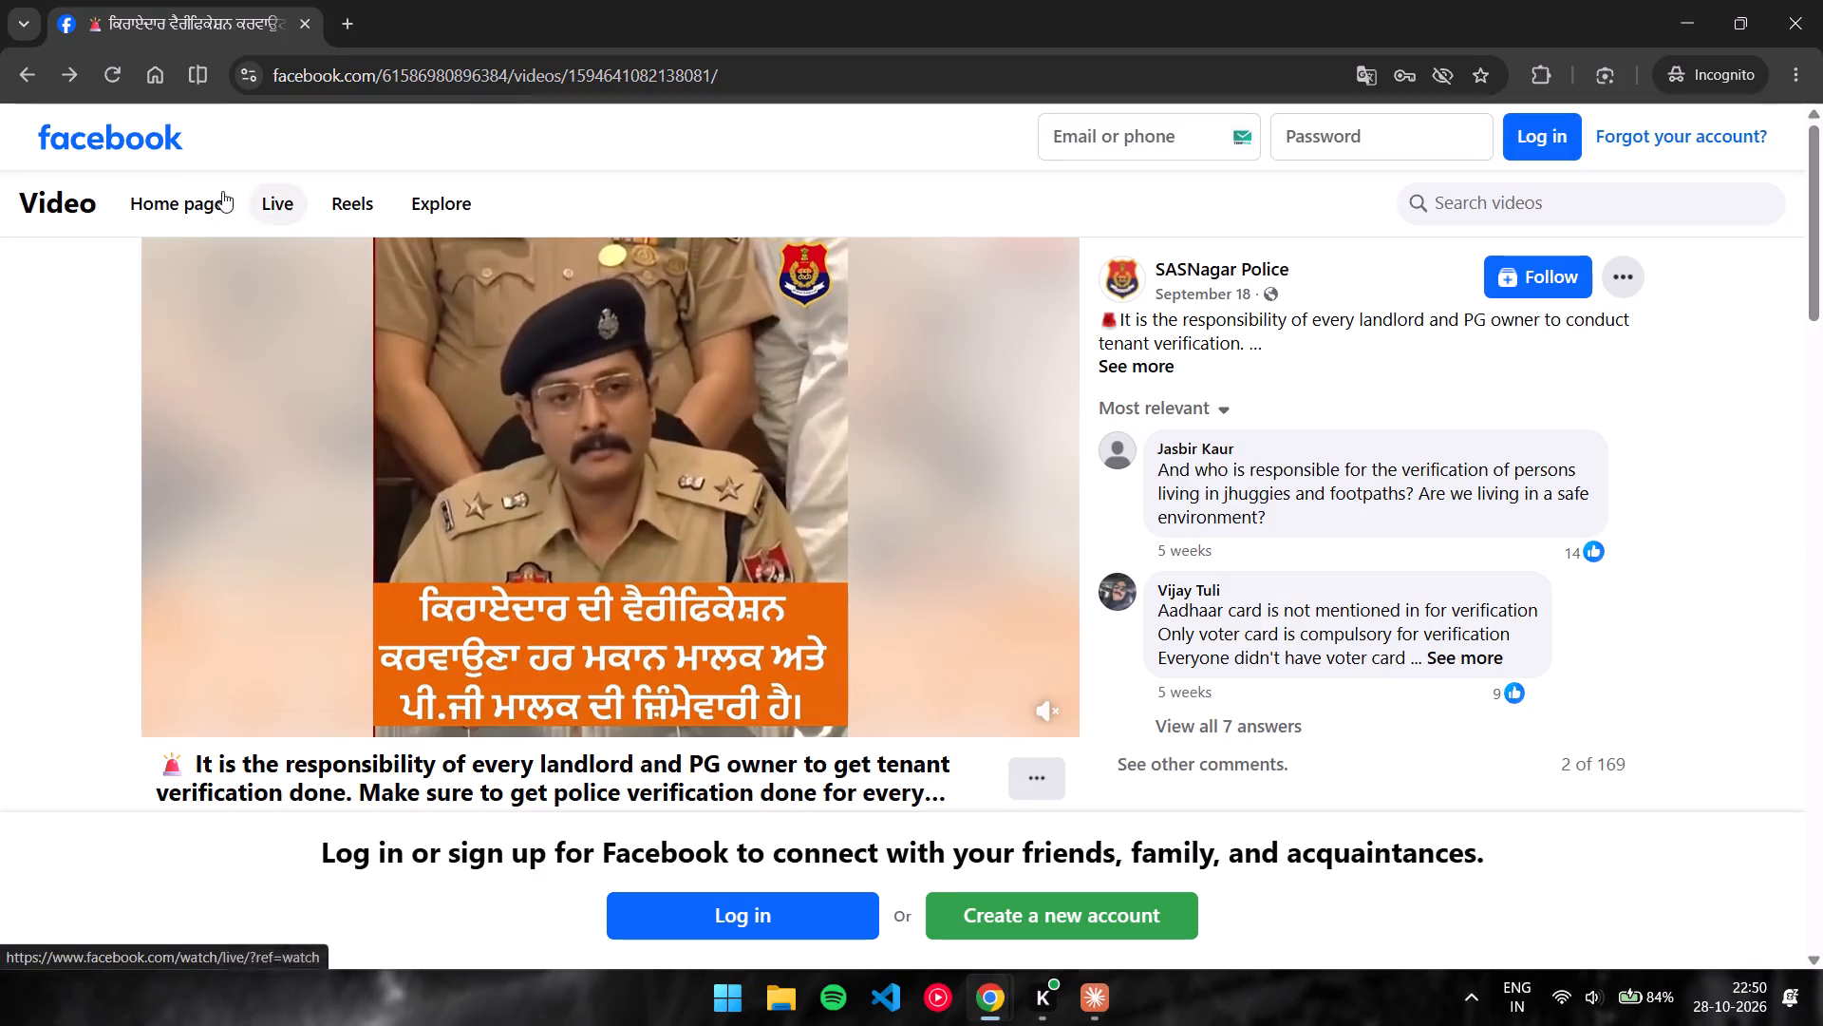
{"action": "left_click", "coordinate": [178, 199]}
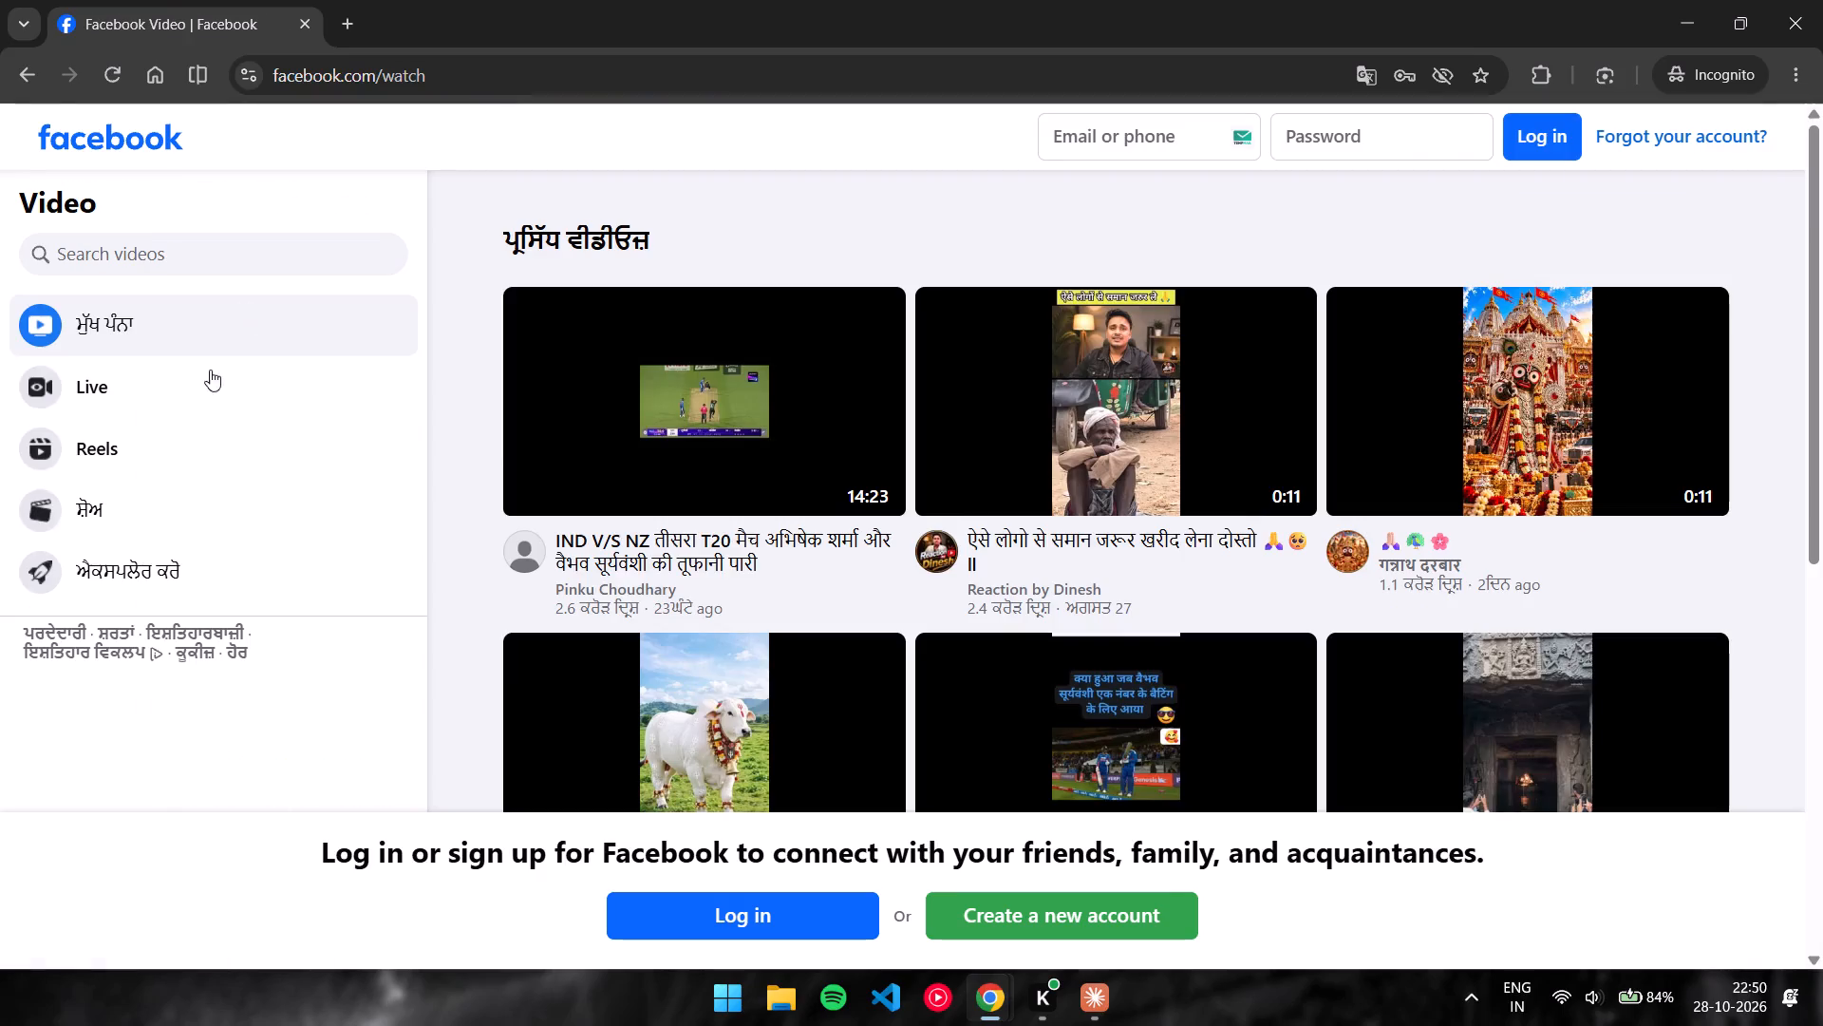
{"action": "left_click", "coordinate": [231, 463]}
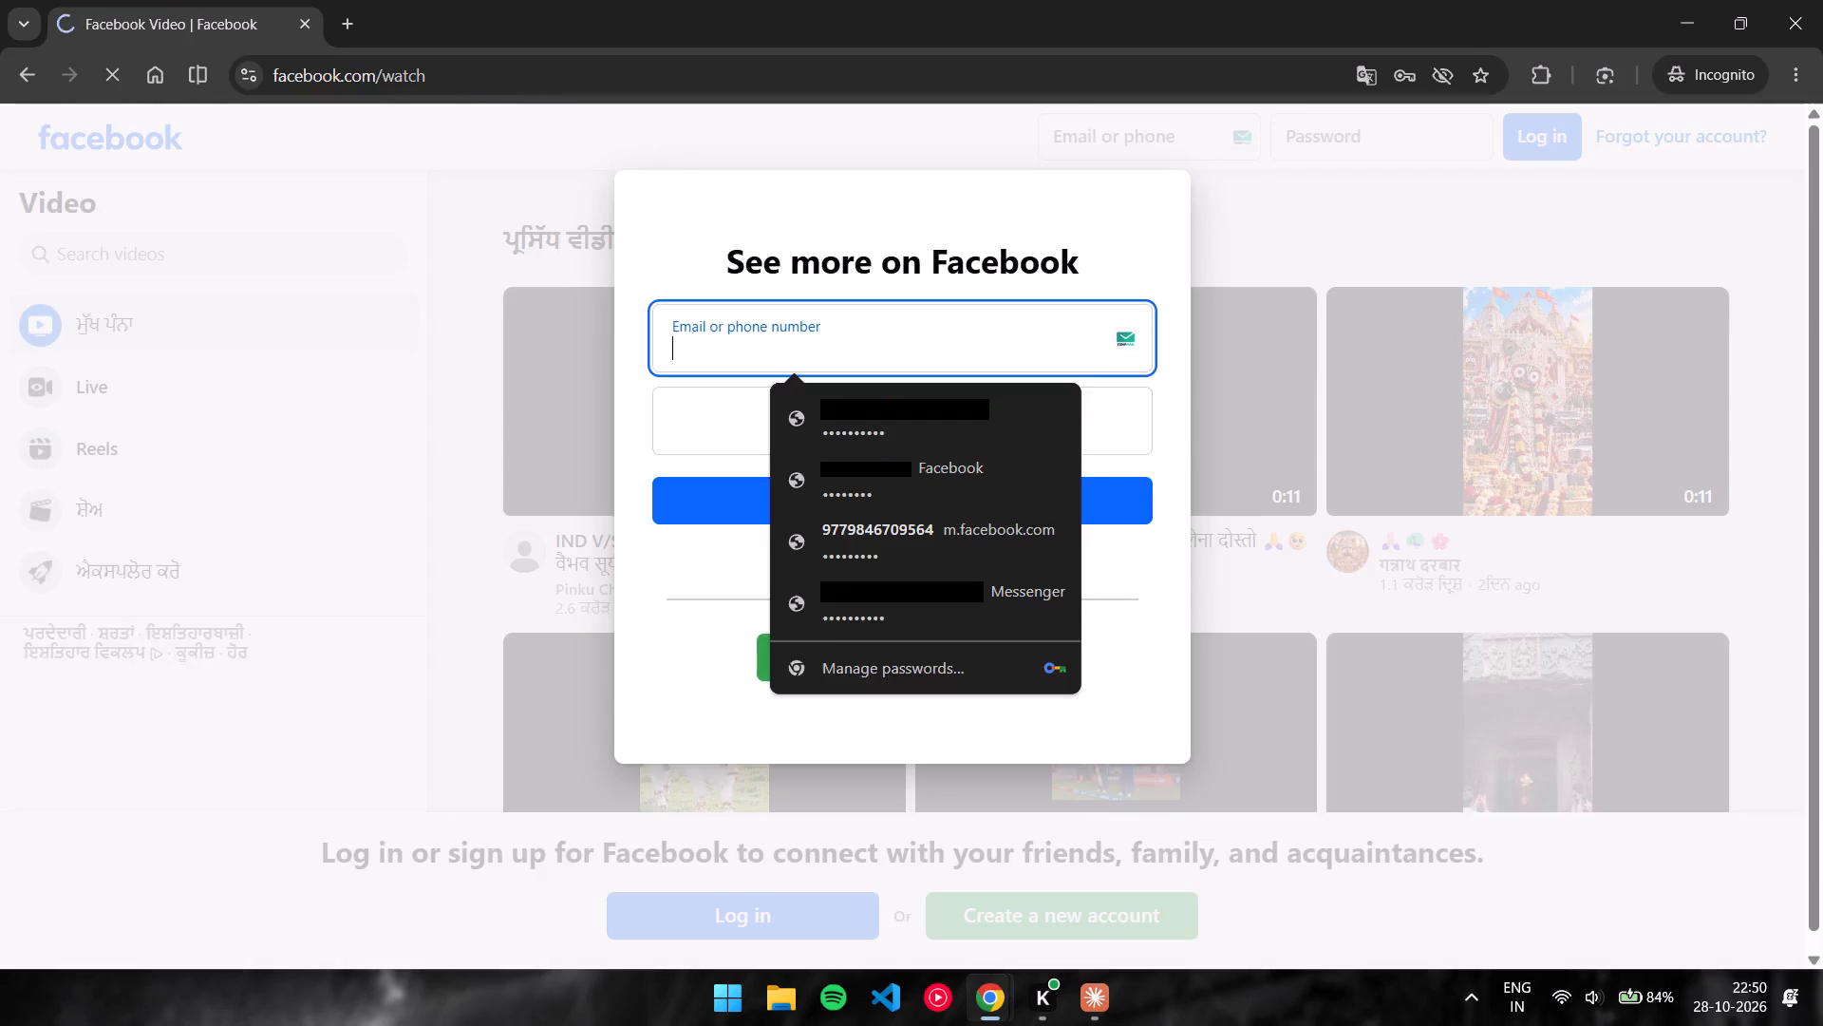
{"action": "left_click", "coordinate": [565, 410]}
Close the incognito Facebook window to return to the system design diagram and the tutorial video.
{"action": "left_click", "coordinate": [1822, 0]}
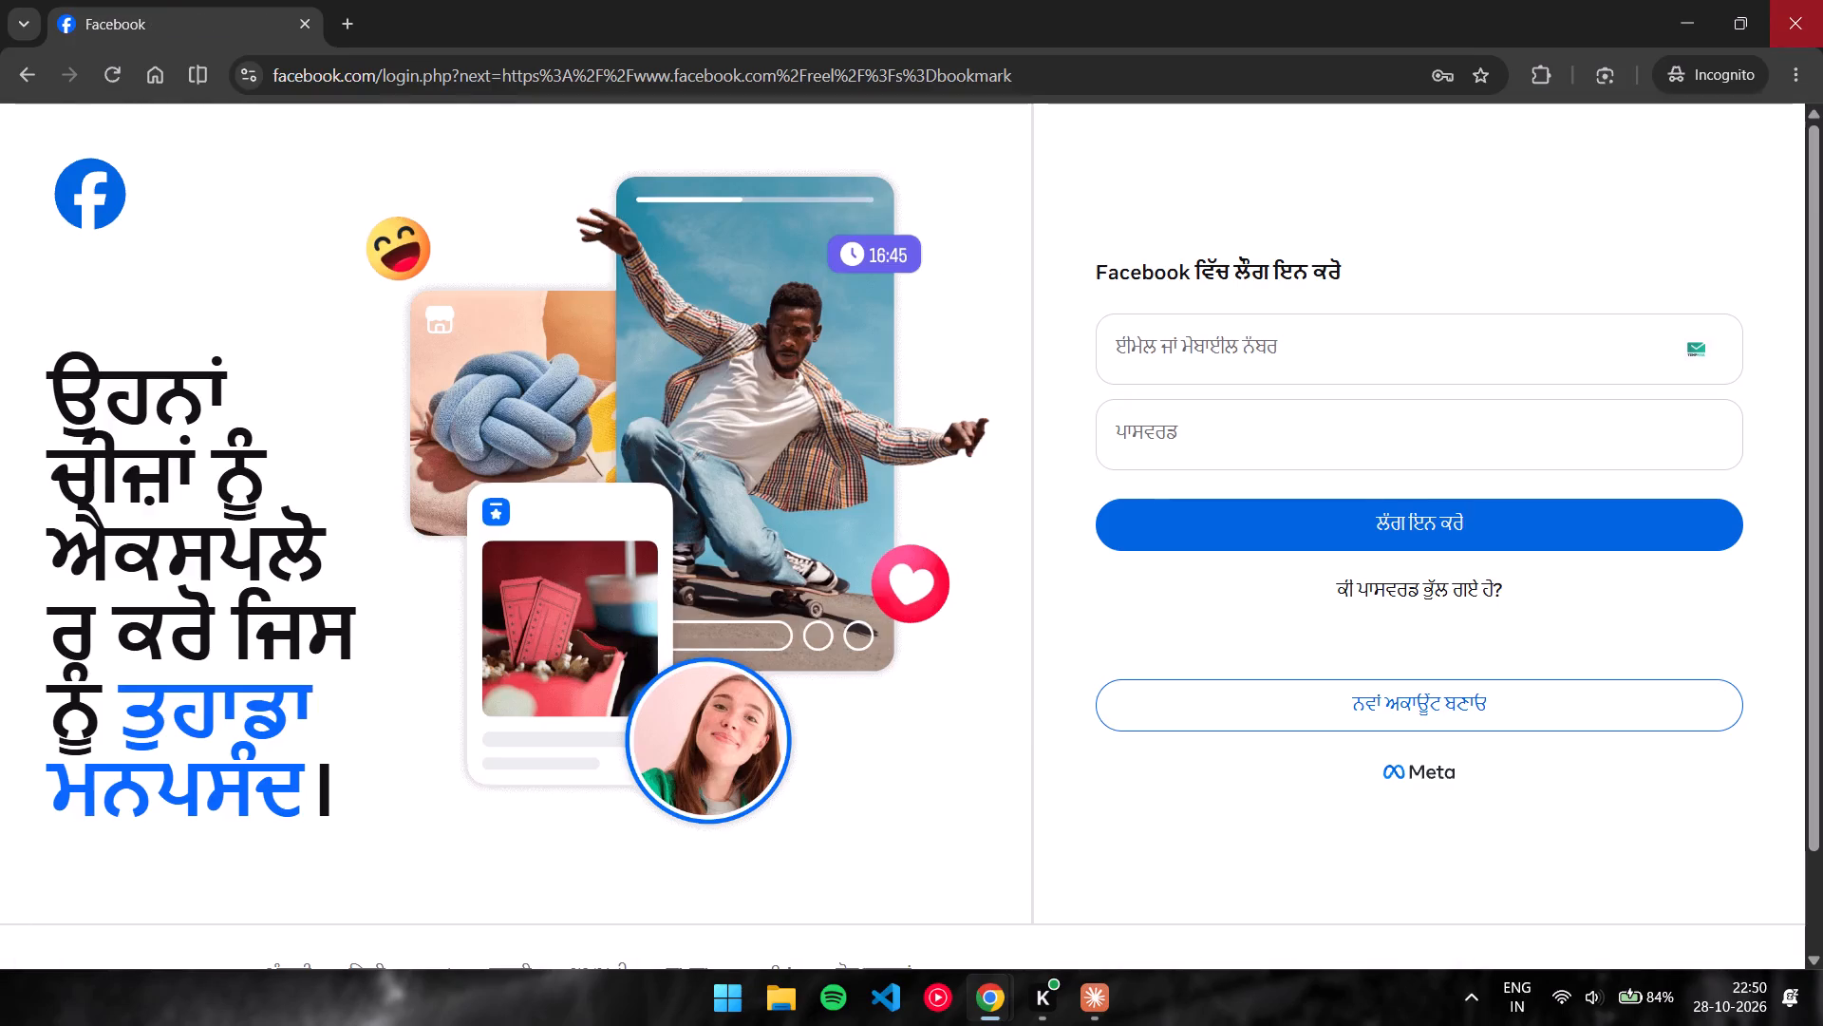
Watch the order-packed Kafka flow from the store service to delivery at 2x speed and replay it from about 1:08:33.
{"action": "left_click", "coordinate": [1498, 351]}
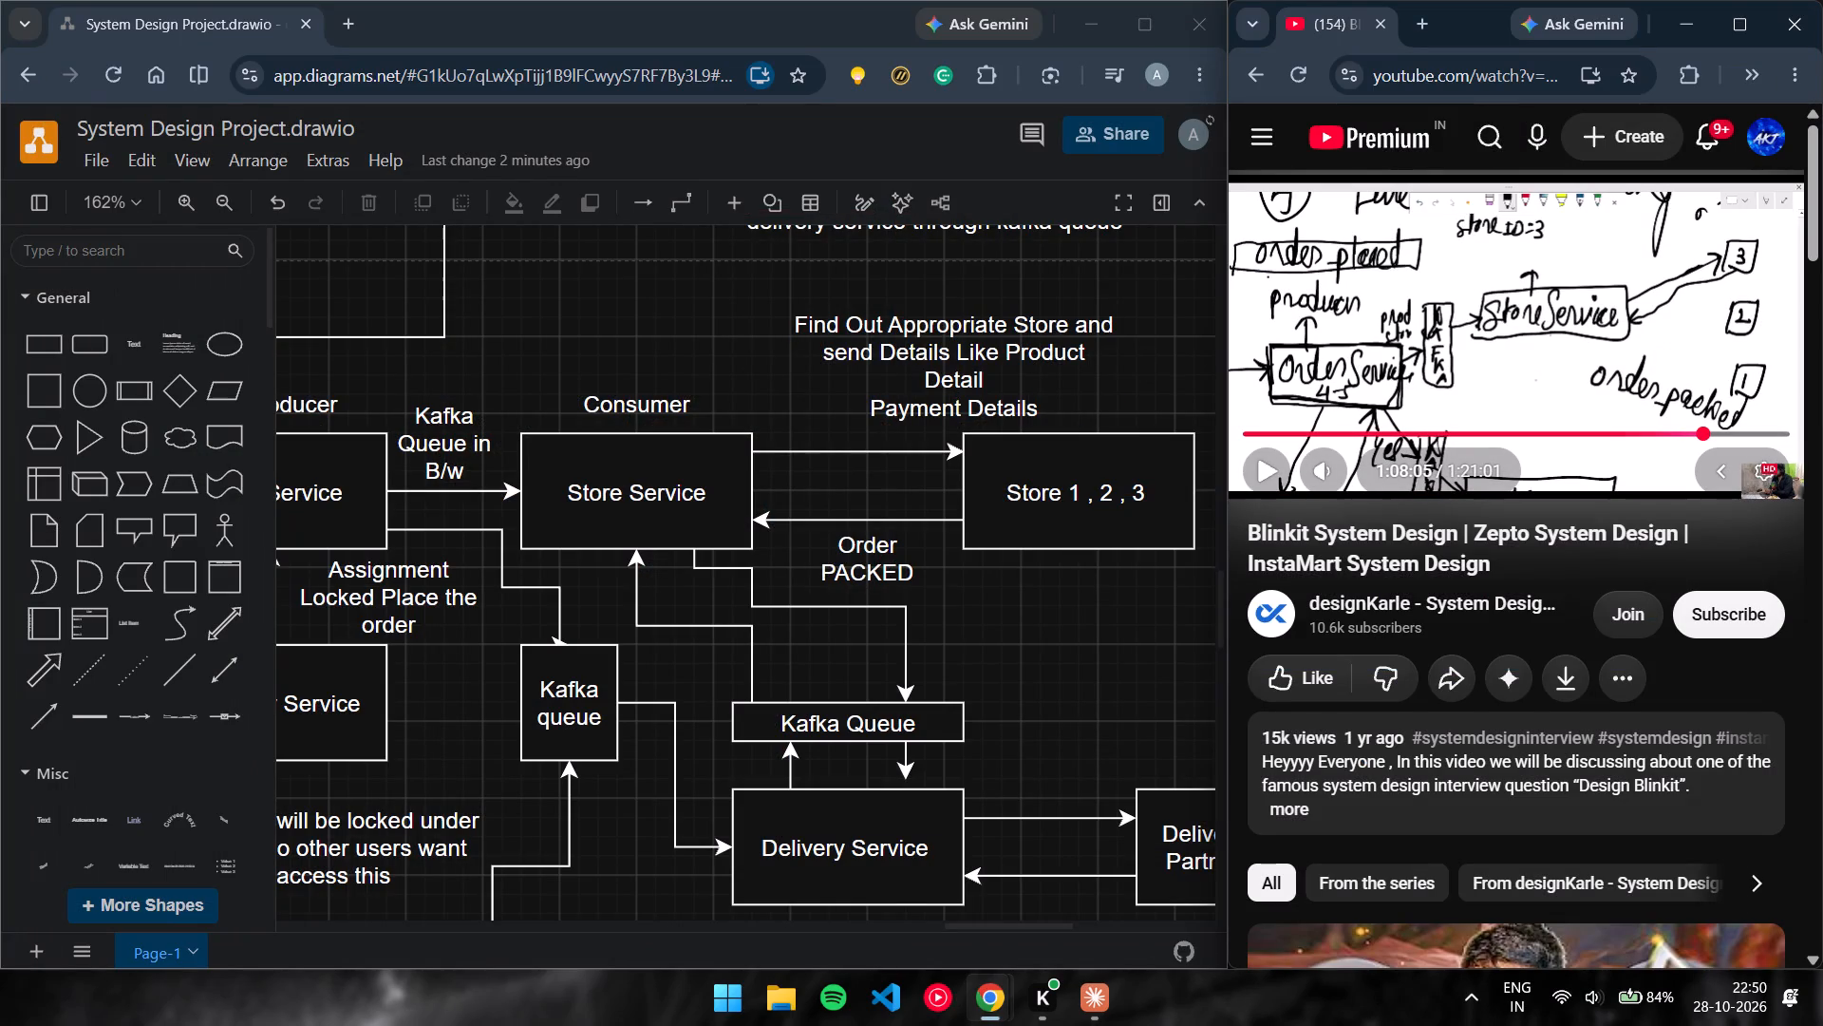
{"action": "left_click", "coordinate": [1498, 351]}
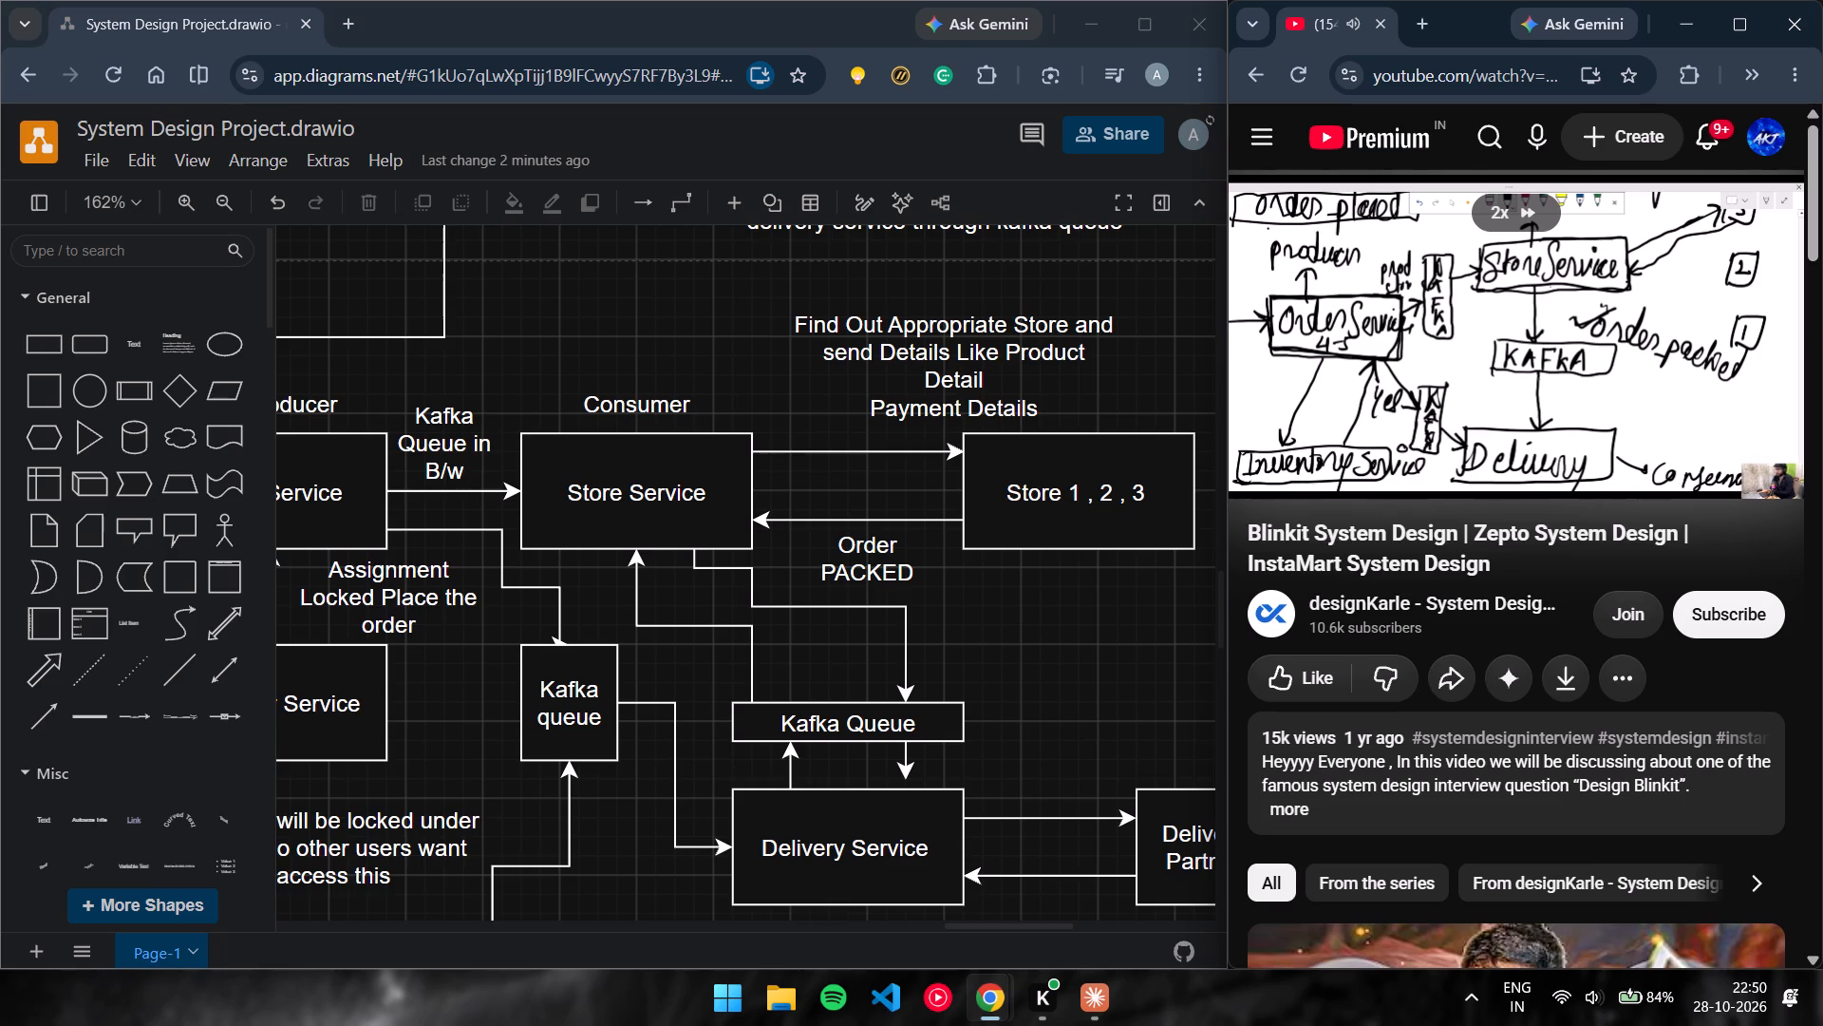
{"action": "left_click", "coordinate": [1498, 351]}
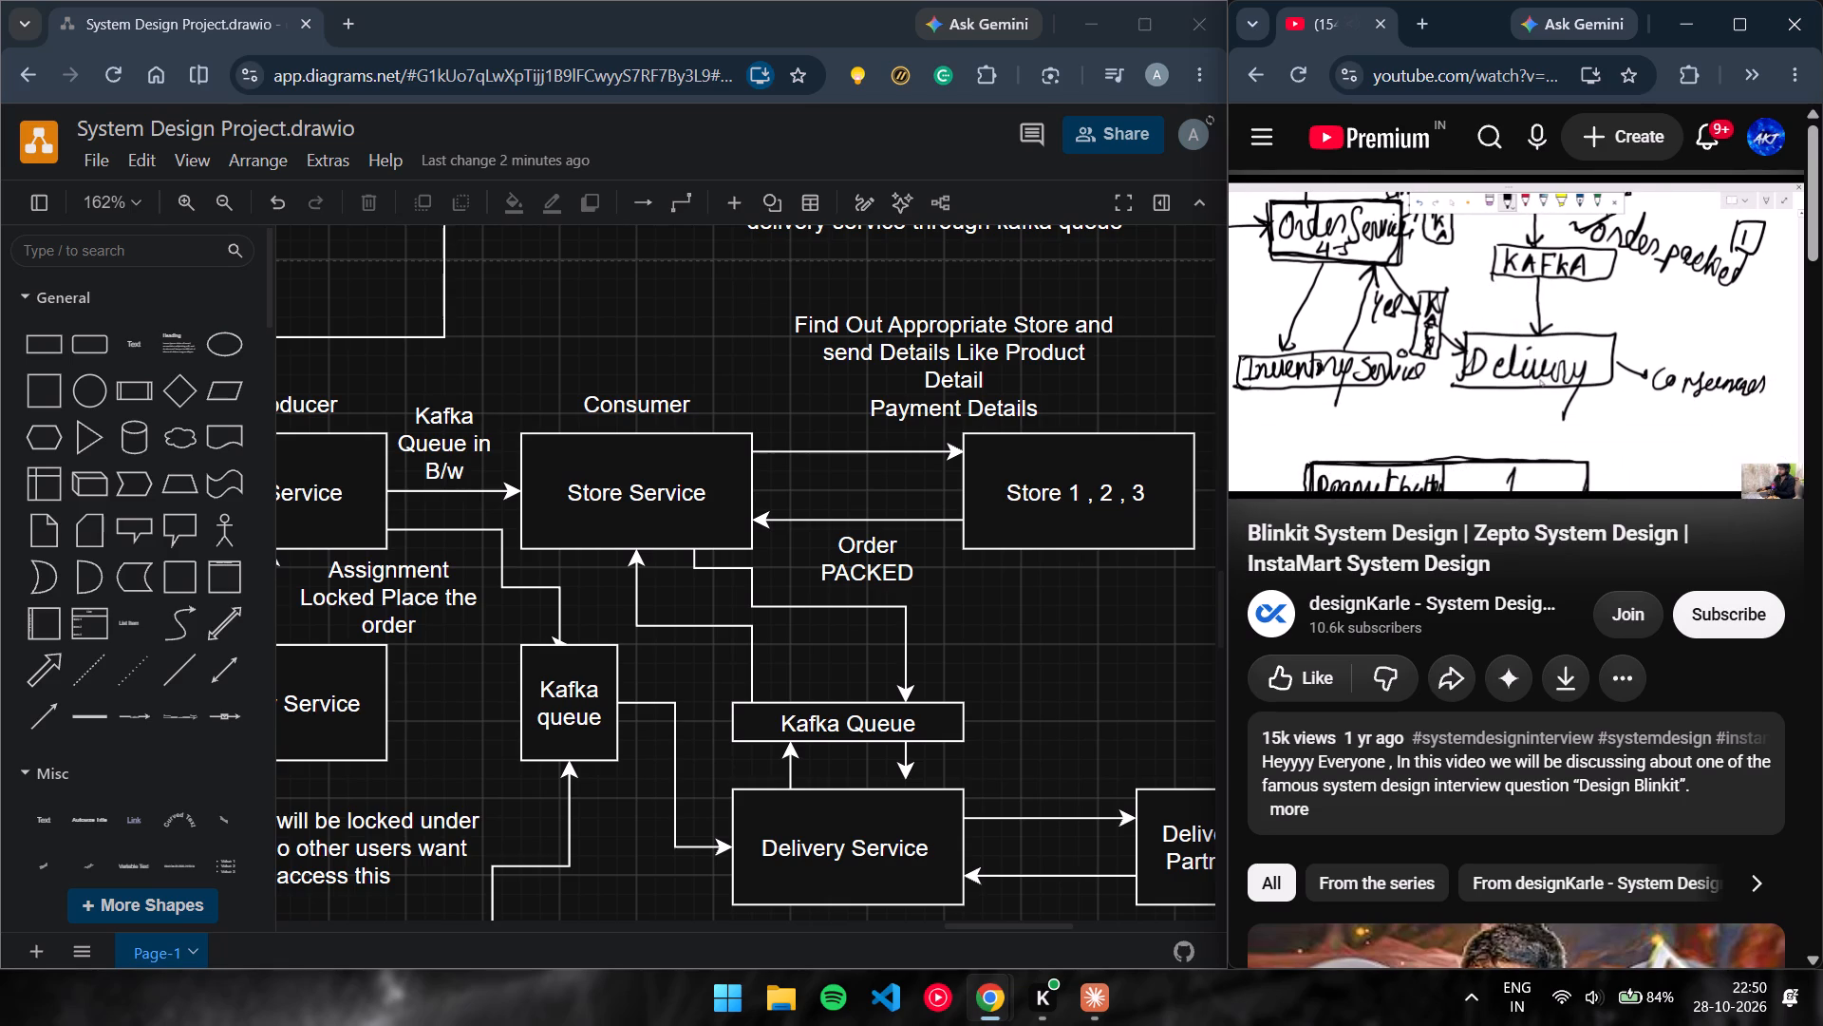
{"action": "left_click", "coordinate": [1498, 351]}
{"action": "left_click", "coordinate": [1498, 351]}
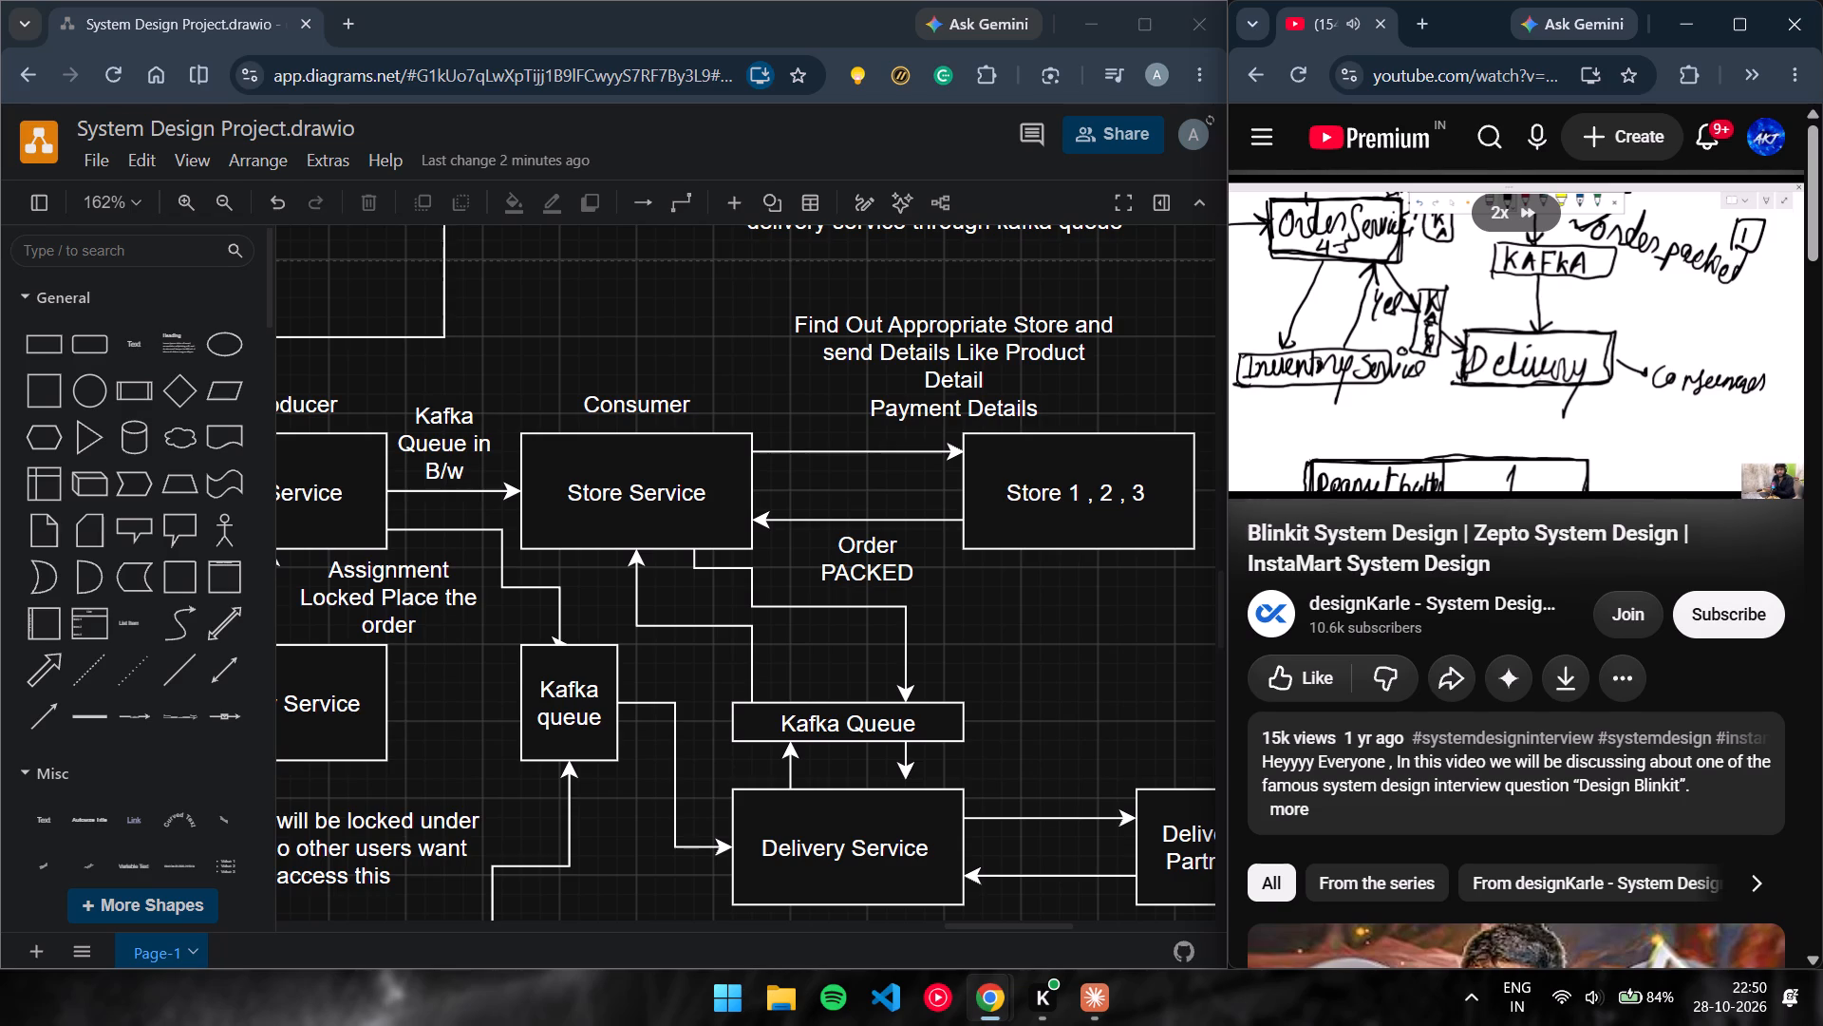
{"action": "left_click", "coordinate": [1498, 351]}
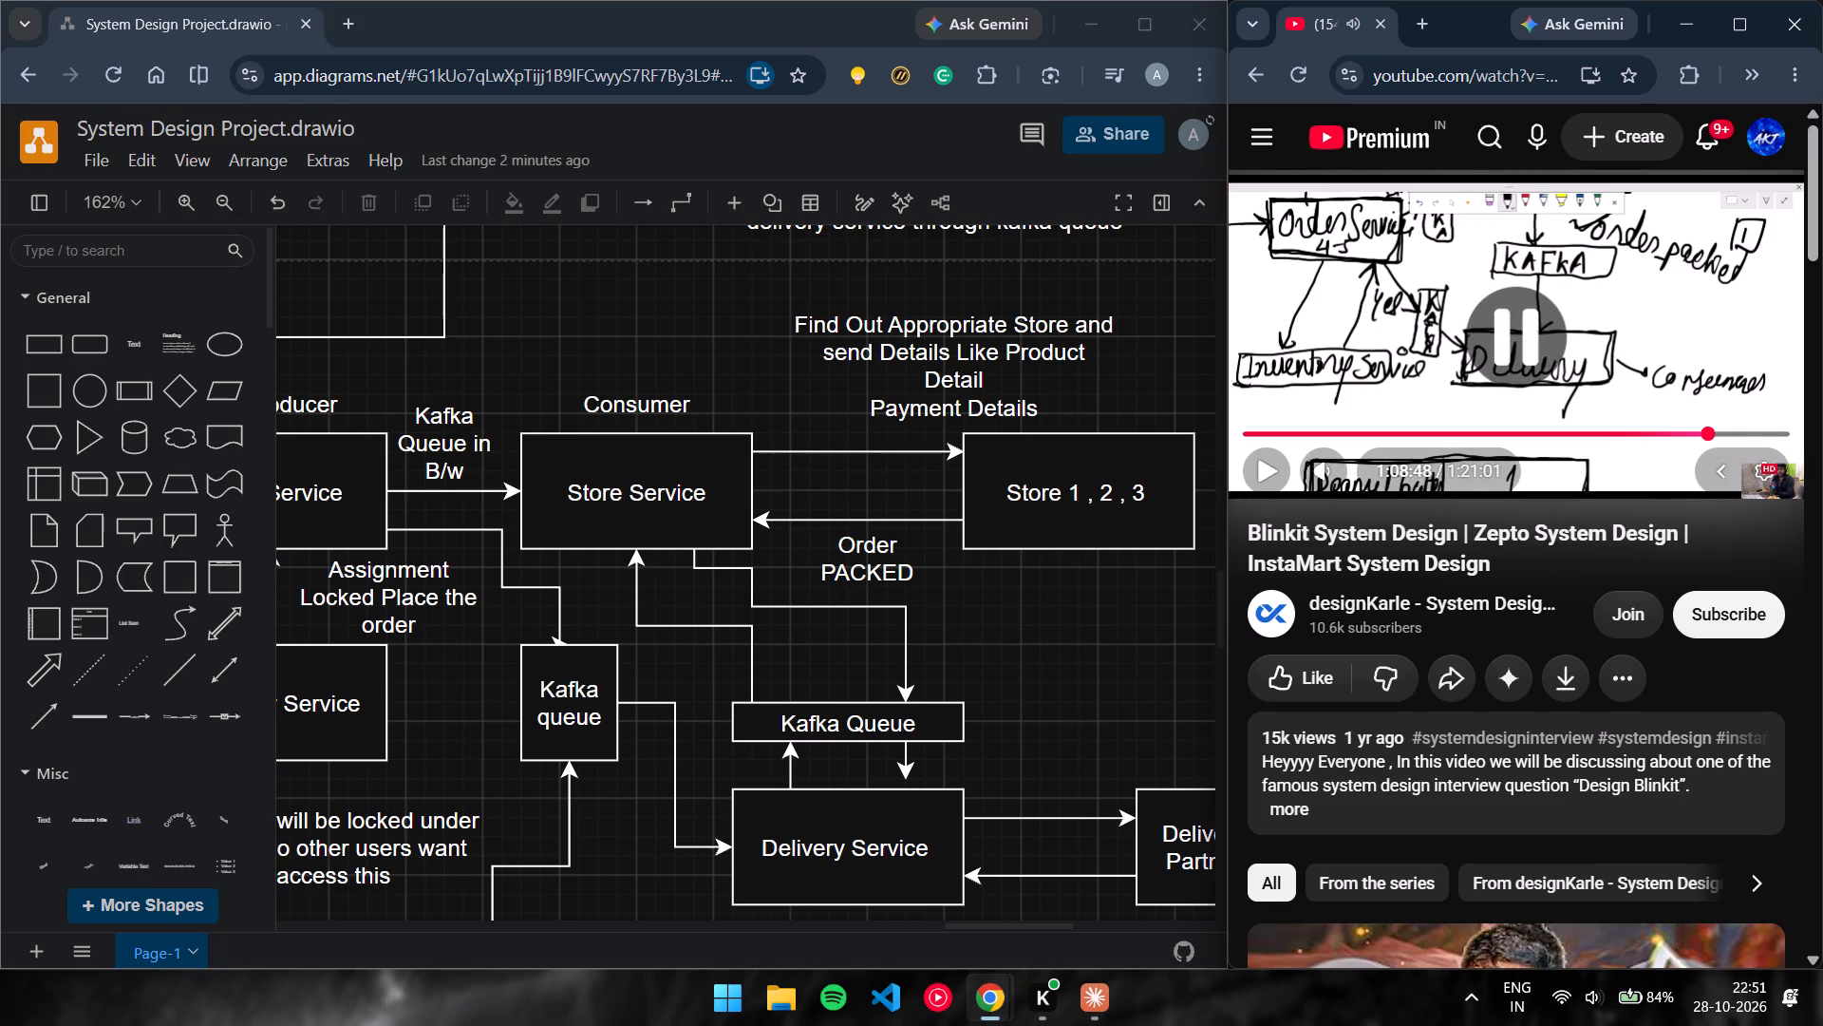
{"action": "key", "text": "Left"}
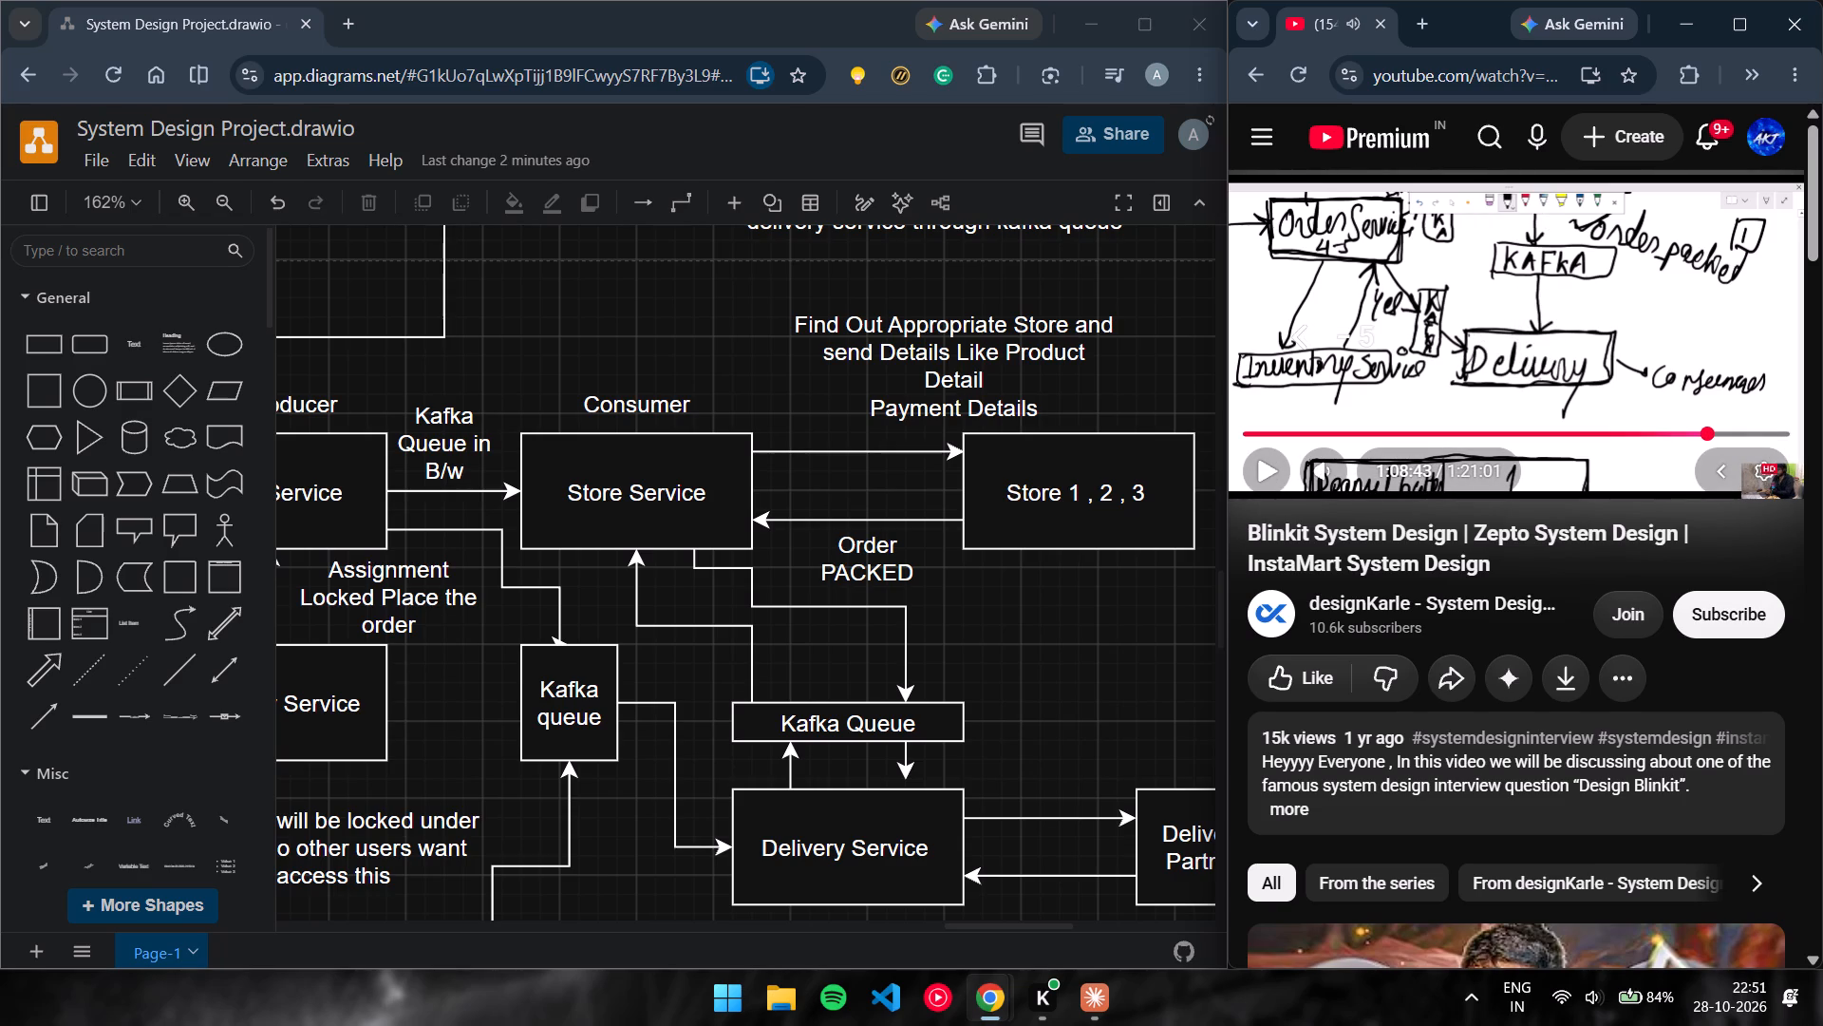
{"action": "key", "text": "Left"}
{"action": "key", "text": "Left"}
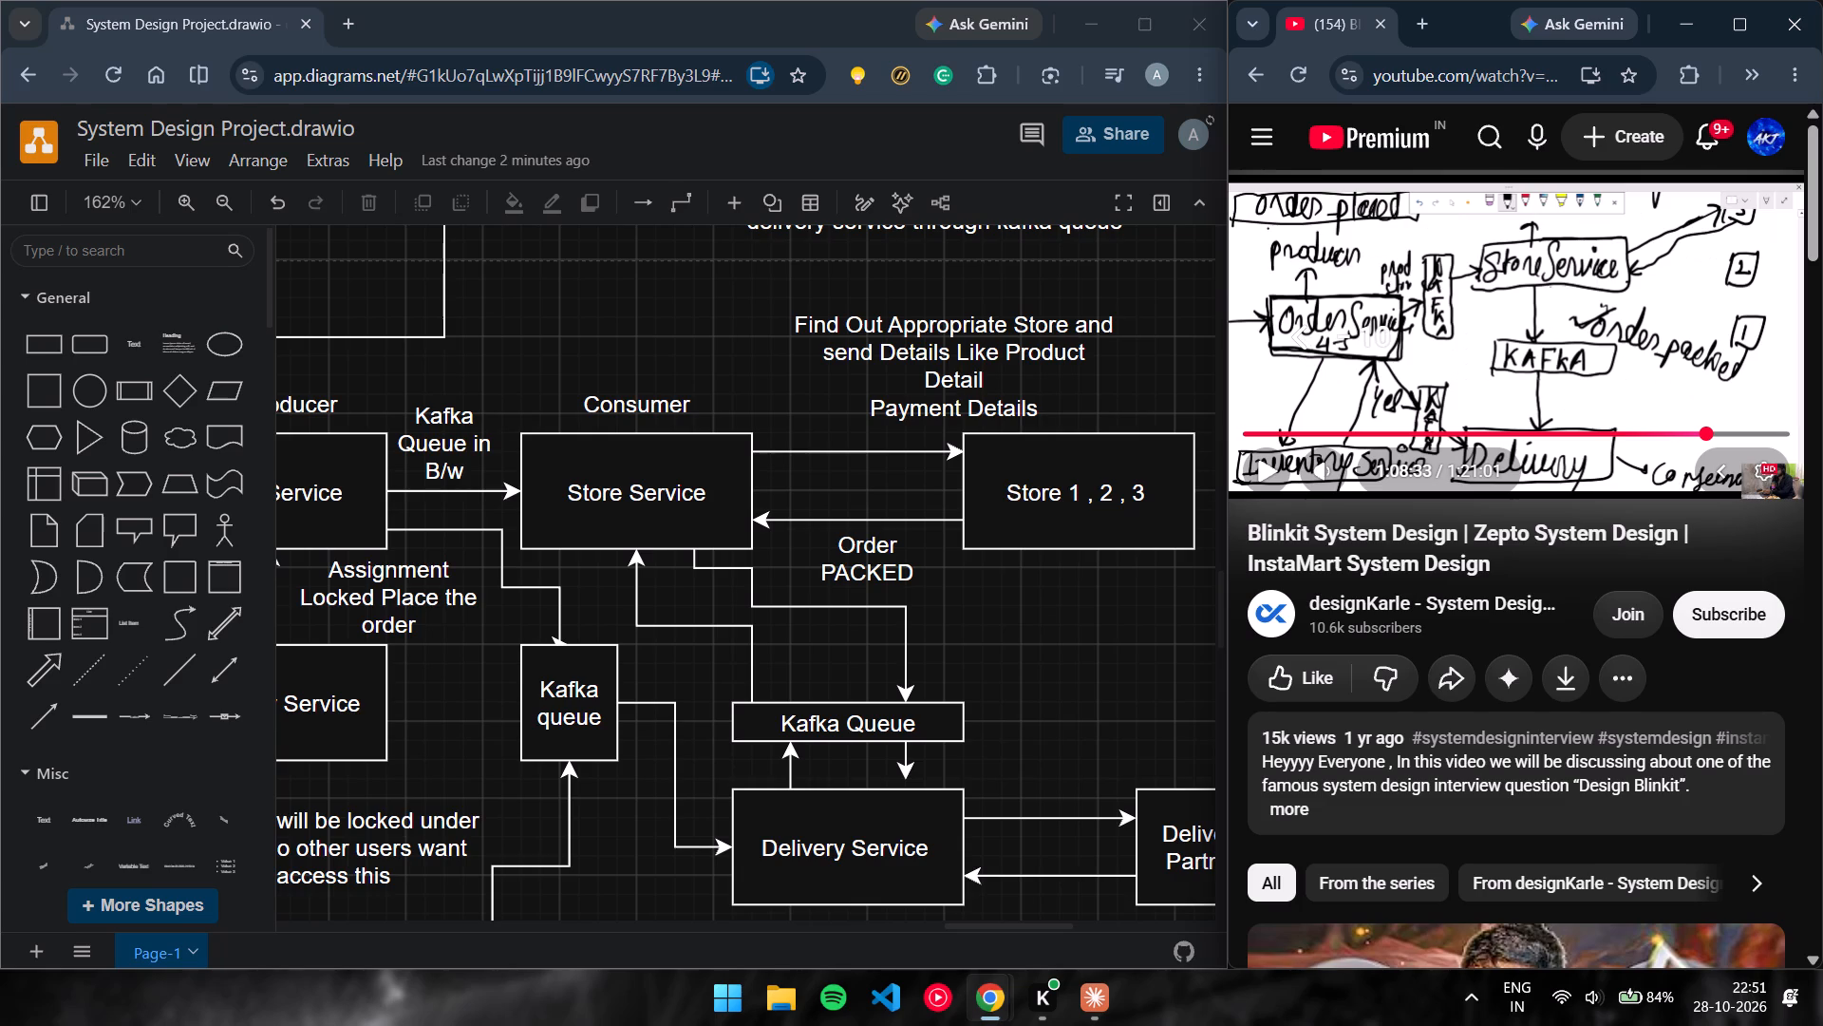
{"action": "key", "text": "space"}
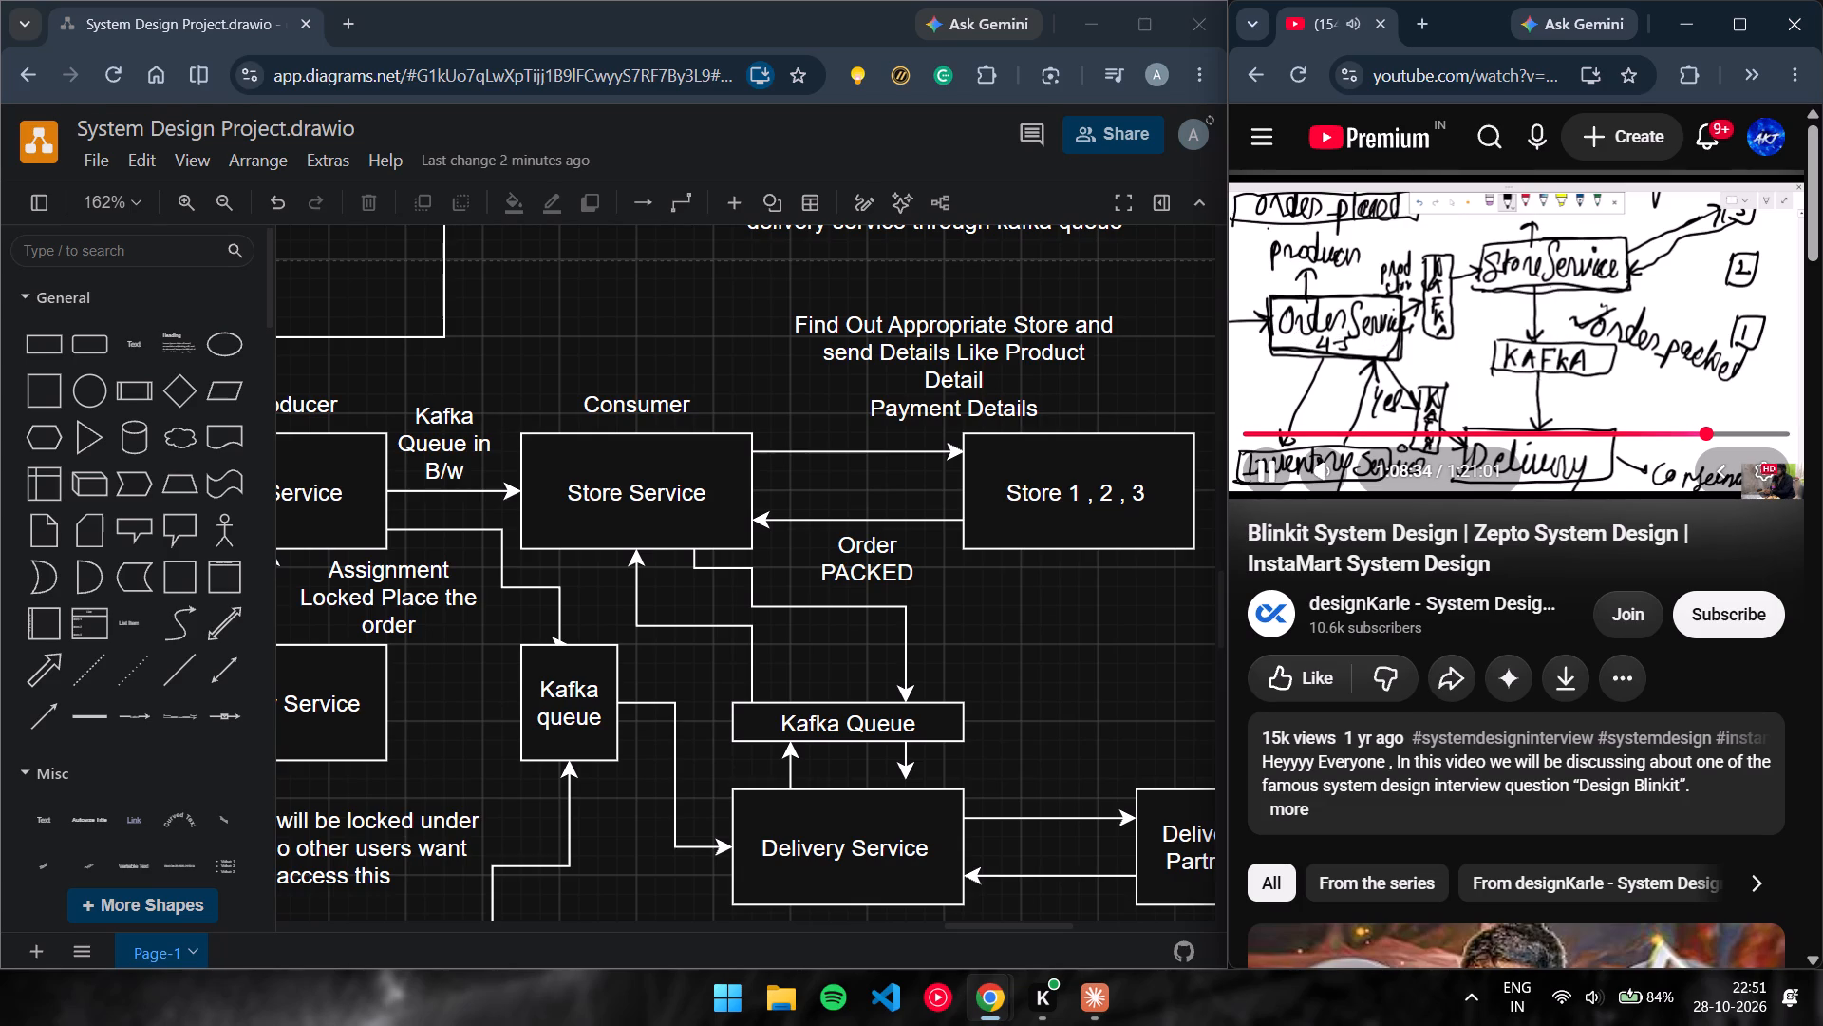
Move the Consumer label above Store Service sideways so it lines up with the box's left edge.
{"action": "scroll", "coordinate": [777, 522], "scroll_direction": "down", "scroll_amount": 1}
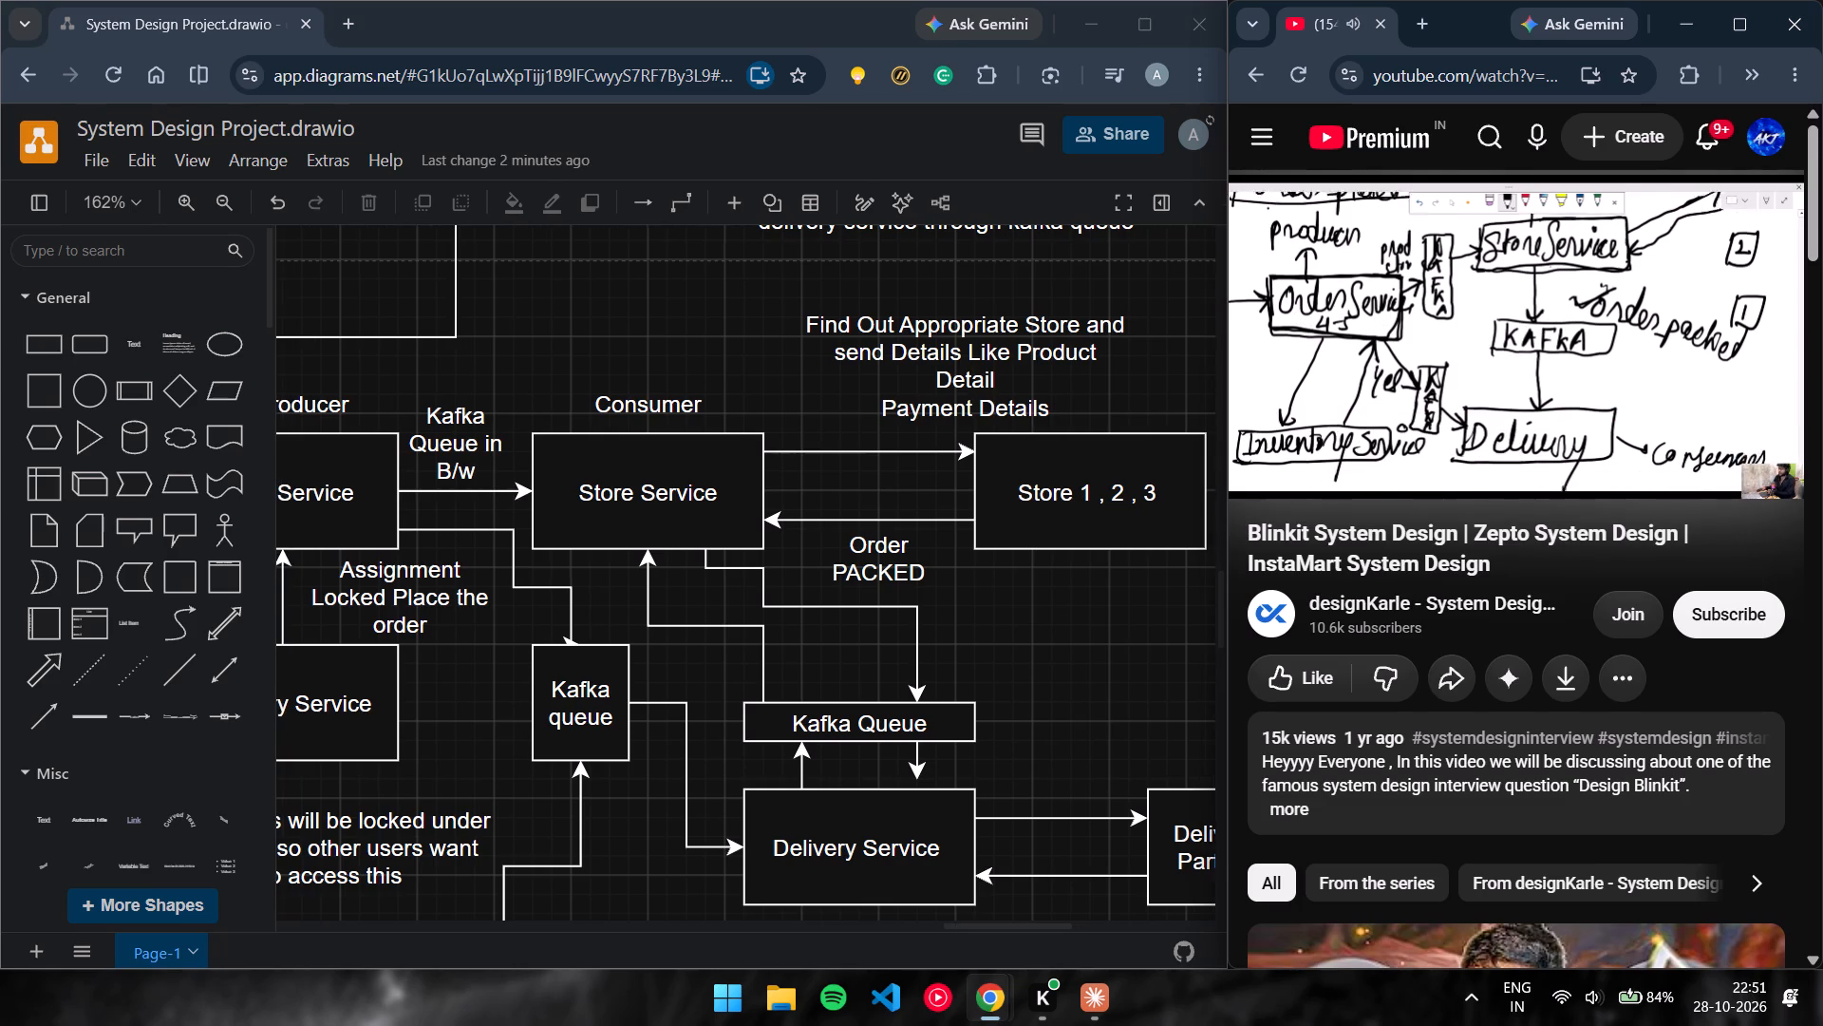
{"action": "scroll", "coordinate": [836, 506], "scroll_direction": "down", "scroll_amount": 1}
{"action": "left_click_drag", "start_coordinate": [720, 380], "coordinate": [713, 381]}
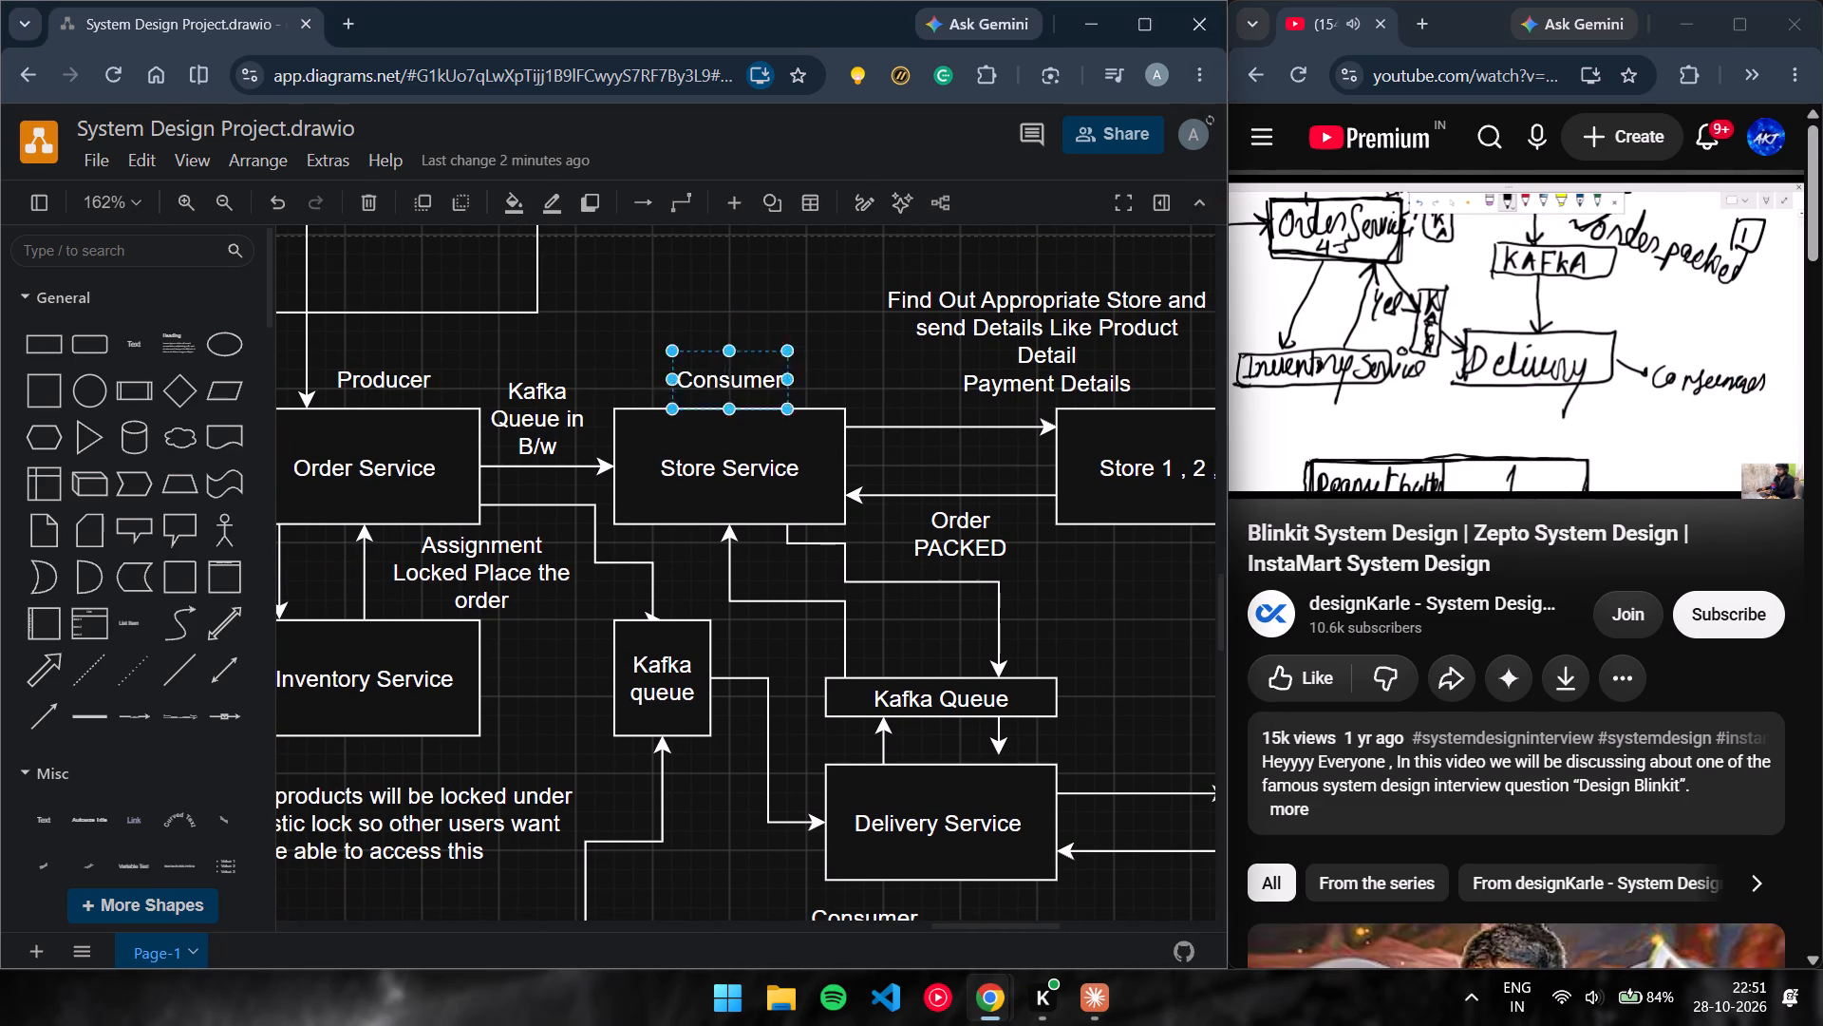
{"action": "left_click_drag", "start_coordinate": [713, 381], "coordinate": [665, 378]}
{"action": "left_click", "coordinate": [816, 380]}
Add a text label reading Producer above Store Service, to the right of its Consumer label.
{"action": "scroll", "coordinate": [816, 380], "scroll_direction": "down", "scroll_amount": 1}
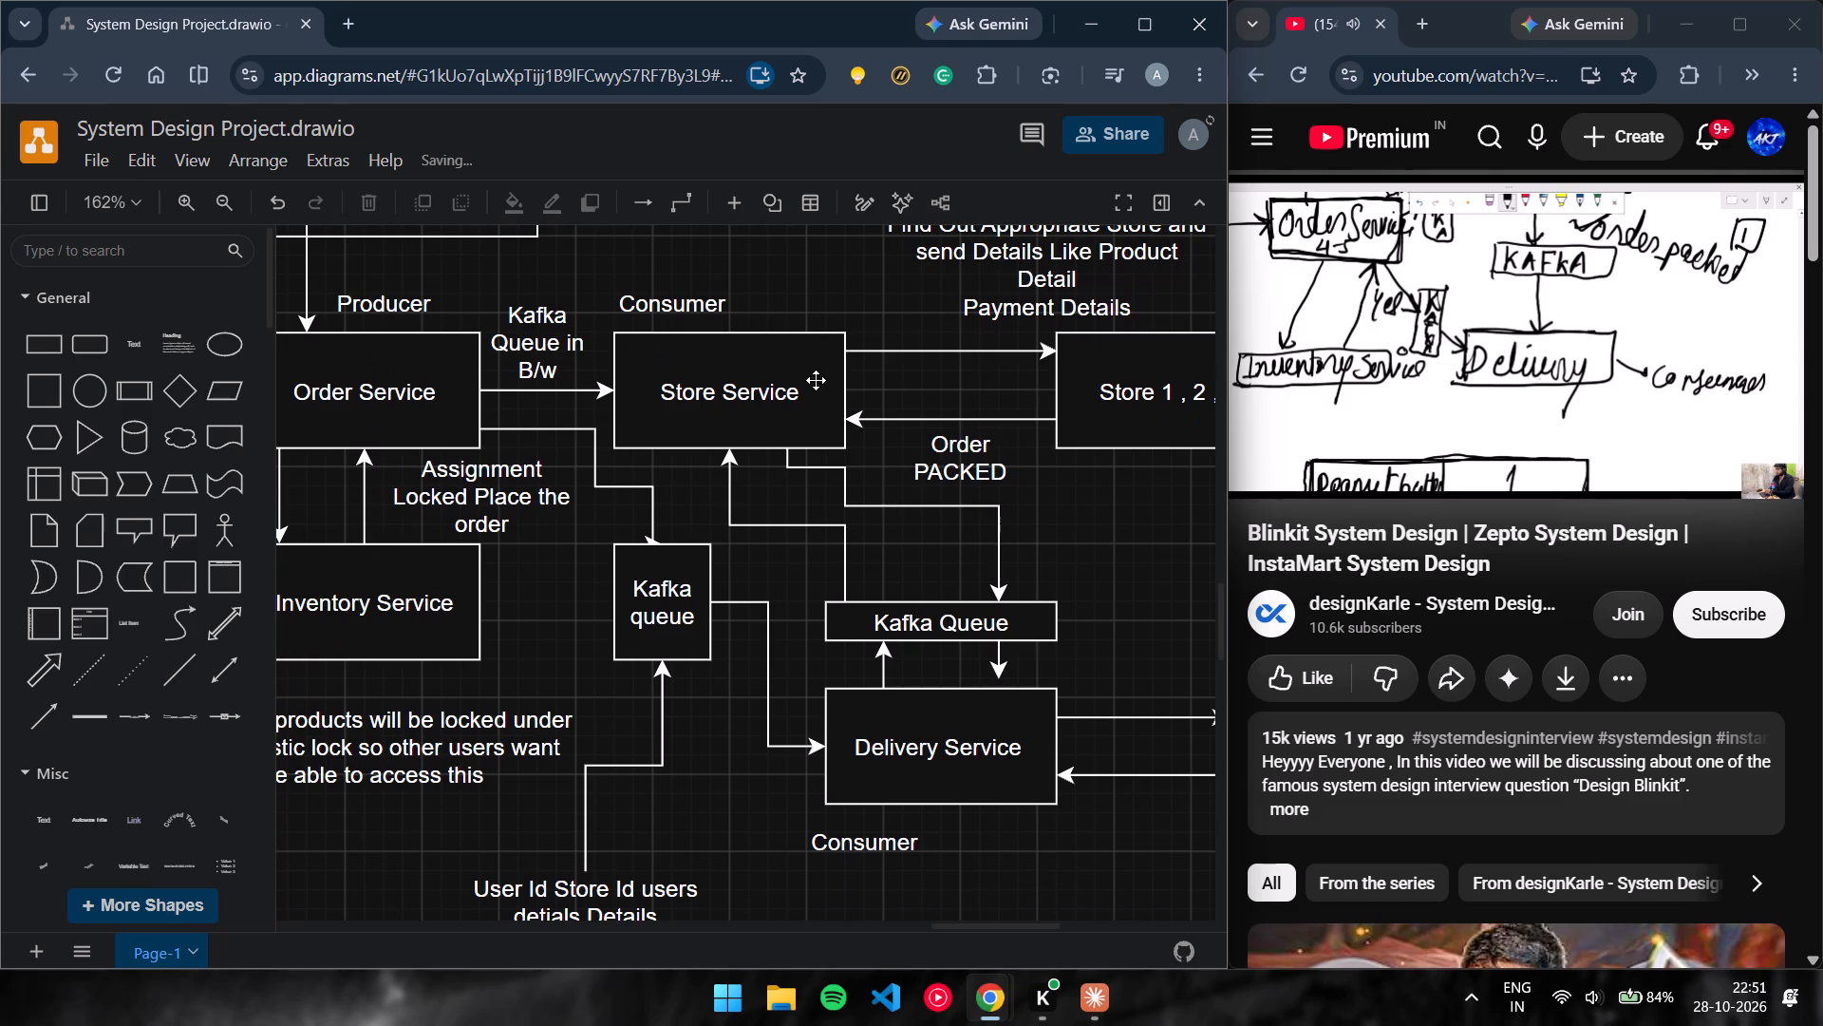
{"action": "left_click_drag", "start_coordinate": [121, 336], "coordinate": [738, 292]}
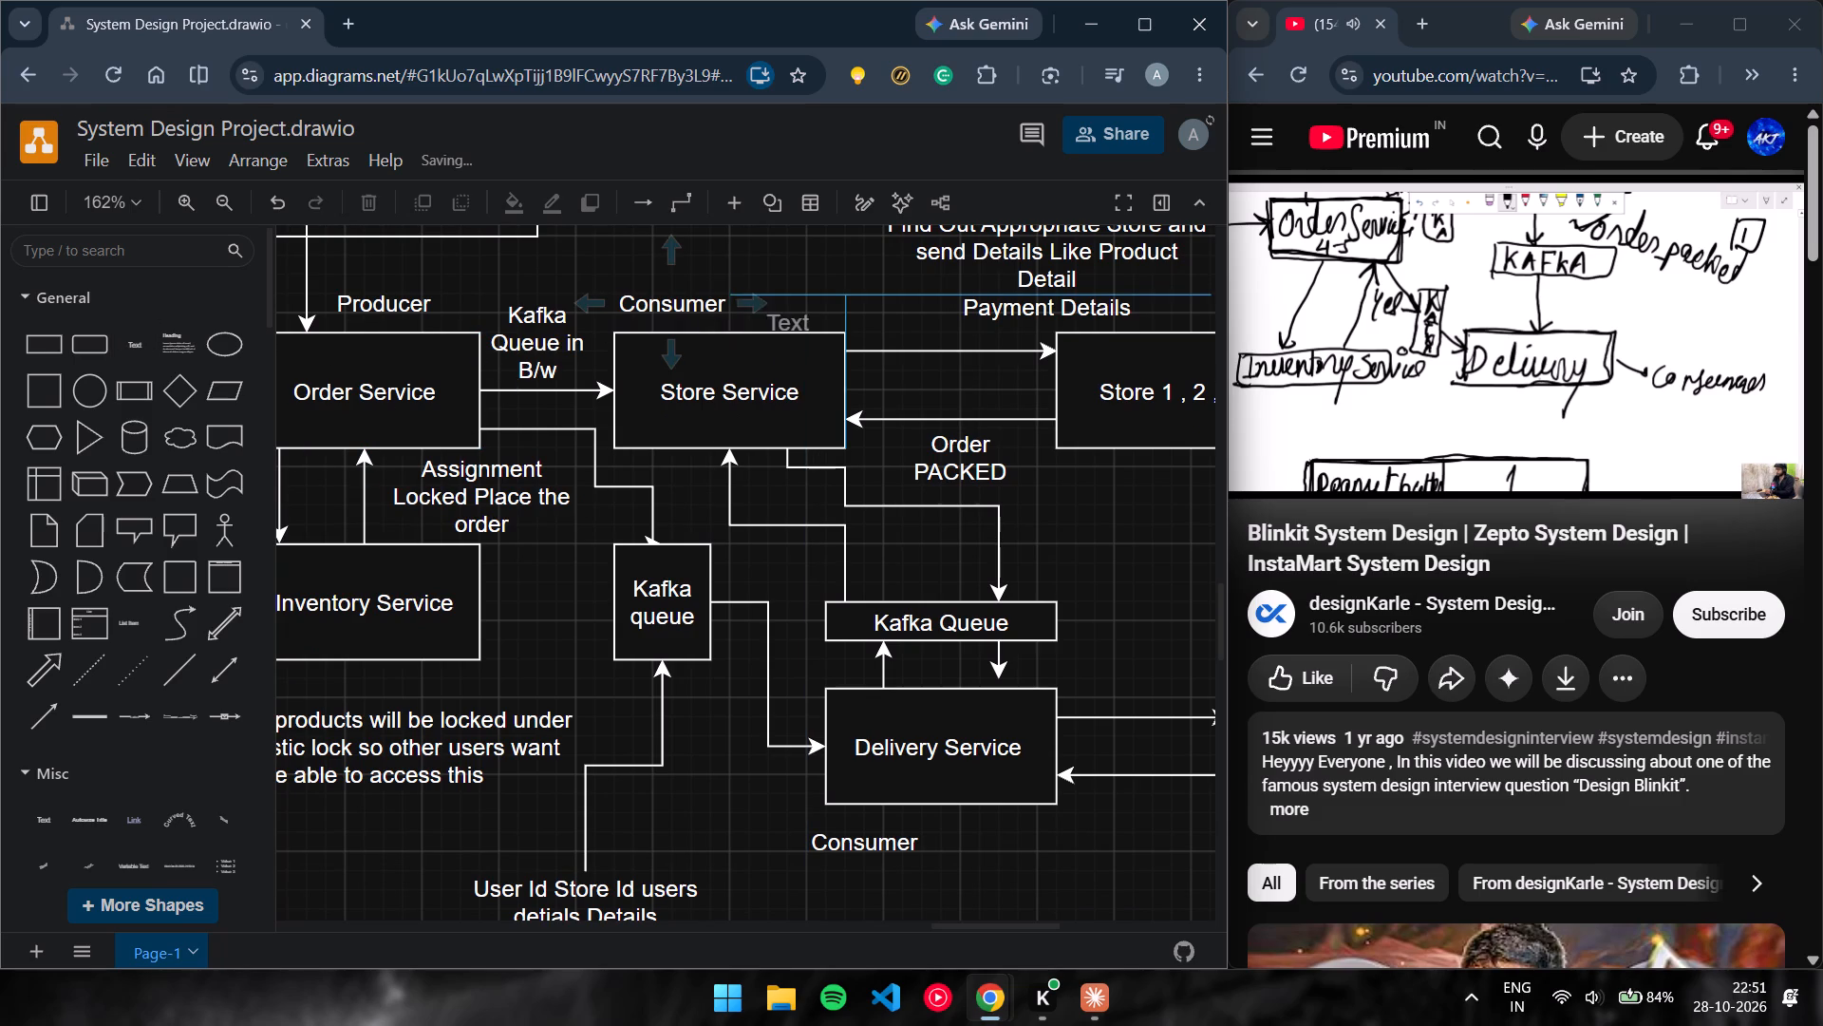
{"action": "left_click_drag", "start_coordinate": [738, 292], "coordinate": [747, 277]}
{"action": "double_click", "coordinate": [829, 316]}
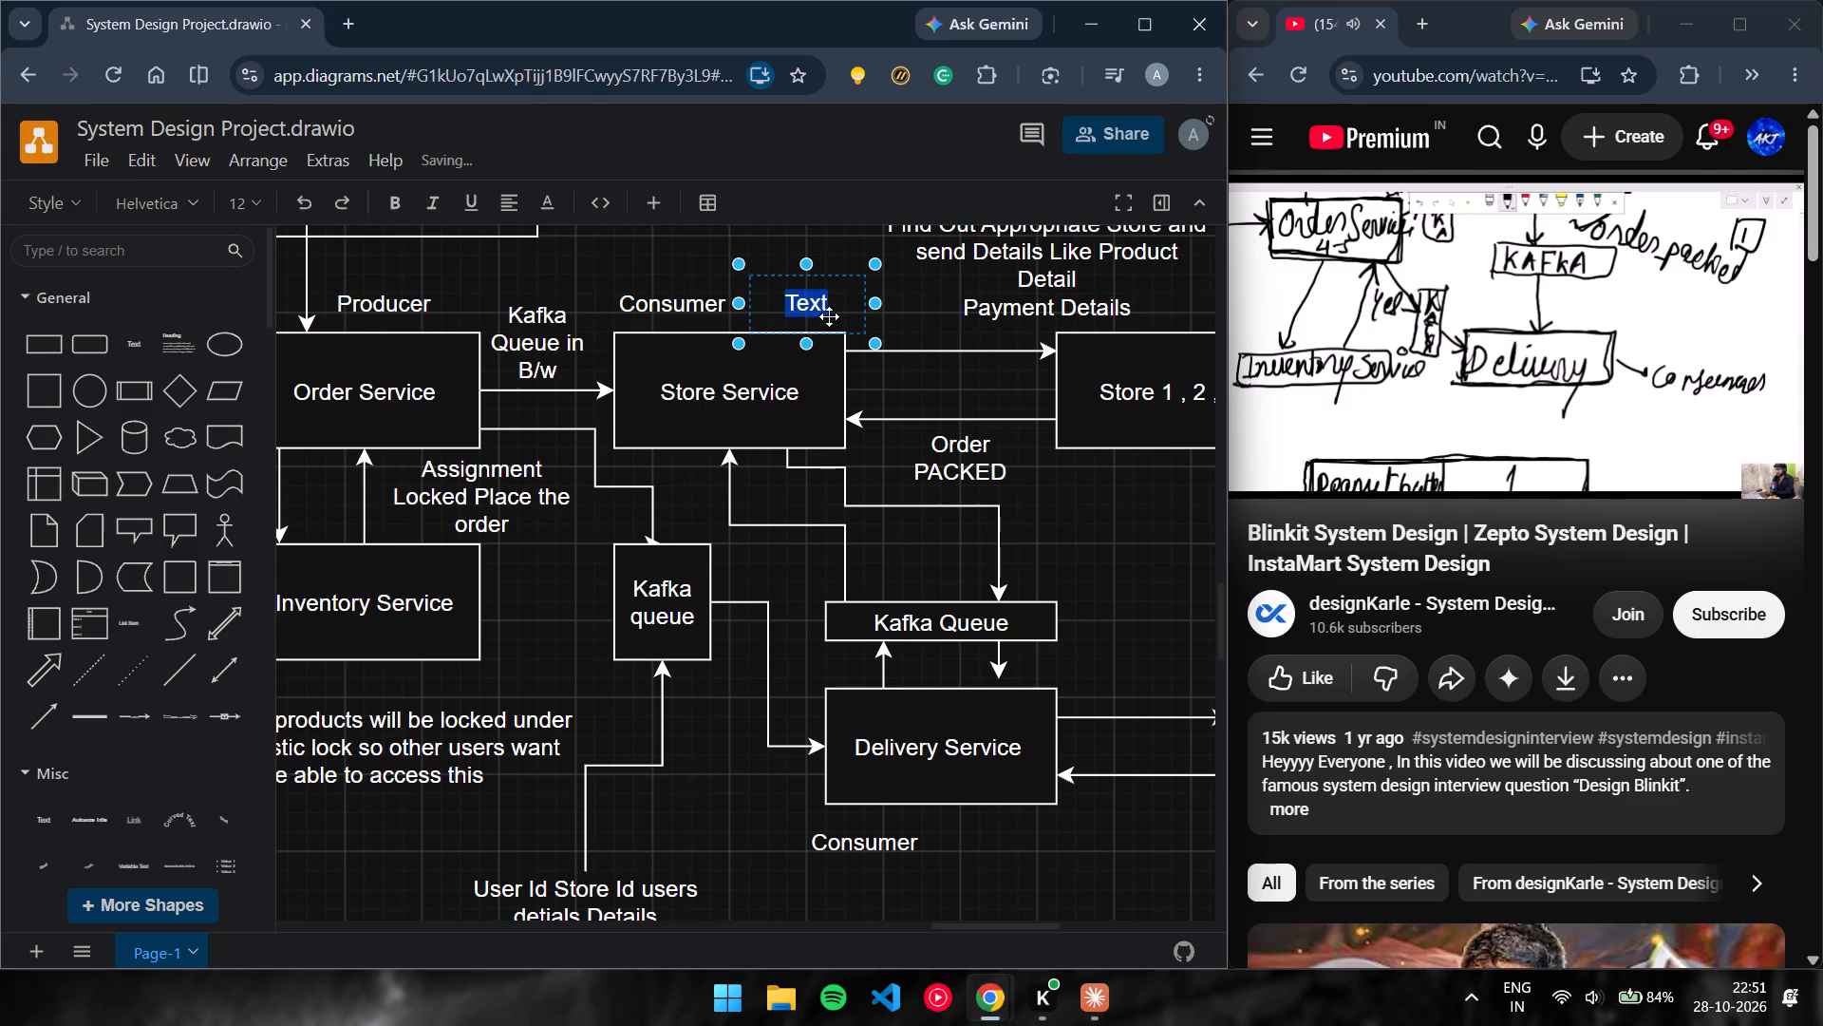
{"action": "type", "text": "roducer"}
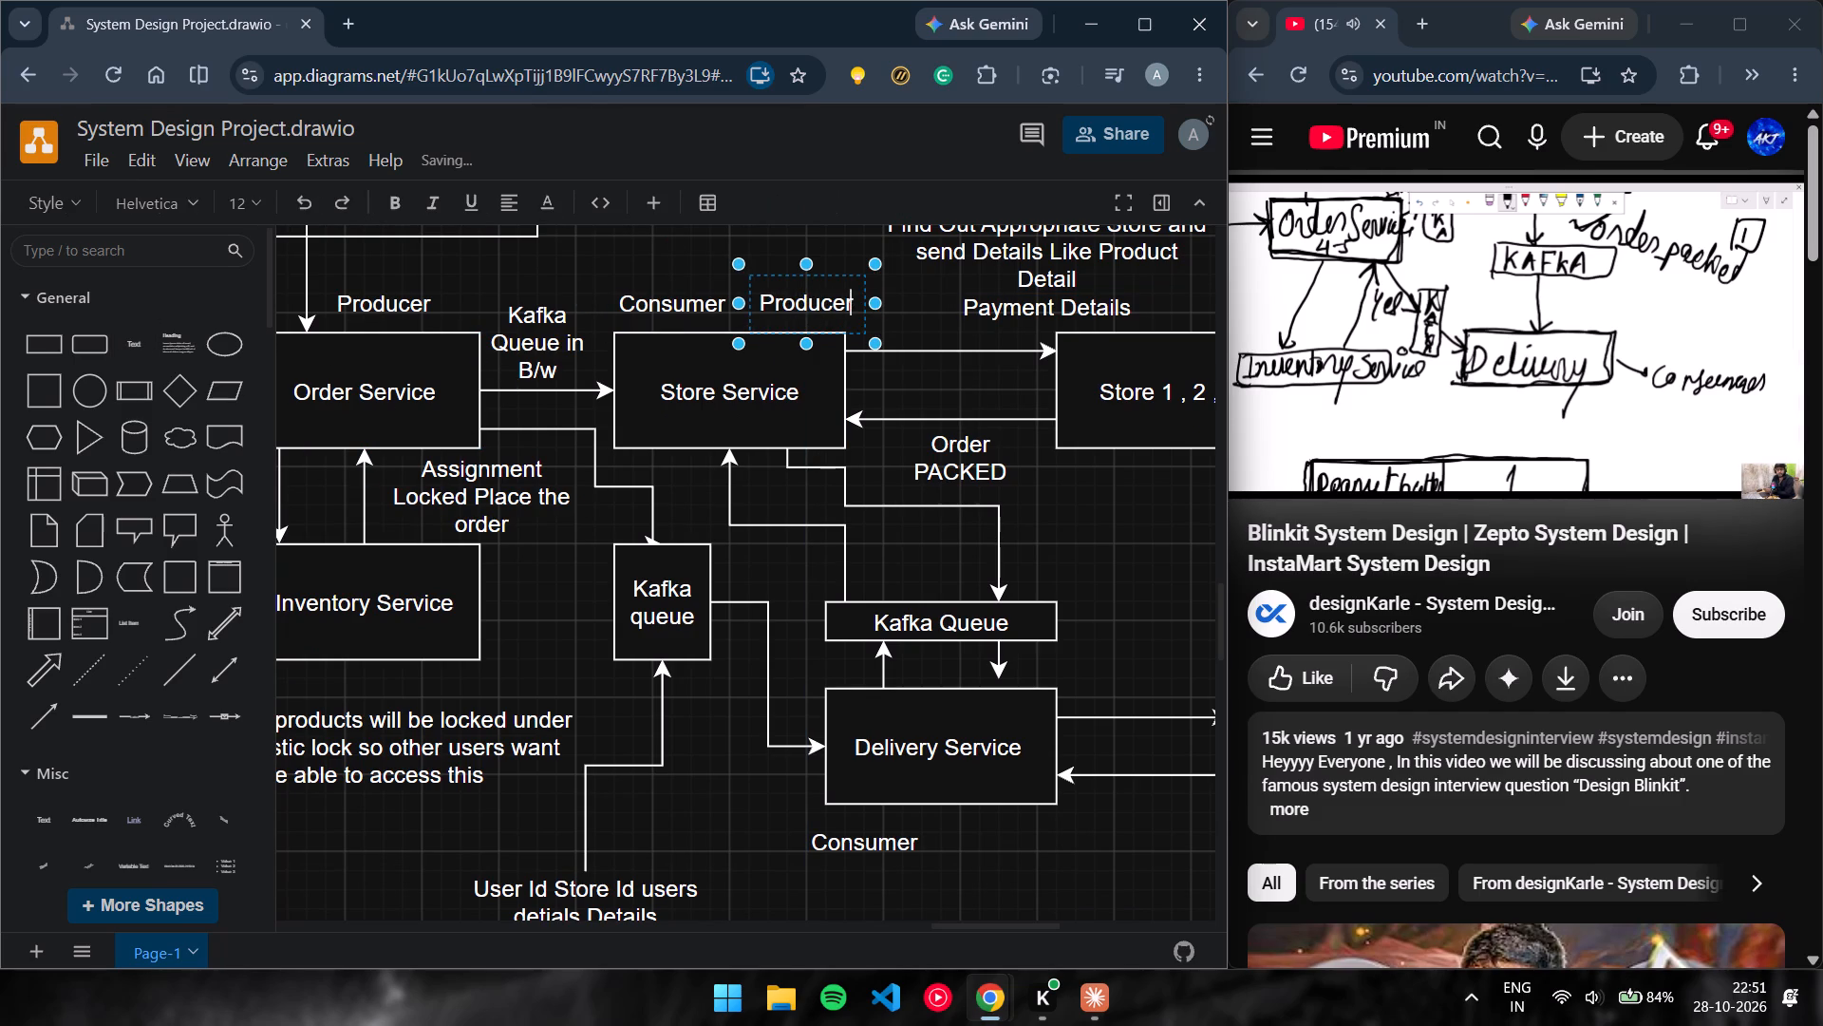
{"action": "left_click", "coordinate": [1115, 632]}
Duplicate the Store Service's Consumer label and place the copy below Delivery Service, to the right of the existing Consumer label.
{"action": "left_click", "coordinate": [669, 298]}
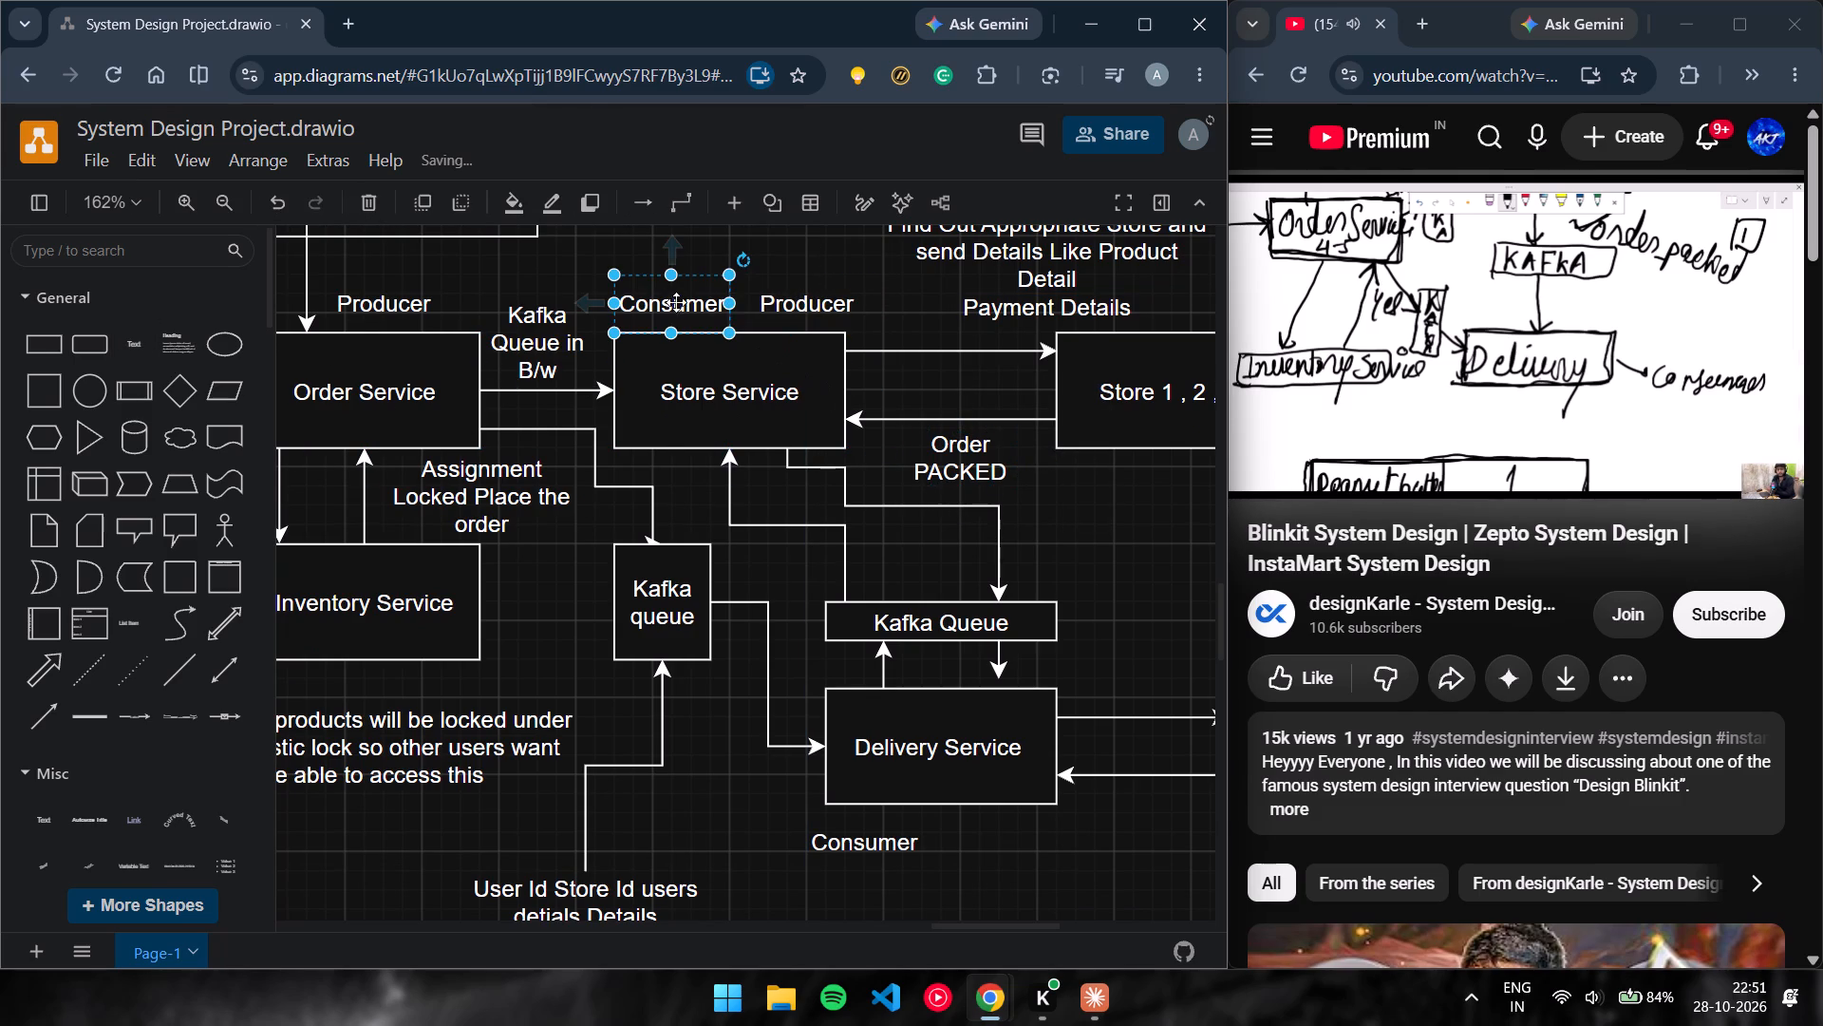
{"action": "key", "text": "ctrl+c"}
{"action": "key", "text": "ctrl+v"}
{"action": "left_click_drag", "start_coordinate": [718, 328], "coordinate": [1049, 617]}
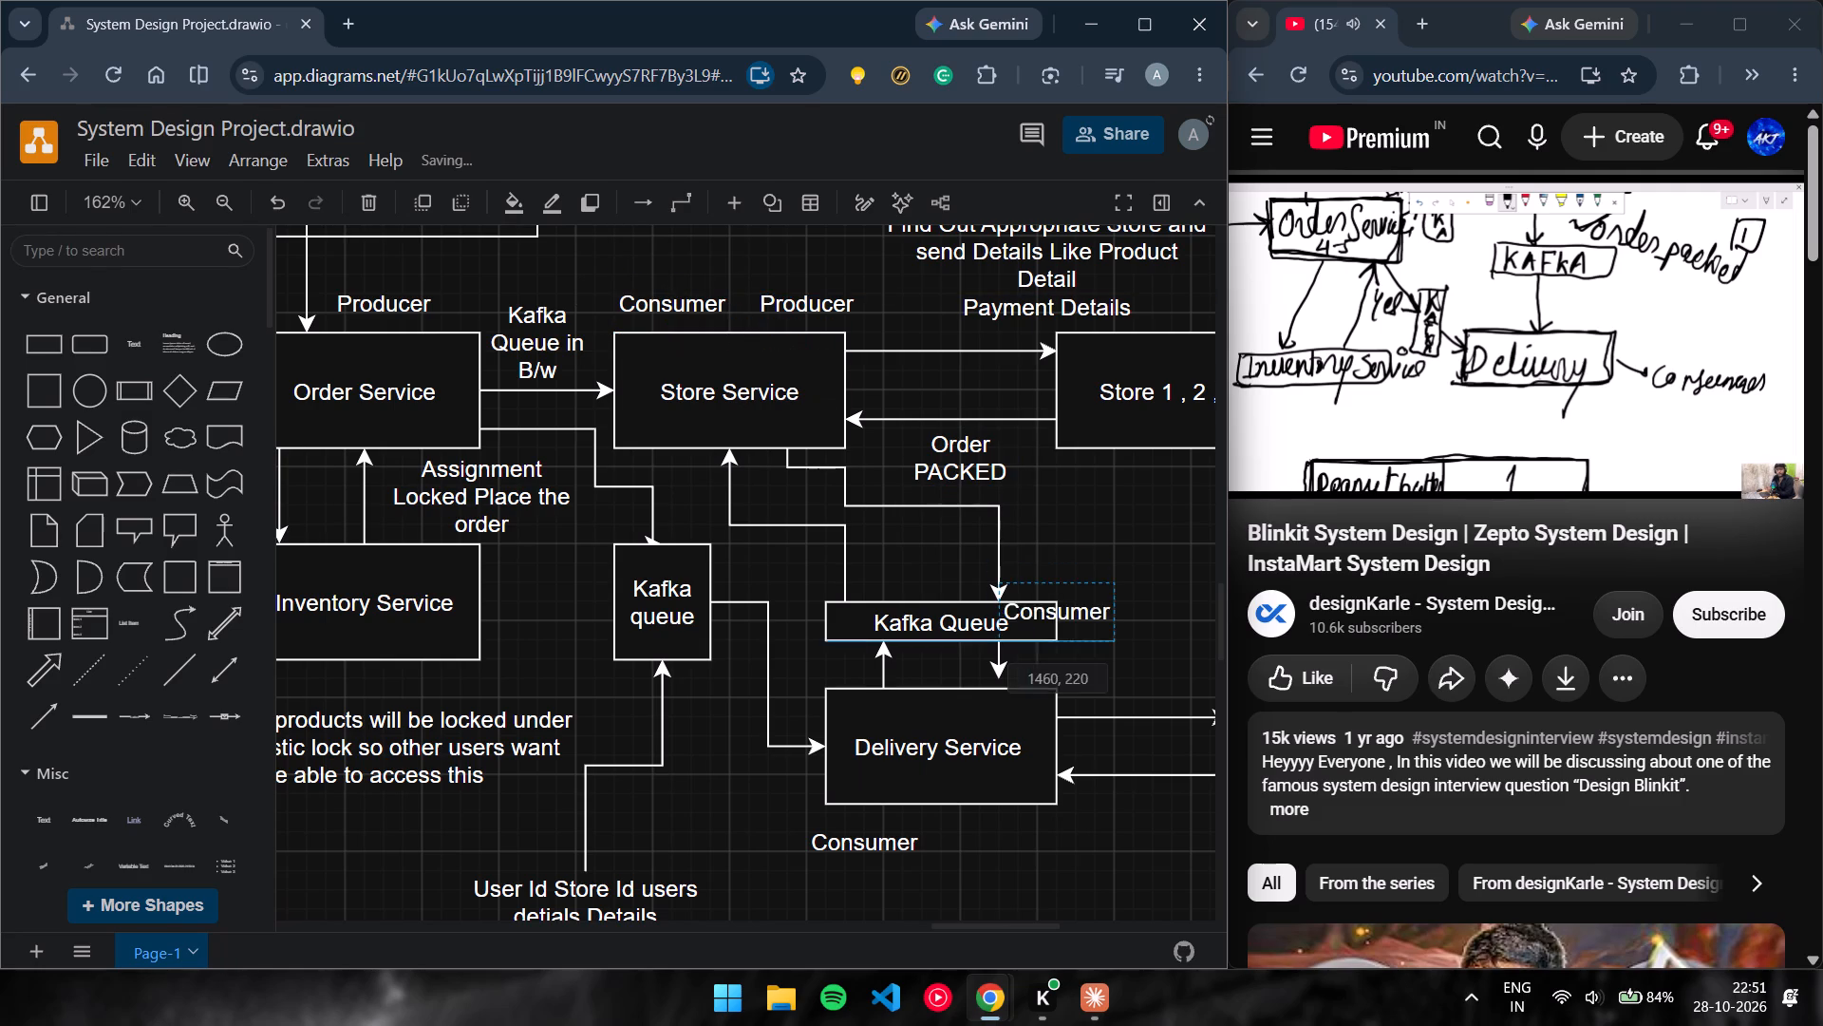
{"action": "left_click_drag", "start_coordinate": [1049, 617], "coordinate": [998, 854]}
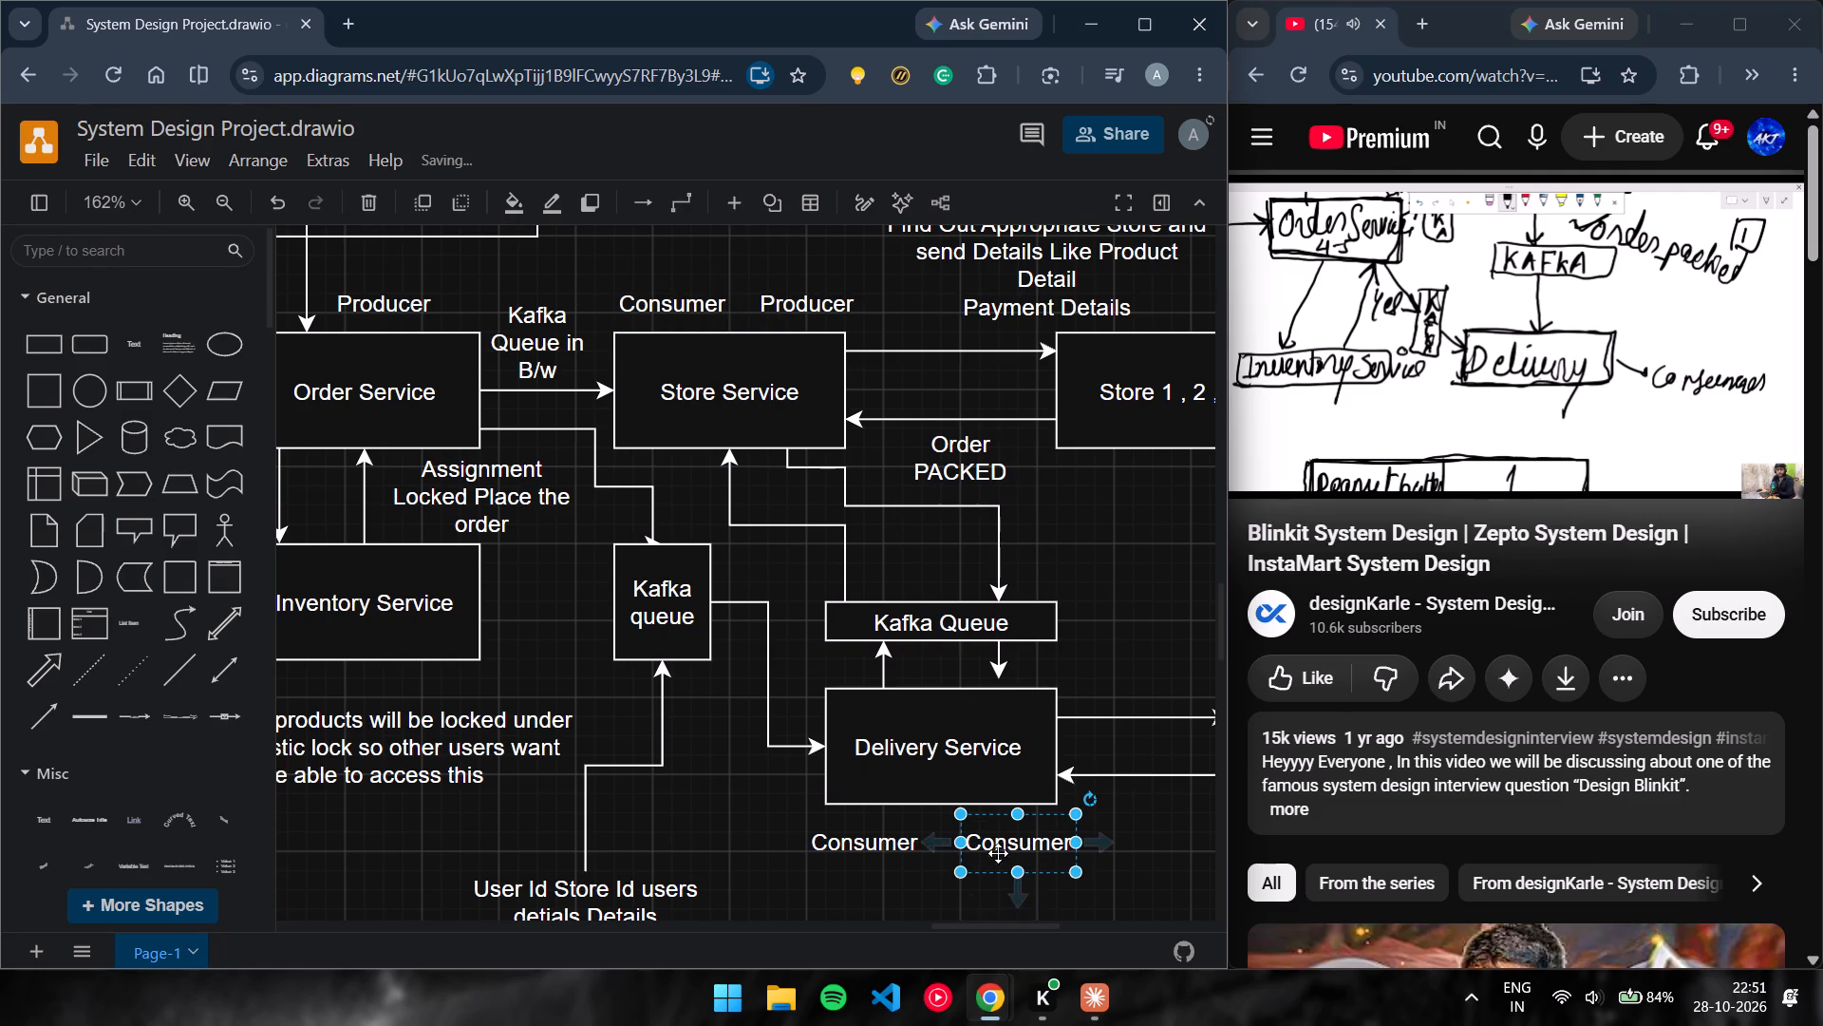
{"action": "left_click", "coordinate": [1124, 610]}
Skip the video ahead to about 1:09:00 and keep watching, with the diagram's store and delivery part in view.
{"action": "scroll", "coordinate": [1124, 611], "scroll_direction": "left", "scroll_amount": 1}
{"action": "scroll", "coordinate": [567, 557], "scroll_direction": "right", "scroll_amount": 1}
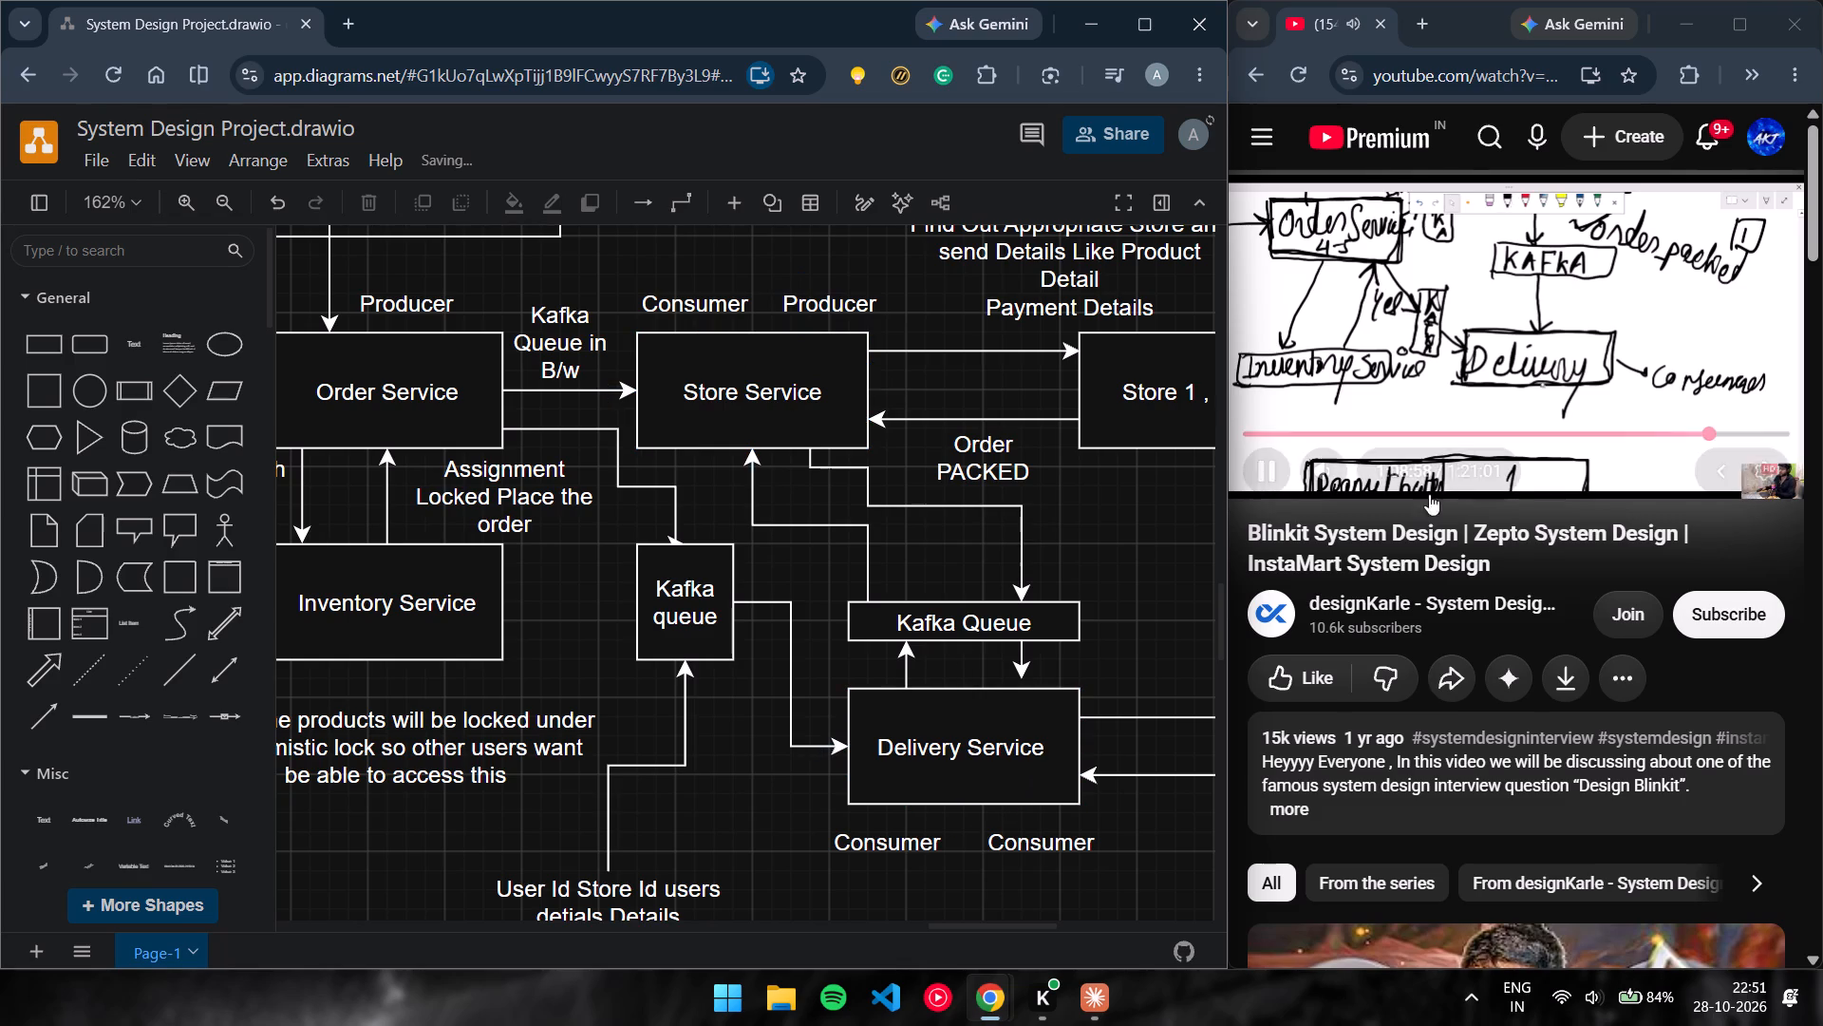
{"action": "key", "text": "Right"}
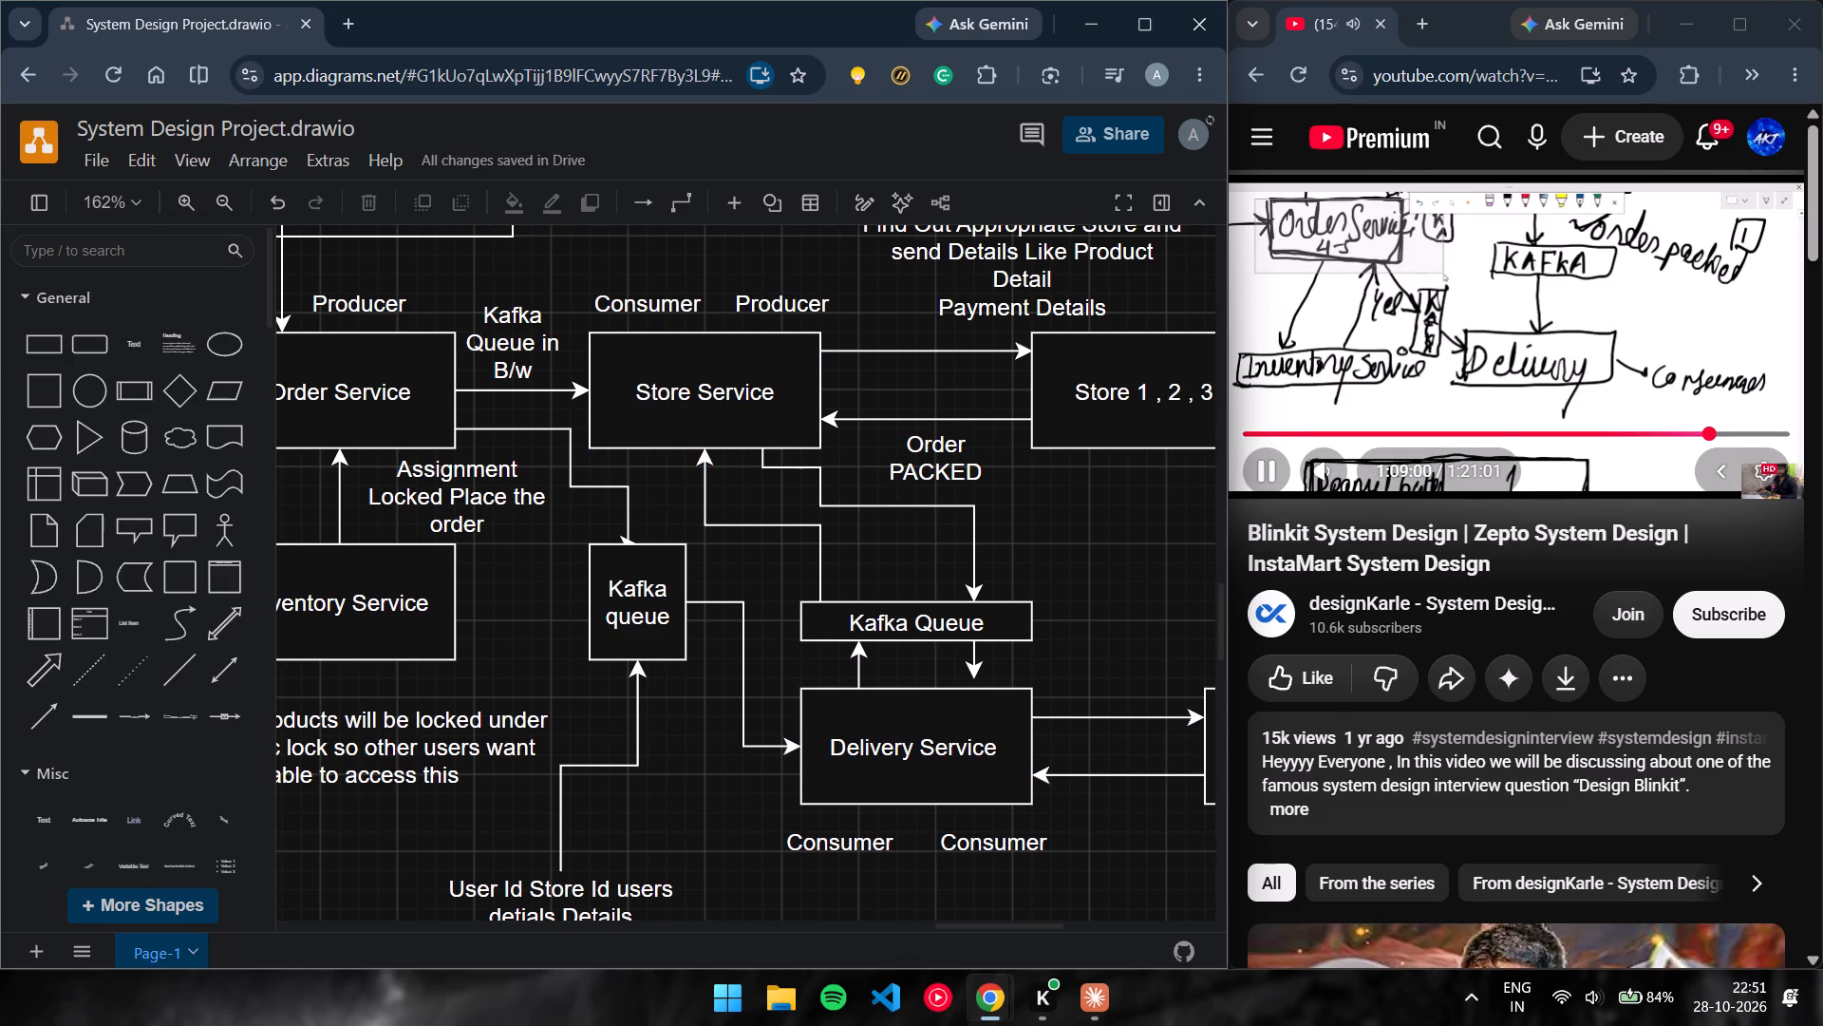
{"action": "left_click", "coordinate": [1487, 297]}
{"action": "left_click", "coordinate": [1487, 297]}
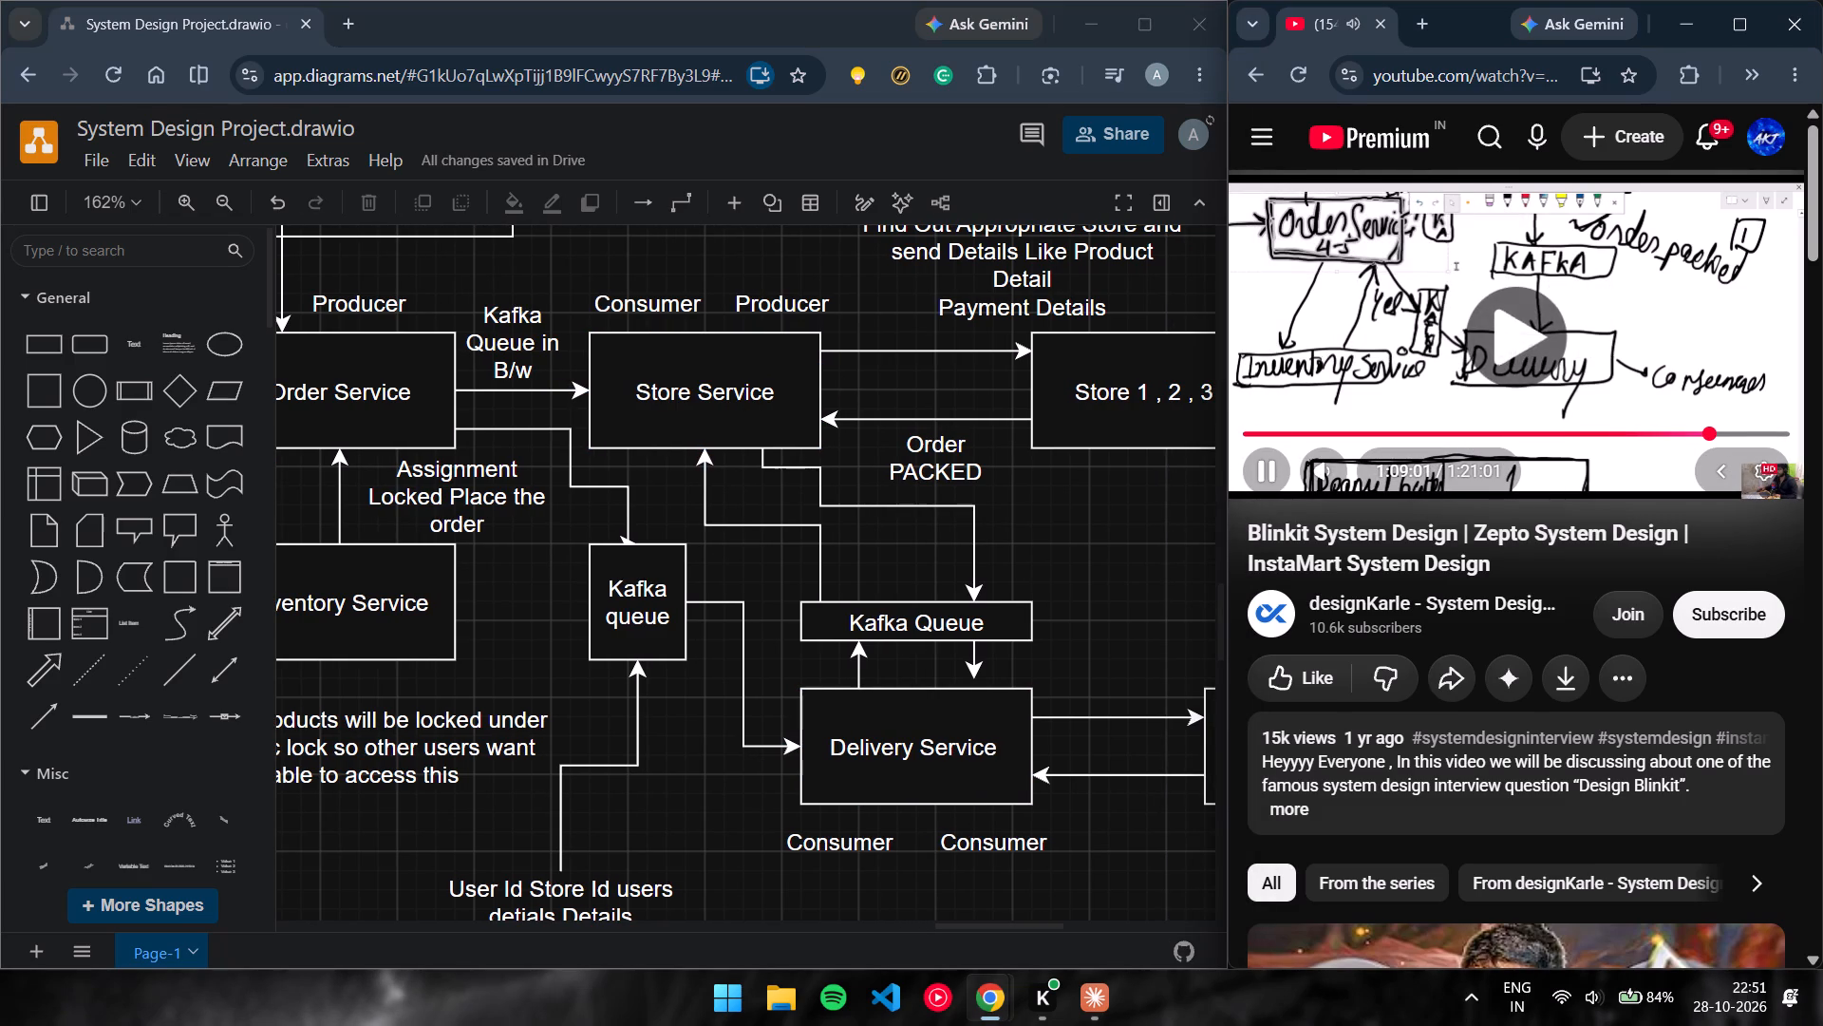
Skip the video ahead from about 1:09:00 through the Kafka and Delivery explanation, checking for further parts of the design.
{"action": "left_click", "coordinate": [1487, 297]}
{"action": "key", "text": "space"}
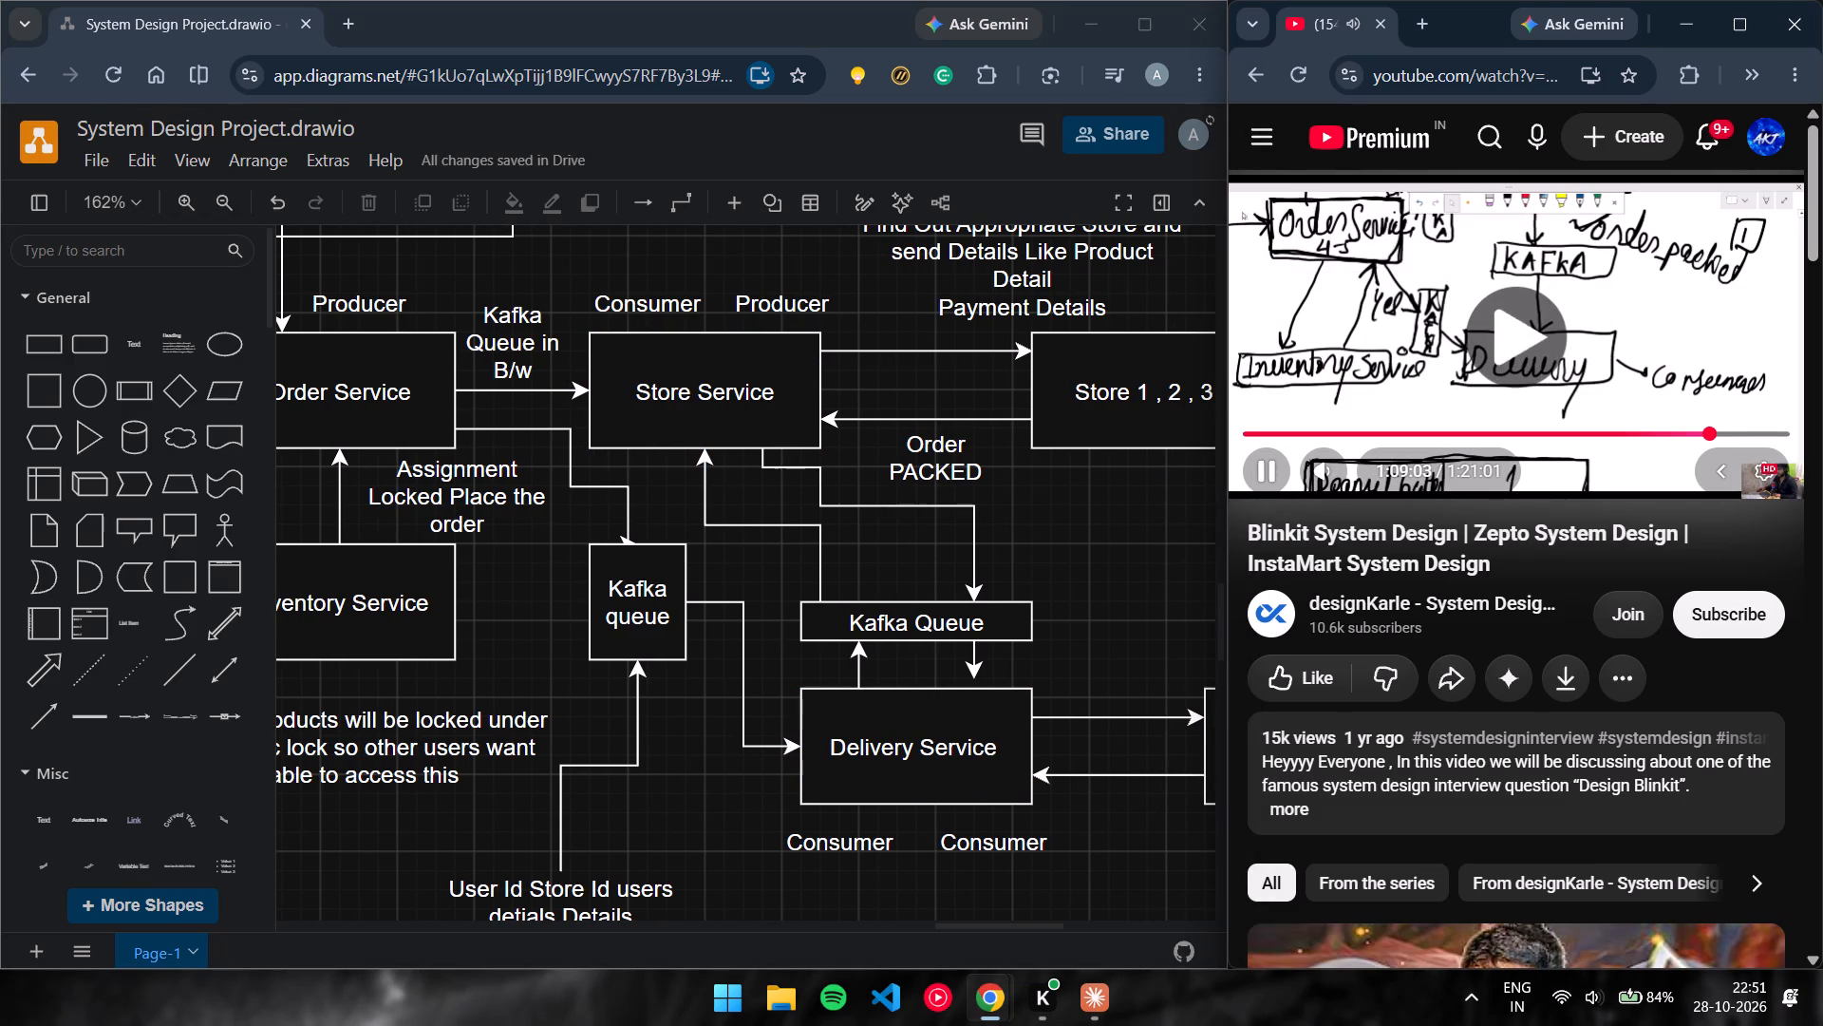
{"action": "key", "text": "Right"}
{"action": "key", "text": "Right"}
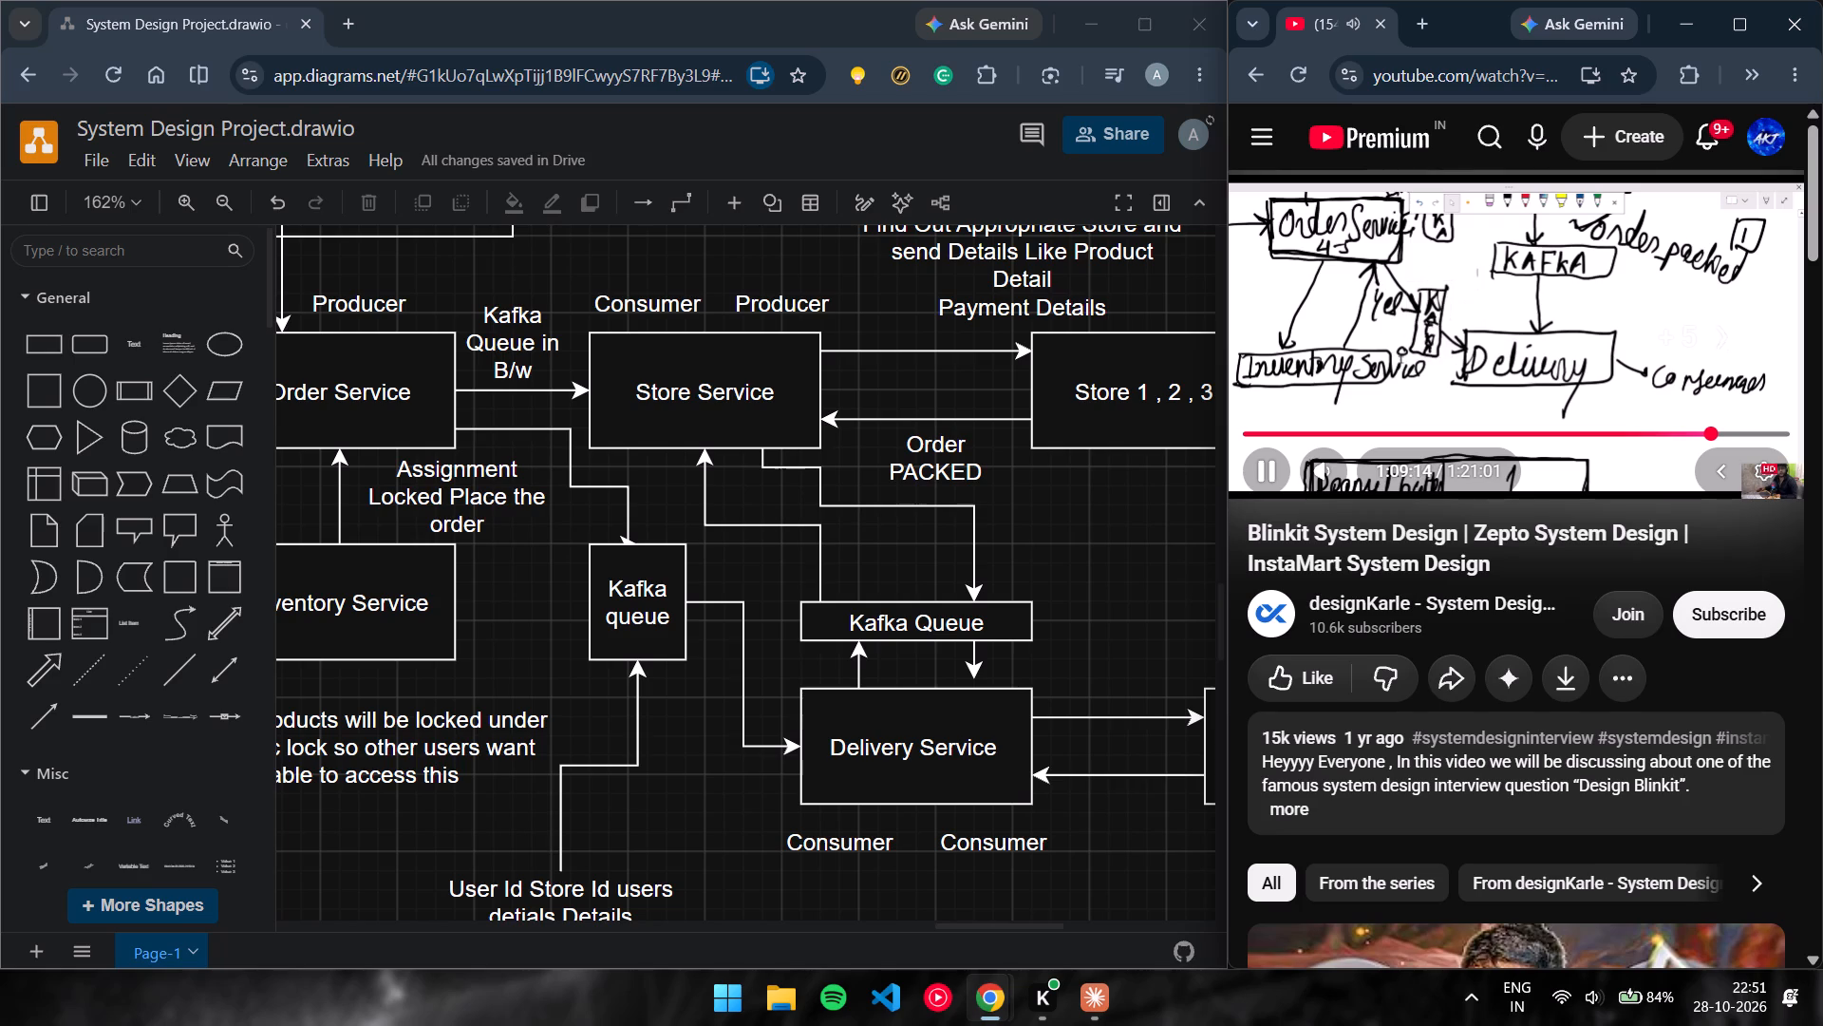
{"action": "key", "text": "Right"}
{"action": "key", "text": "Right"}
{"action": "key", "text": "Right"}
{"action": "key", "text": "Right"}
{"action": "key", "text": "Right"}
{"action": "key", "text": "Right"}
{"action": "key", "text": "Right"}
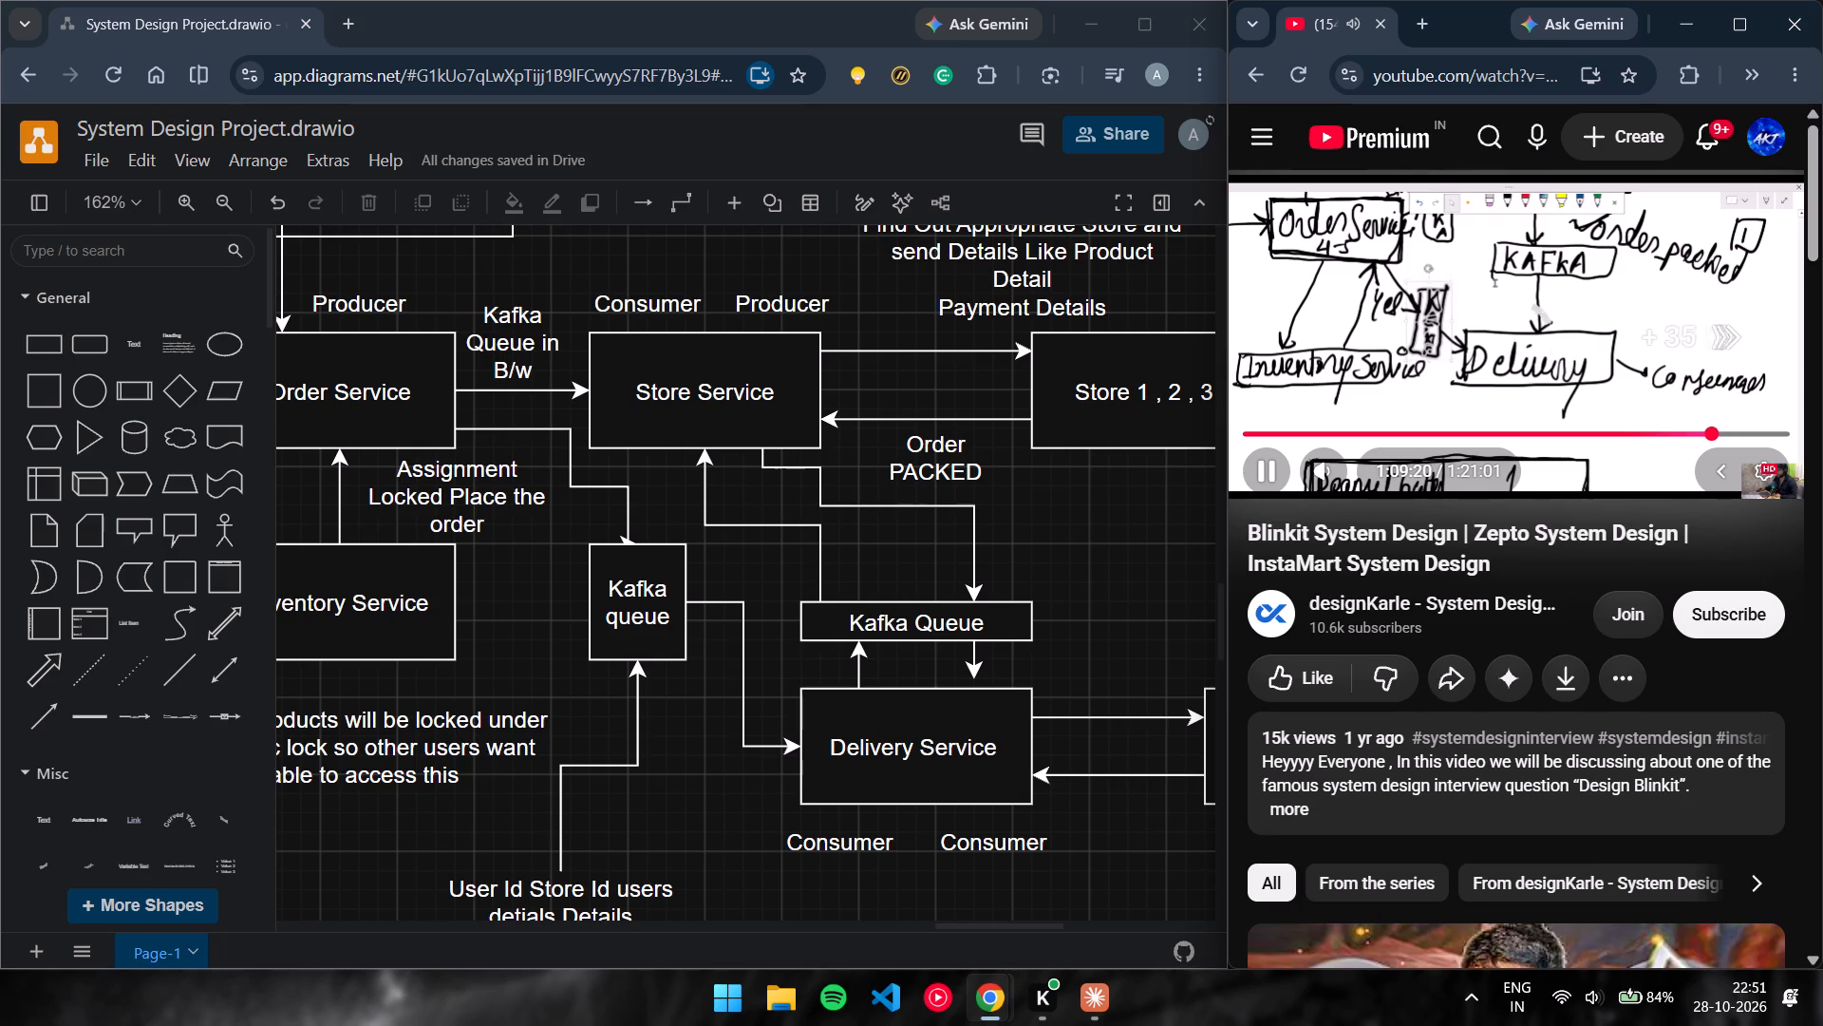
{"action": "key", "text": "Right"}
{"action": "key", "text": "Right"}
{"action": "key", "text": "Right"}
{"action": "key", "text": "Right"}
{"action": "key", "text": "Right"}
{"action": "key", "text": "Right"}
{"action": "key", "text": "Right"}
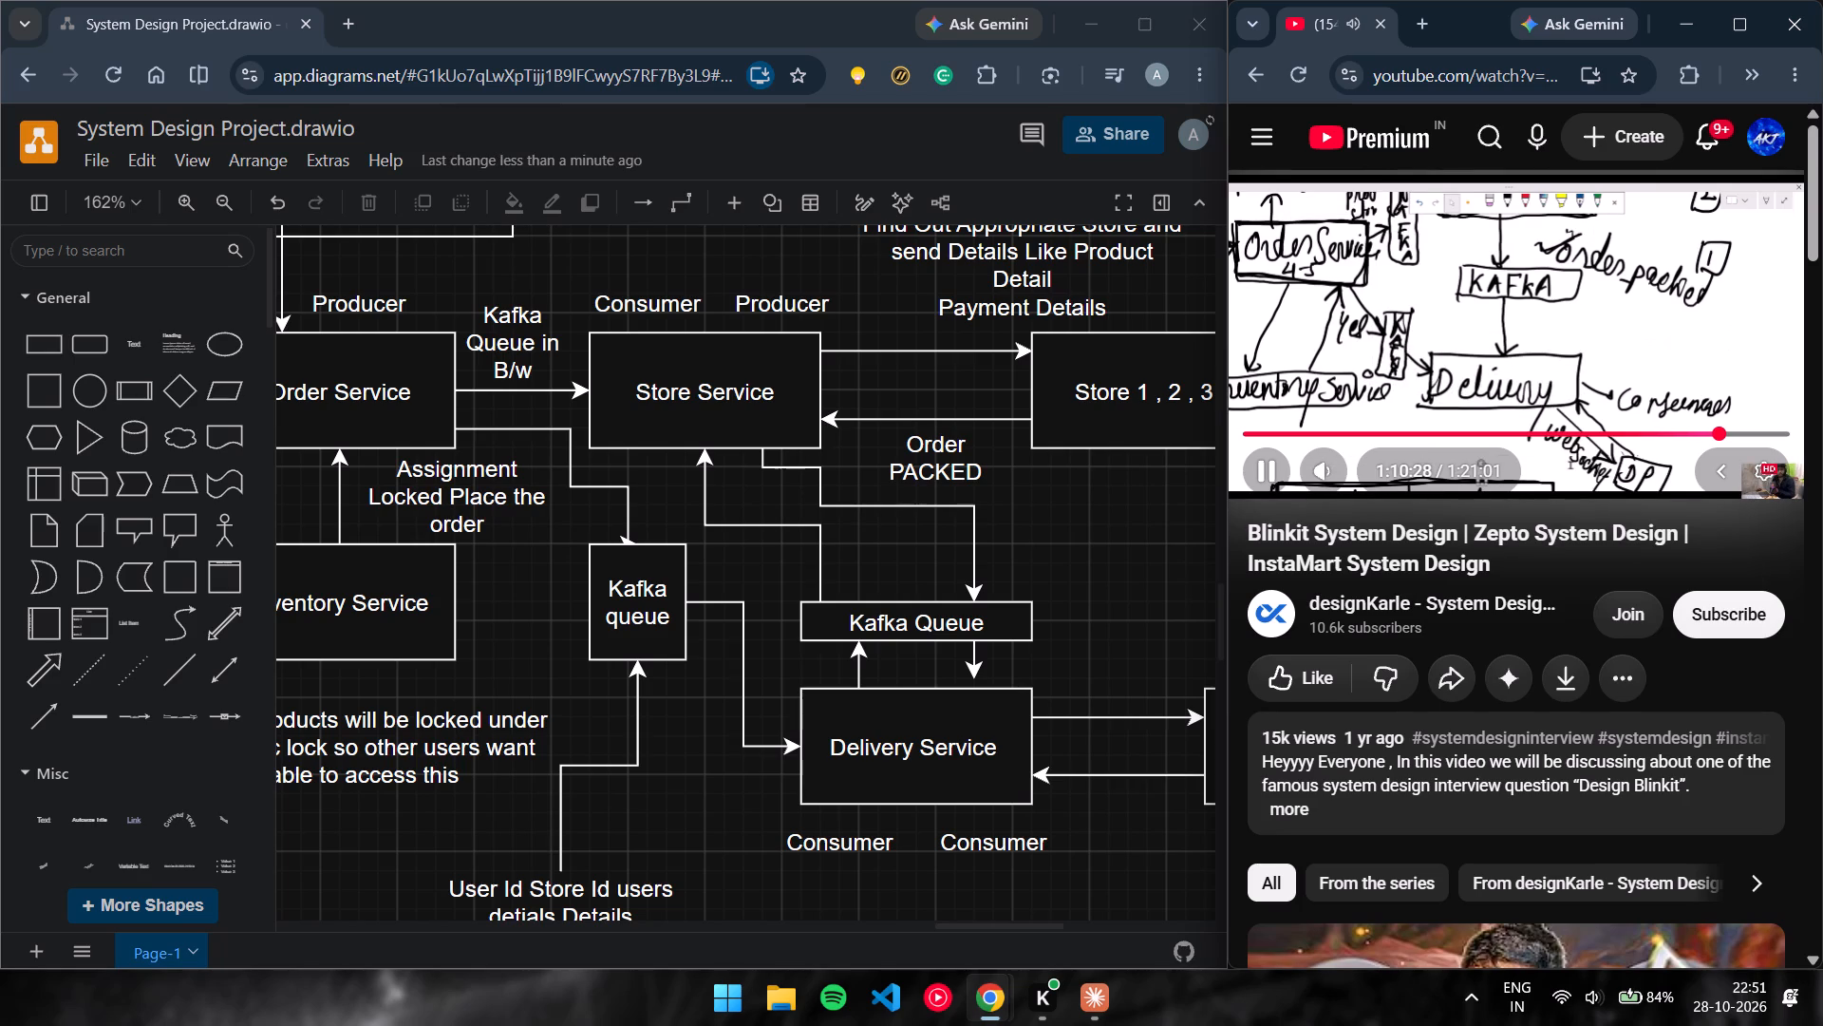
Skip the video ahead to about 1:11:51 through the Kafka and Delivery explanation, comparing it with the diagram's delivery part.
{"action": "key", "text": "Right"}
{"action": "key", "text": "Right"}
{"action": "key", "text": "Right"}
{"action": "key", "text": "Right"}
{"action": "key", "text": "Right"}
{"action": "key", "text": "Right"}
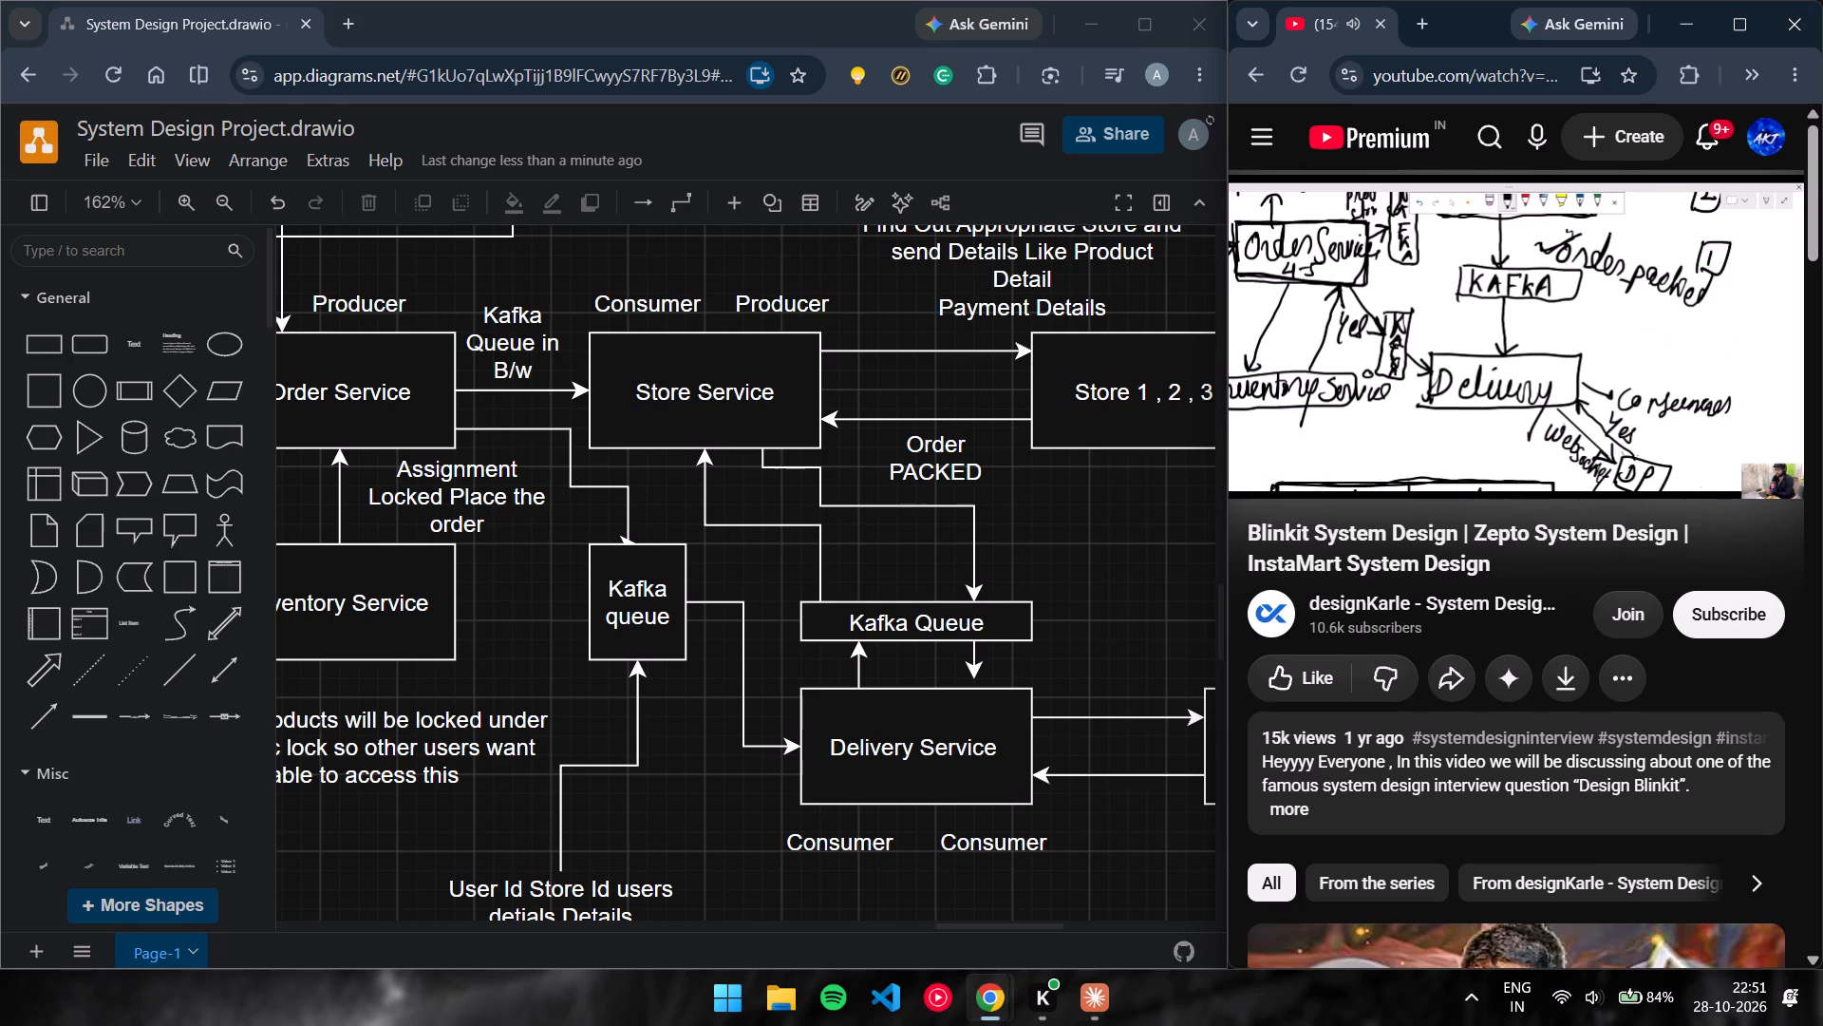
{"action": "scroll", "coordinate": [911, 567], "scroll_direction": "left", "scroll_amount": 2}
{"action": "scroll", "coordinate": [911, 567], "scroll_direction": "right", "scroll_amount": 2}
{"action": "key", "text": "Right"}
{"action": "key", "text": "Right"}
{"action": "key", "text": "Right"}
{"action": "key", "text": "Right"}
{"action": "key", "text": "Right"}
{"action": "key", "text": "Right"}
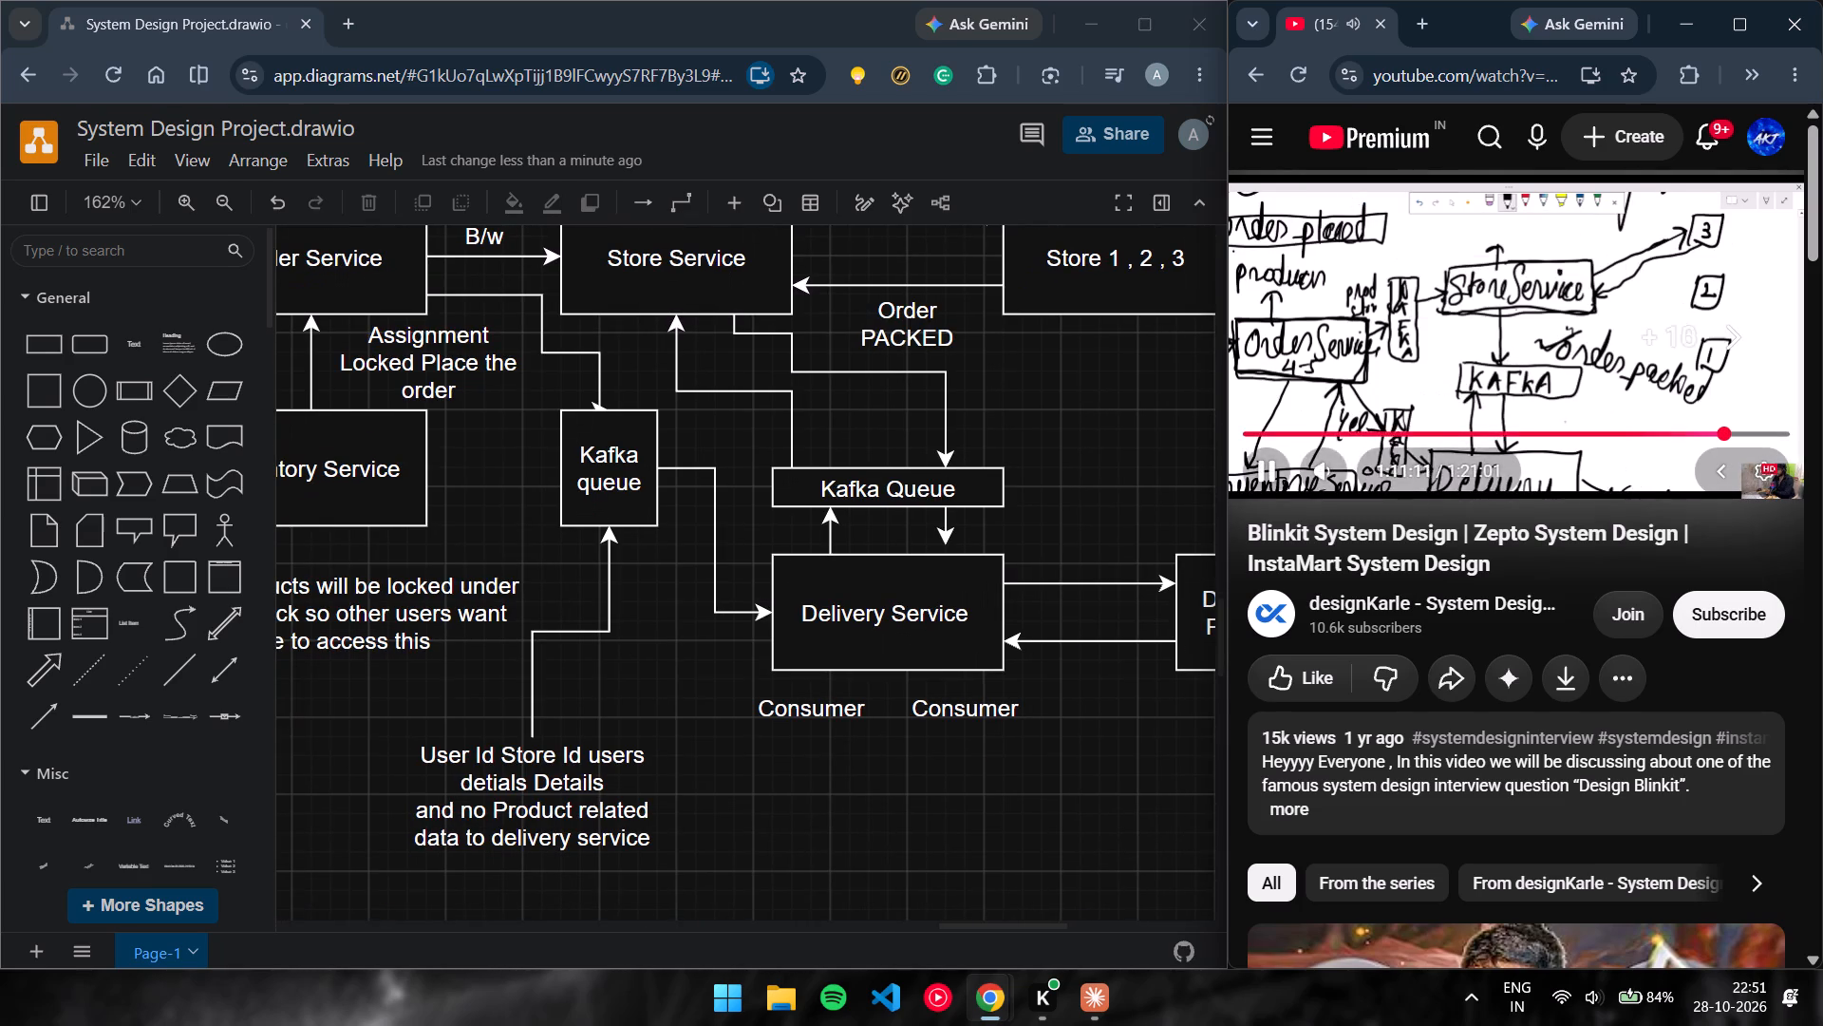
{"action": "key", "text": "Right"}
{"action": "key", "text": "Right"}
{"action": "key", "text": "Right"}
{"action": "key", "text": "Right"}
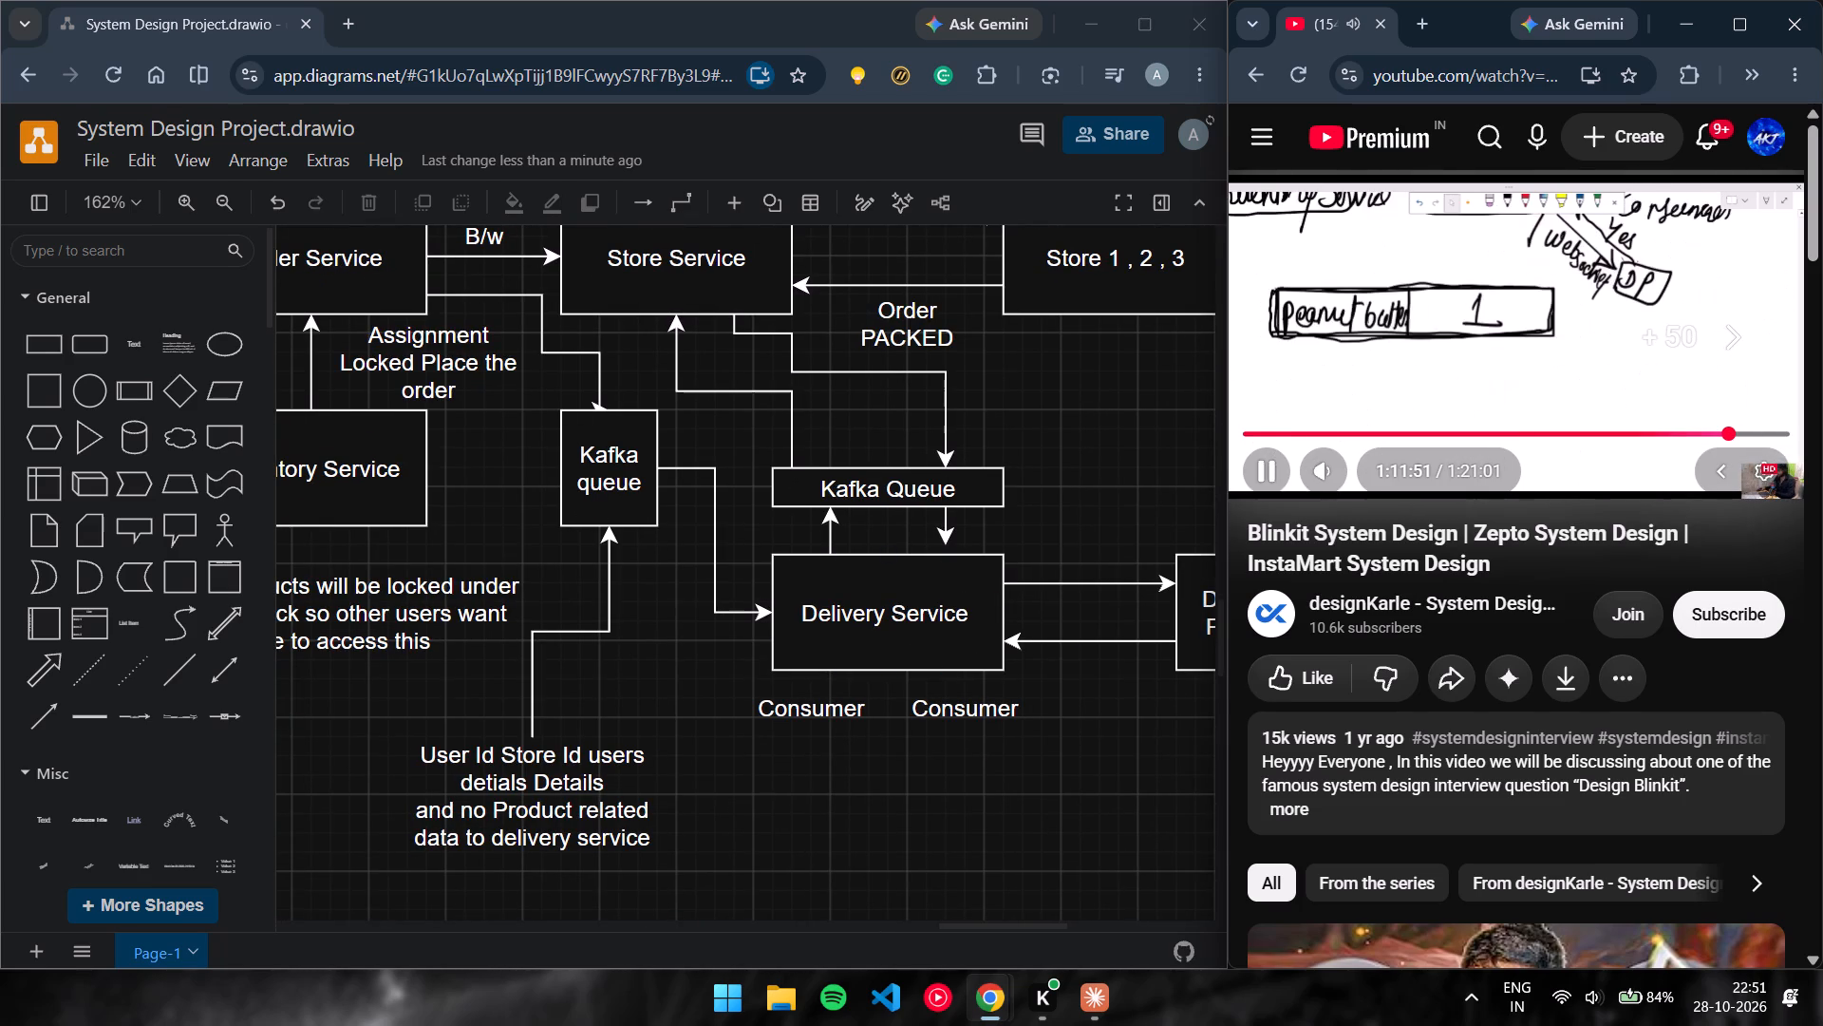
Skip the video past the Live Order Tracking Service part to about 1:13:33 and review the diagram's live order tracking section.
{"action": "key", "text": "Right"}
{"action": "key", "text": "Right"}
{"action": "key", "text": "Right"}
{"action": "key", "text": "Right"}
{"action": "key", "text": "Right"}
{"action": "key", "text": "Right"}
{"action": "key", "text": "Right"}
{"action": "key", "text": "Right"}
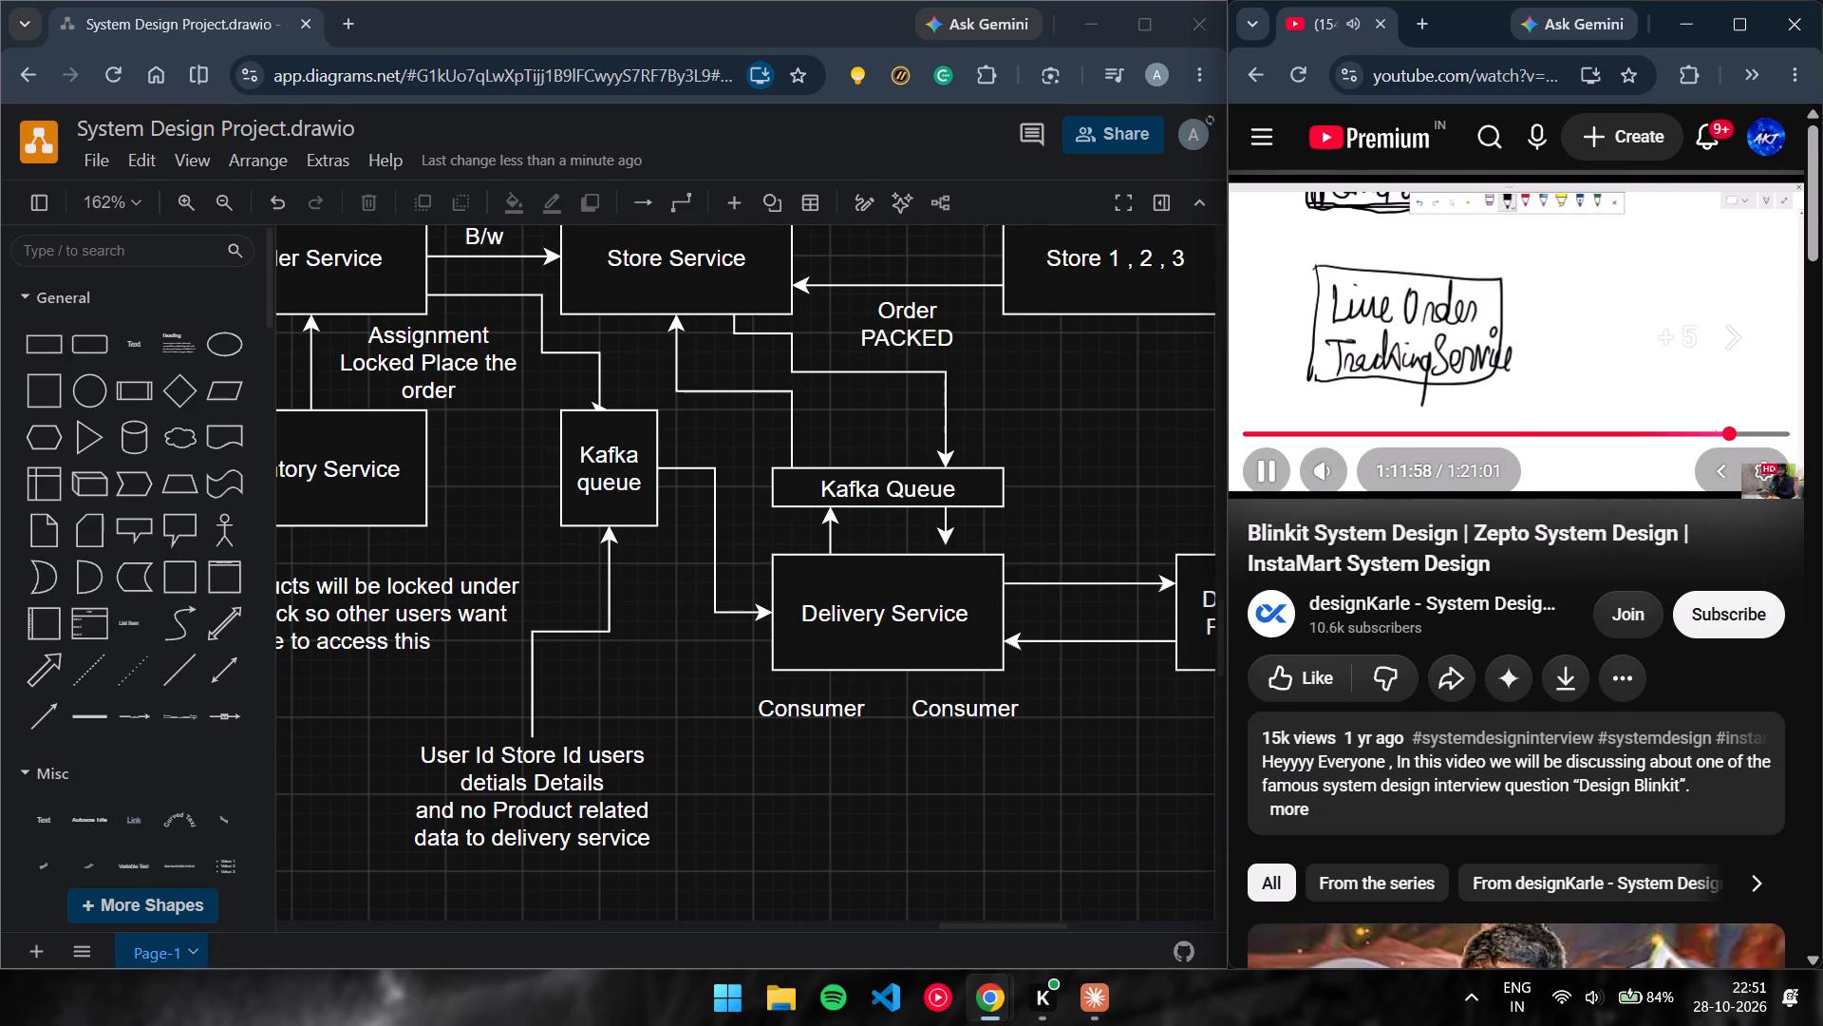
{"action": "key", "text": "Right"}
{"action": "key", "text": "Right"}
{"action": "key", "text": "Right"}
{"action": "key", "text": "Right"}
{"action": "key", "text": "Right"}
{"action": "key", "text": "Right"}
{"action": "key", "text": "Right"}
{"action": "key", "text": "Right"}
{"action": "key", "text": "Right"}
{"action": "key", "text": "Right"}
{"action": "key", "text": "Right"}
{"action": "key", "text": "Right"}
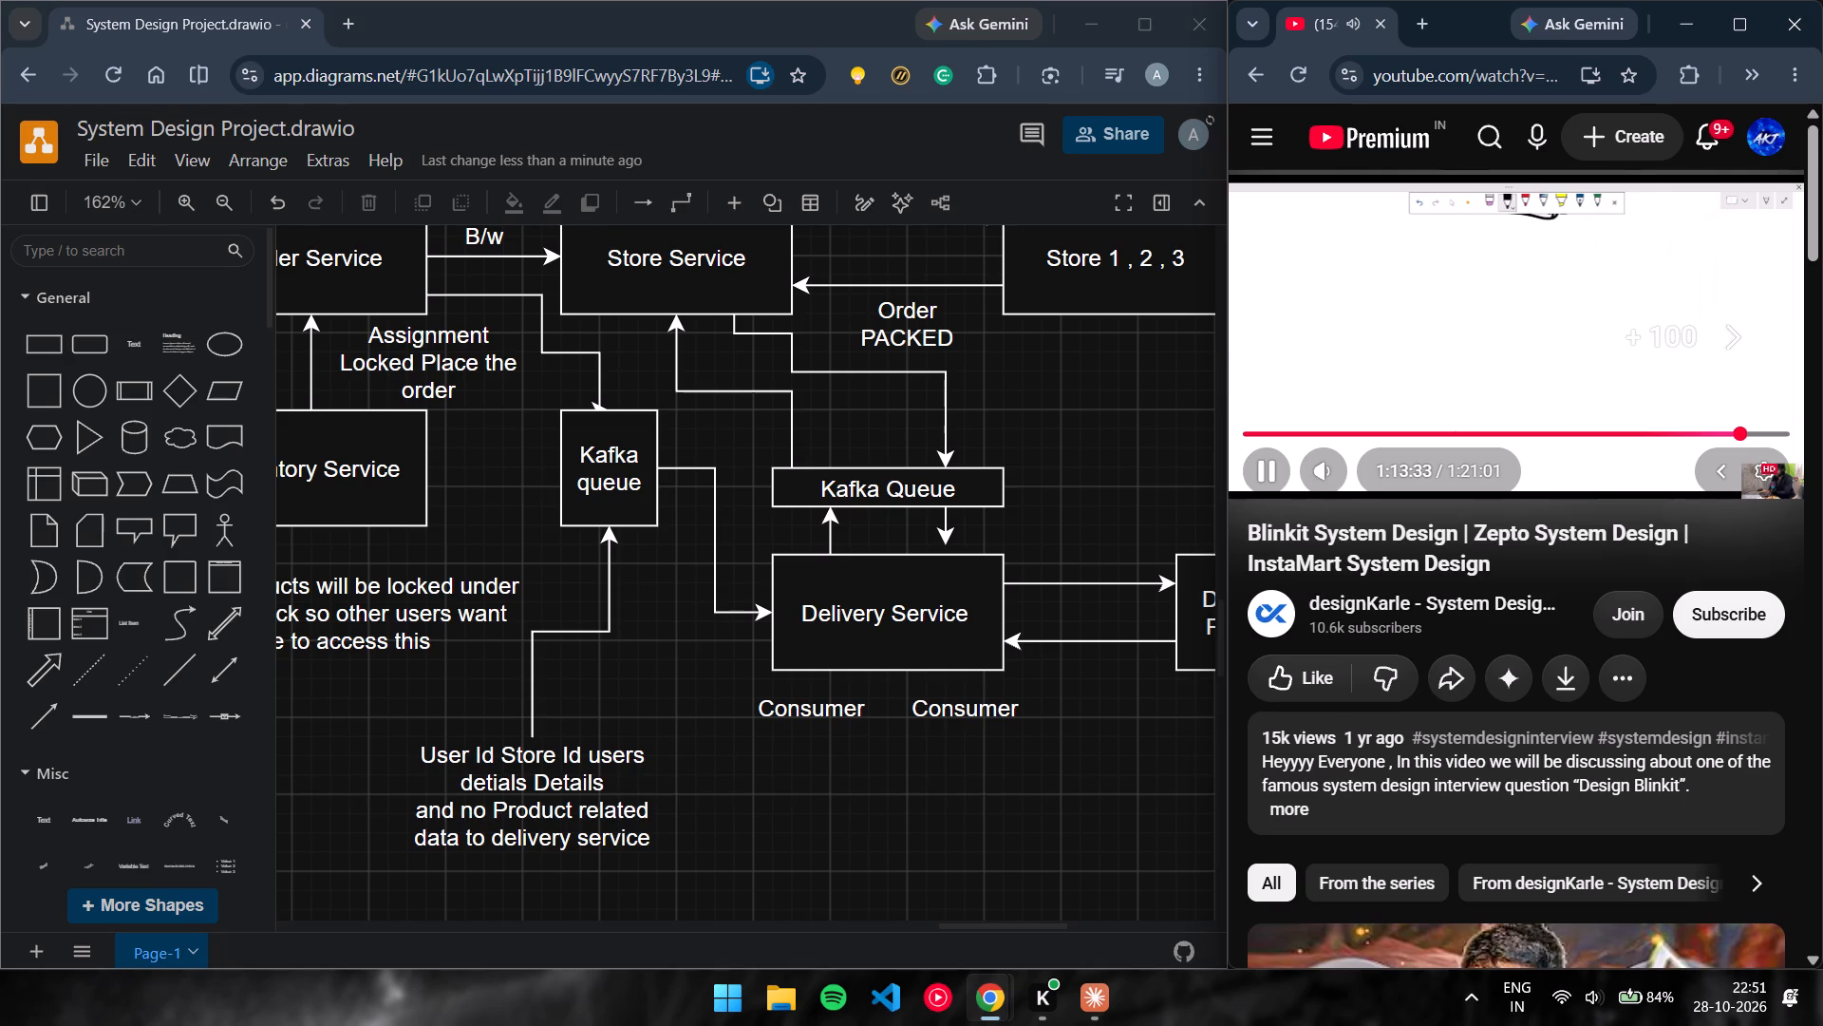
{"action": "scroll", "coordinate": [821, 662], "scroll_direction": "down", "scroll_amount": 3}
{"action": "scroll", "coordinate": [821, 662], "scroll_direction": "left", "scroll_amount": 4}
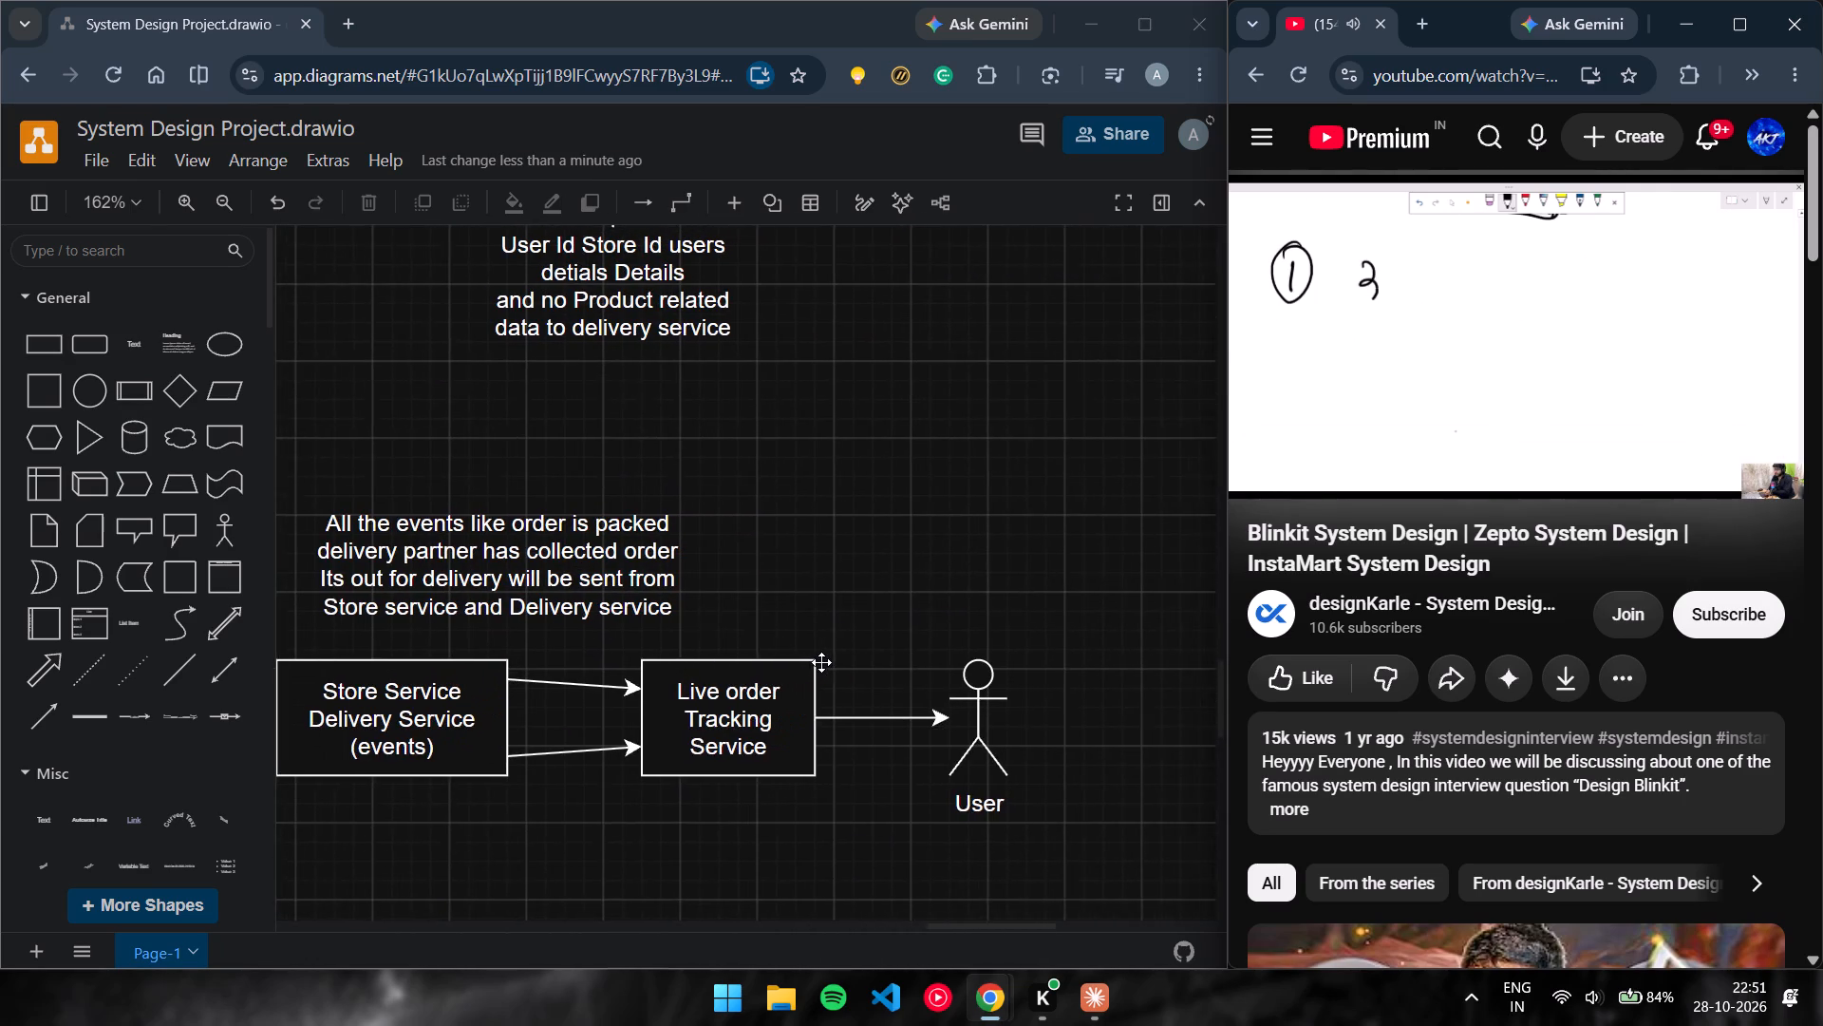
{"action": "scroll", "coordinate": [821, 662], "scroll_direction": "left", "scroll_amount": 1}
{"action": "scroll", "coordinate": [821, 662], "scroll_direction": "right", "scroll_amount": 2}
{"action": "scroll", "coordinate": [821, 662], "scroll_direction": "up", "scroll_amount": 1}
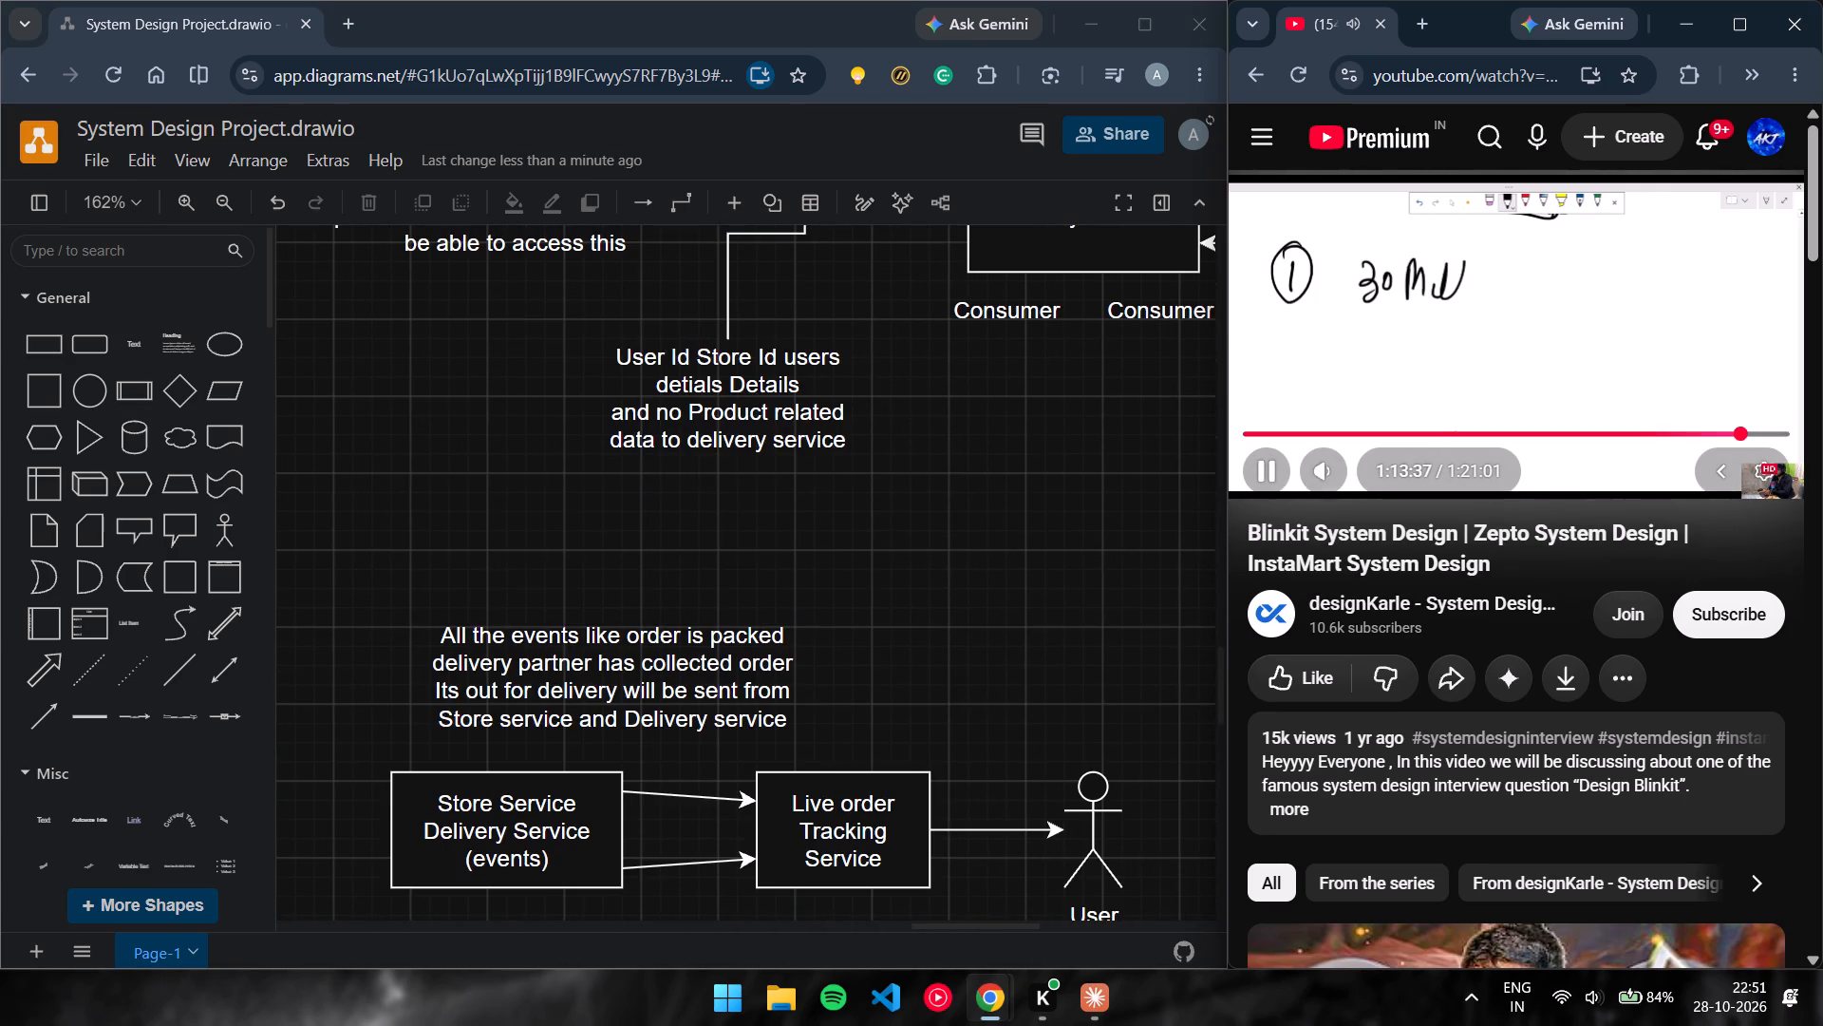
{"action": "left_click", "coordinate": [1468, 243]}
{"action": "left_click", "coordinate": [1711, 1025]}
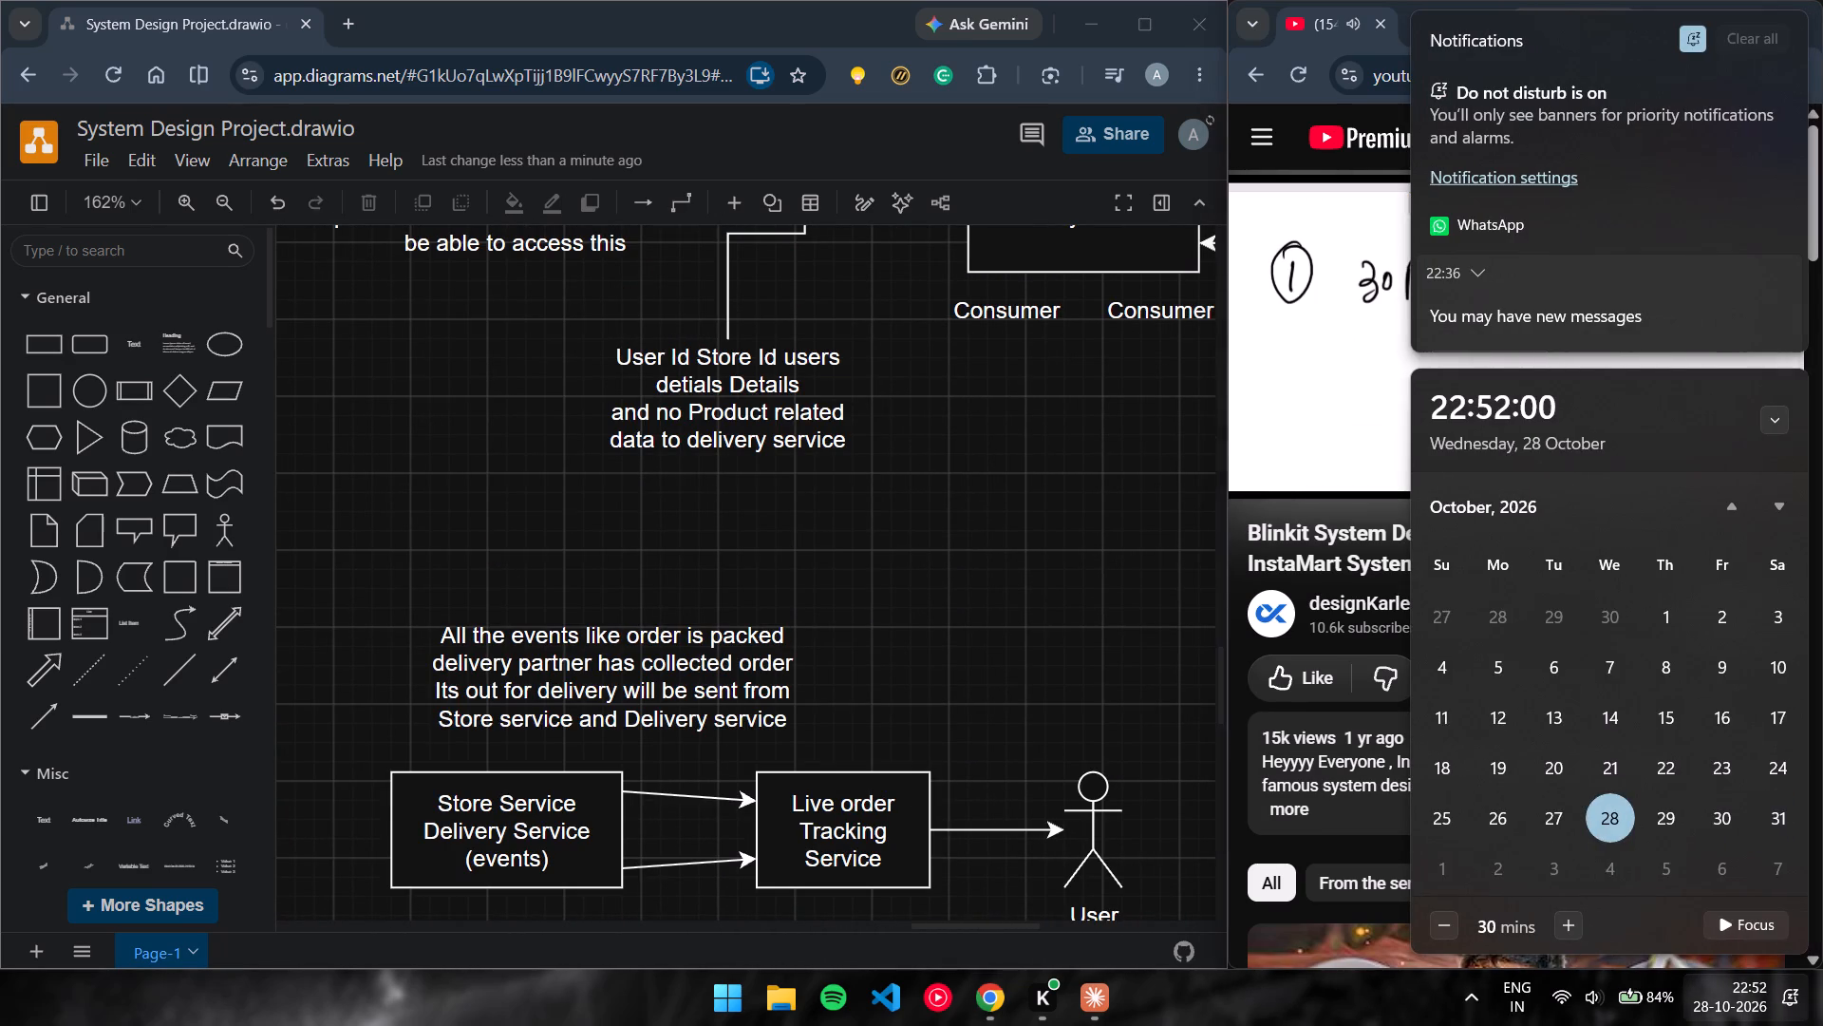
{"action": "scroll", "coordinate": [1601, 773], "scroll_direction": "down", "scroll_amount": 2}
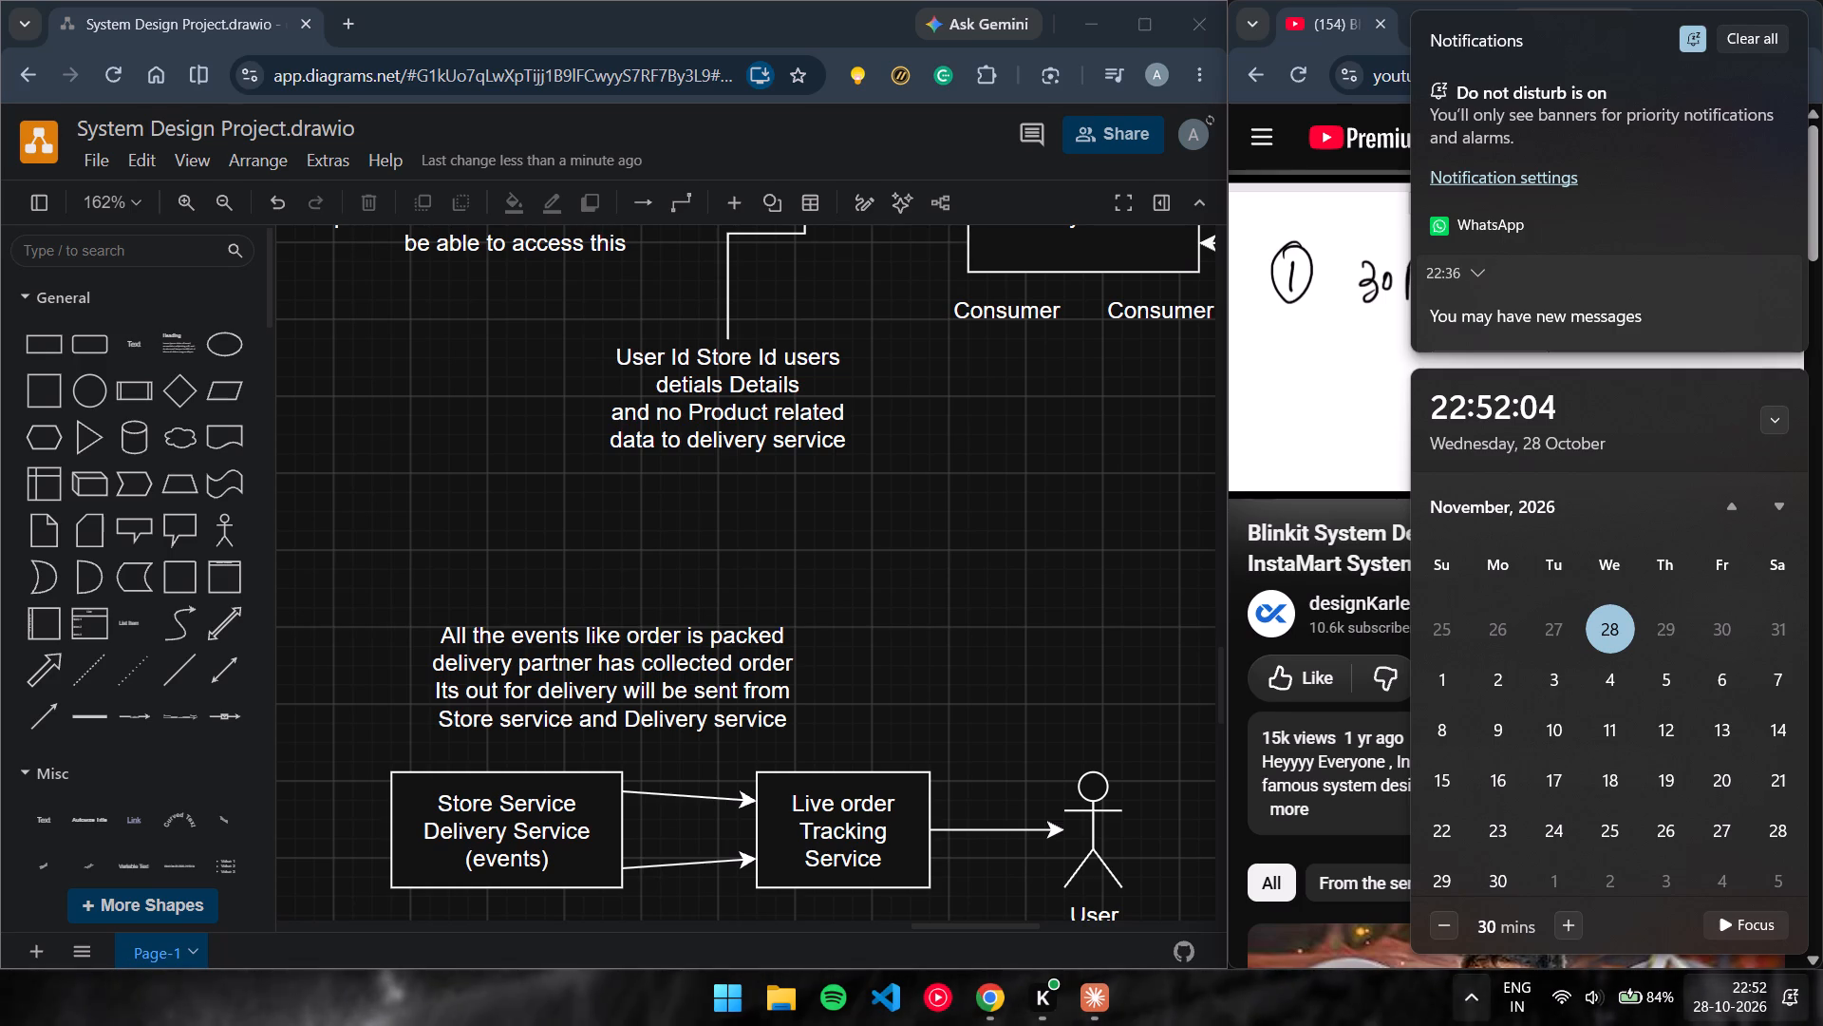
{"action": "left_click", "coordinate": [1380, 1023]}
Skip the video ahead to about 1:13:50 and watch the user and daily purchase estimates.
{"action": "left_click", "coordinate": [1415, 384]}
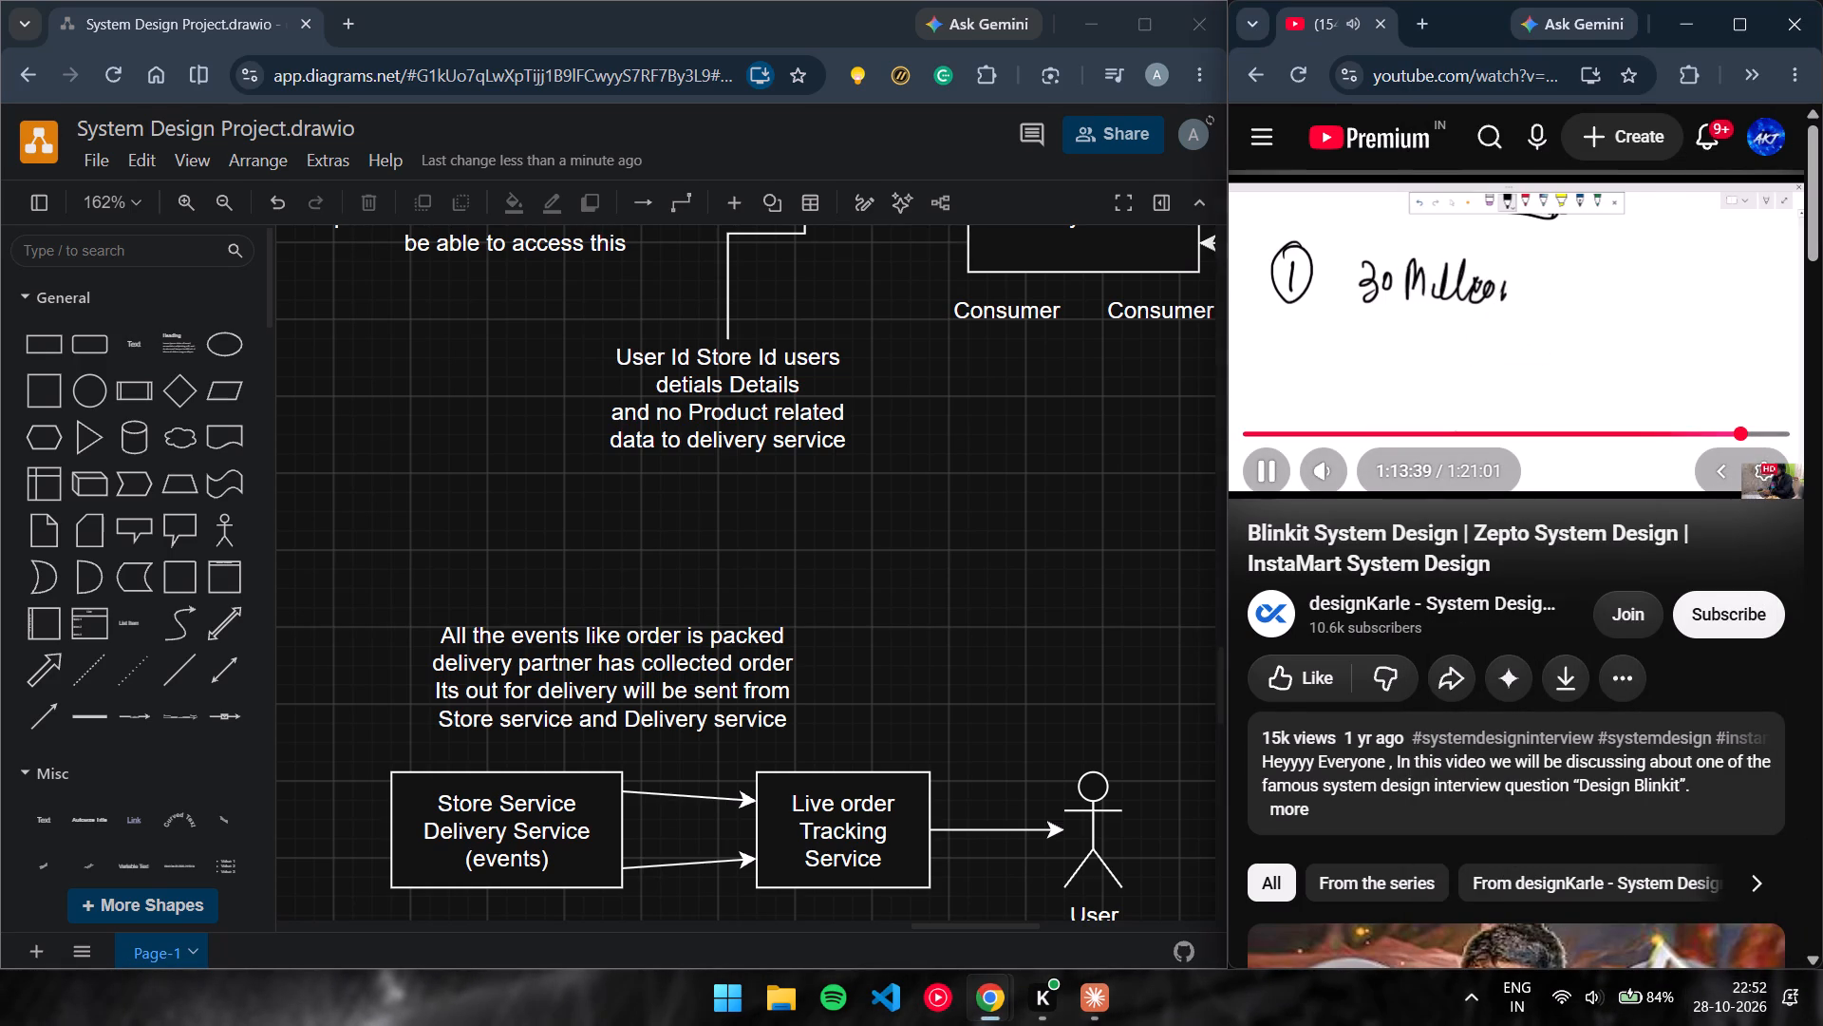
{"action": "left_click", "coordinate": [1415, 384]}
{"action": "key", "text": "Right"}
{"action": "key", "text": "Right"}
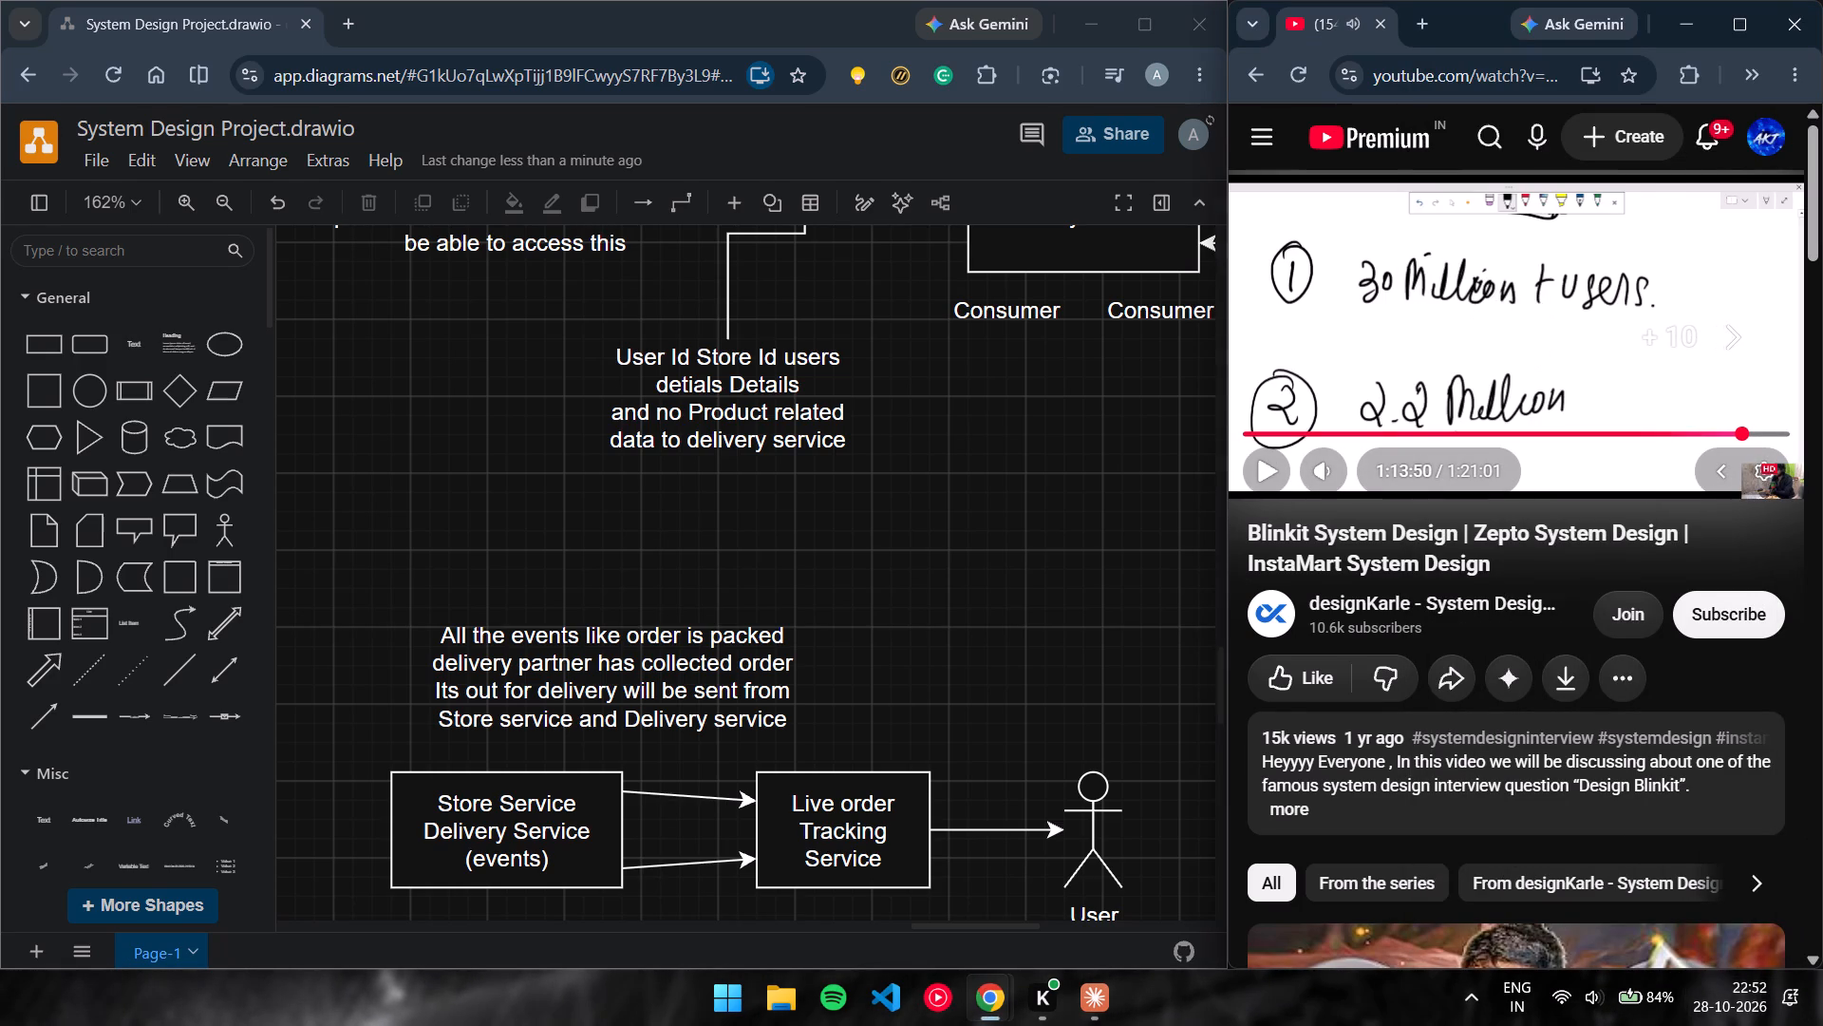
{"action": "key", "text": "Right"}
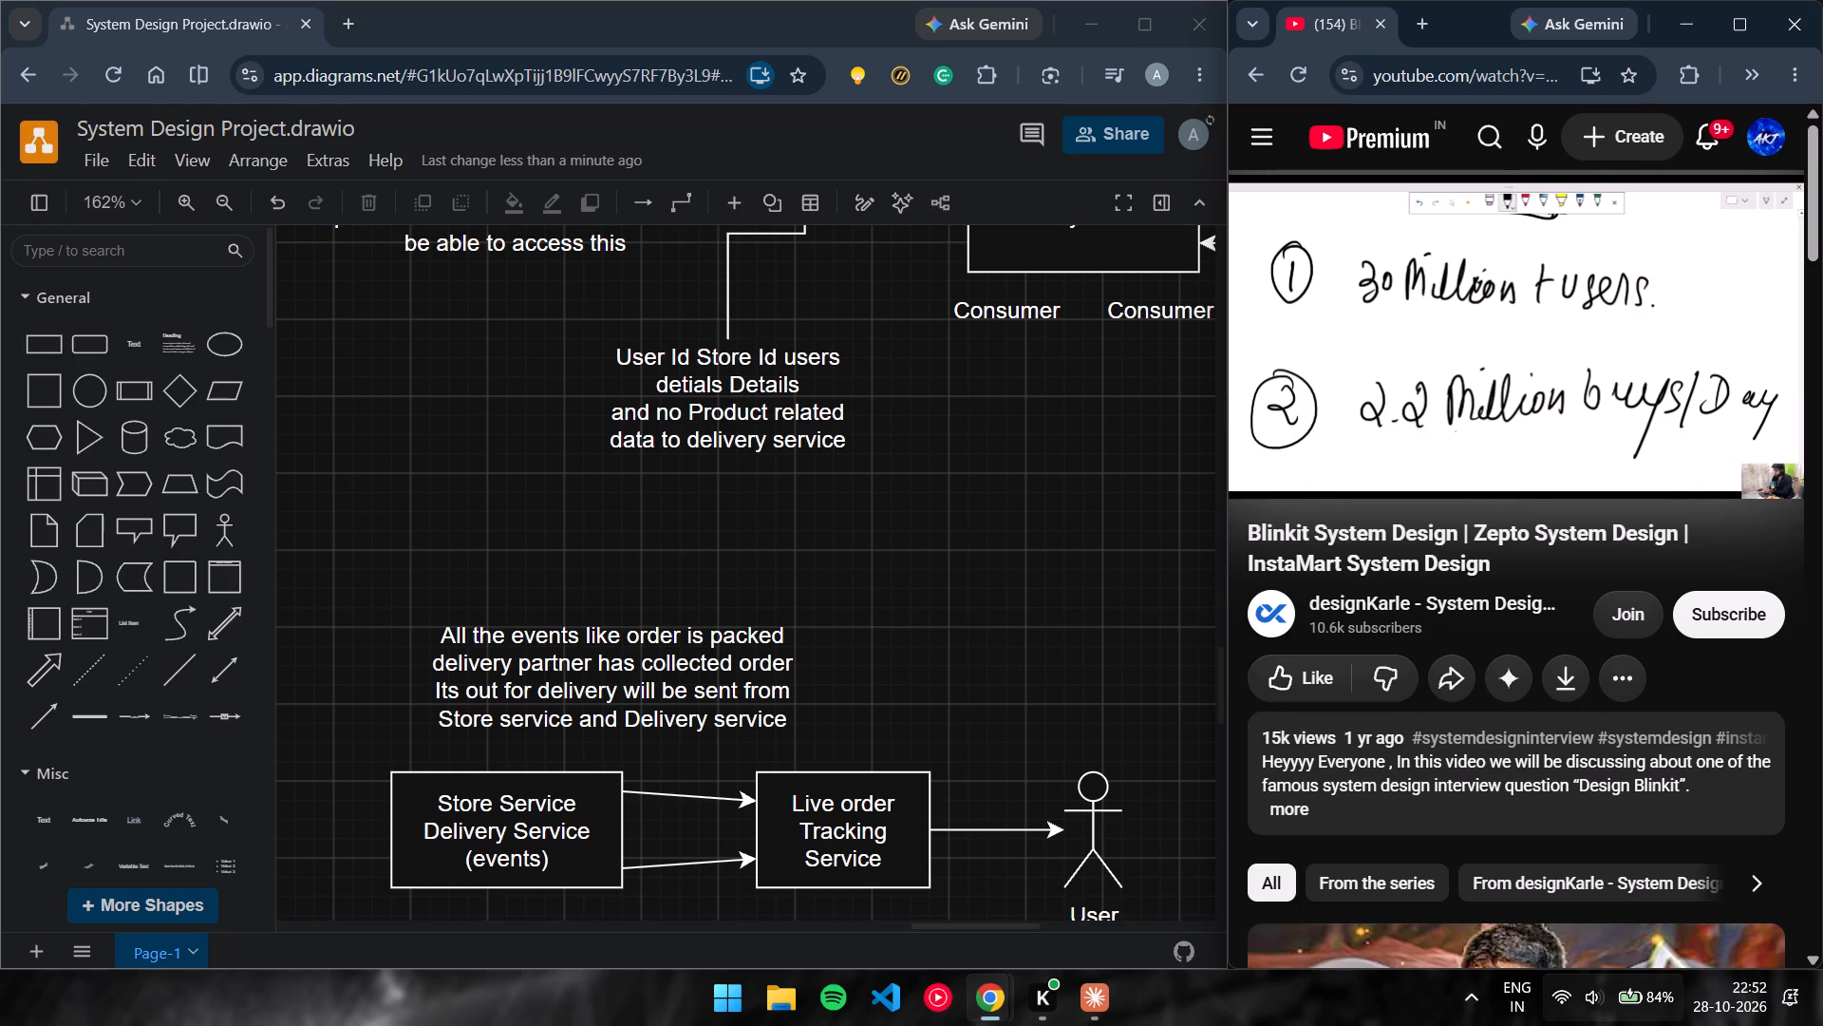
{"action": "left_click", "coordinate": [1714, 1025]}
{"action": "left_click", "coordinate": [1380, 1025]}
Skip the video ahead to about 1:14:45 and examine the notes on the Profile Service's databases and the second listed service.
{"action": "left_click", "coordinate": [1437, 317]}
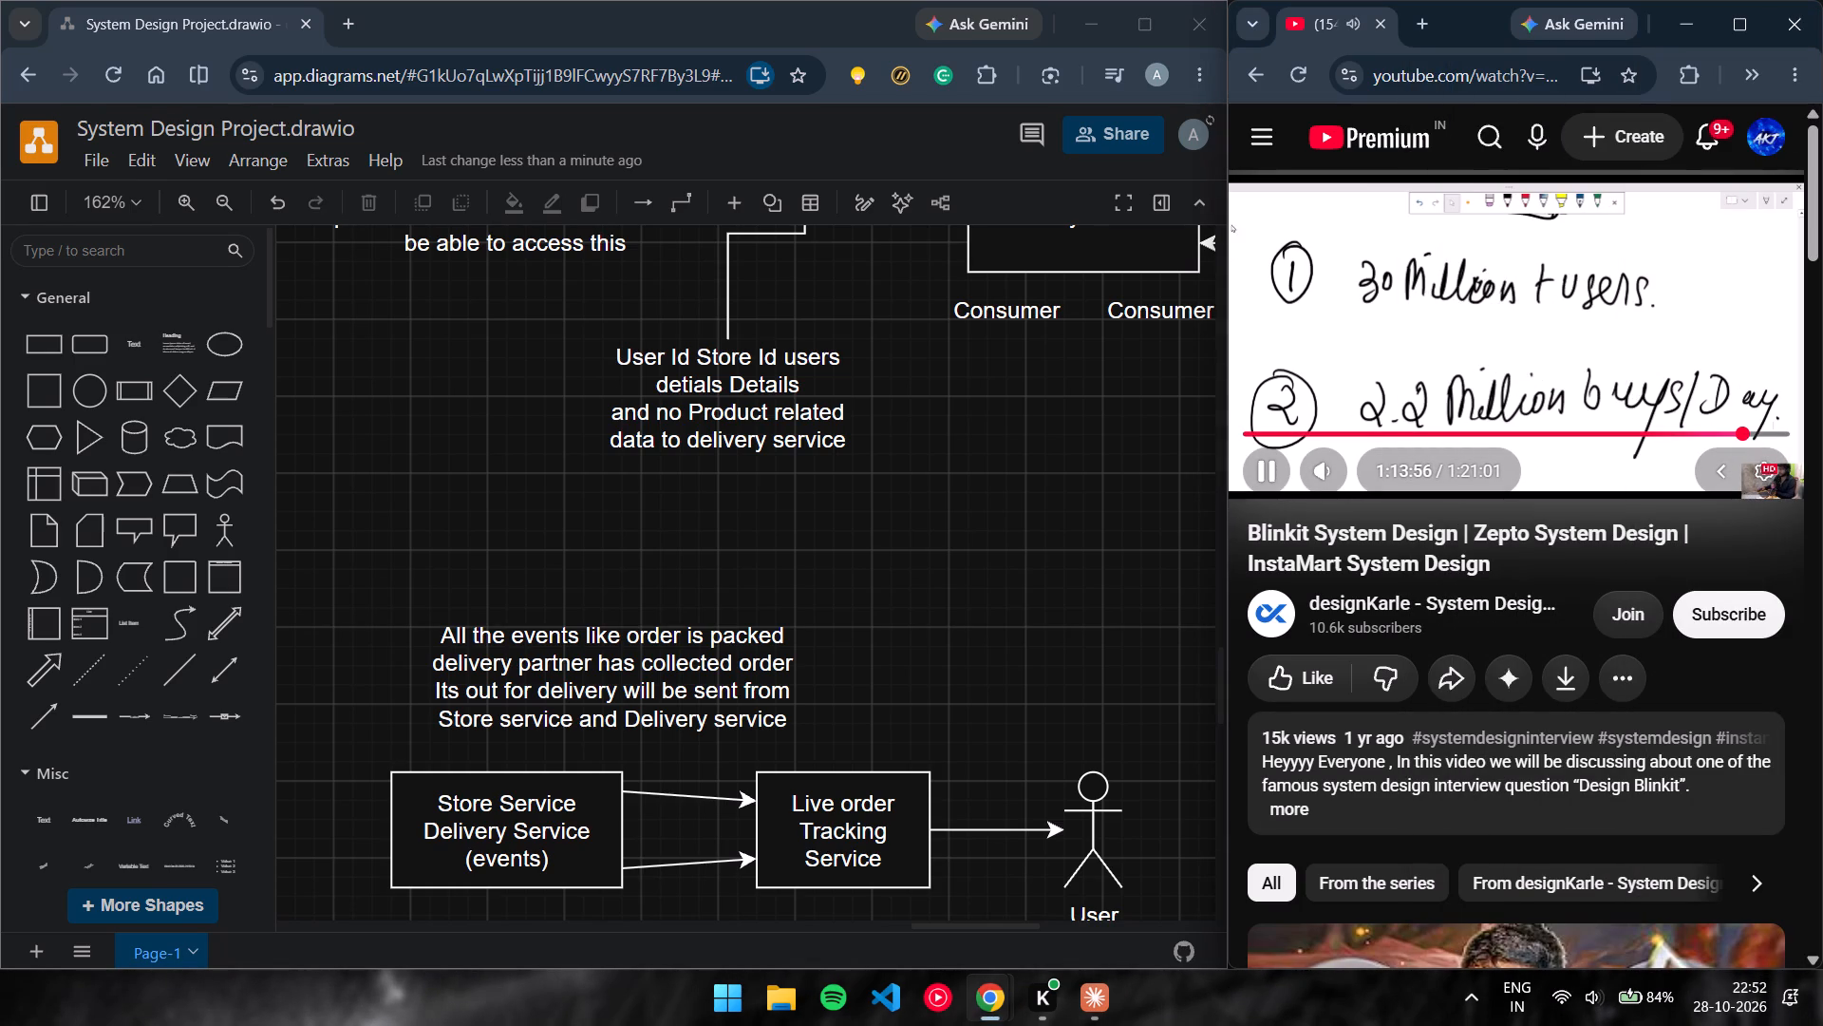
{"action": "key", "text": "Right"}
{"action": "key", "text": "Right"}
{"action": "key", "text": "Right"}
{"action": "key", "text": "Right"}
{"action": "left_click", "coordinate": [1437, 317]}
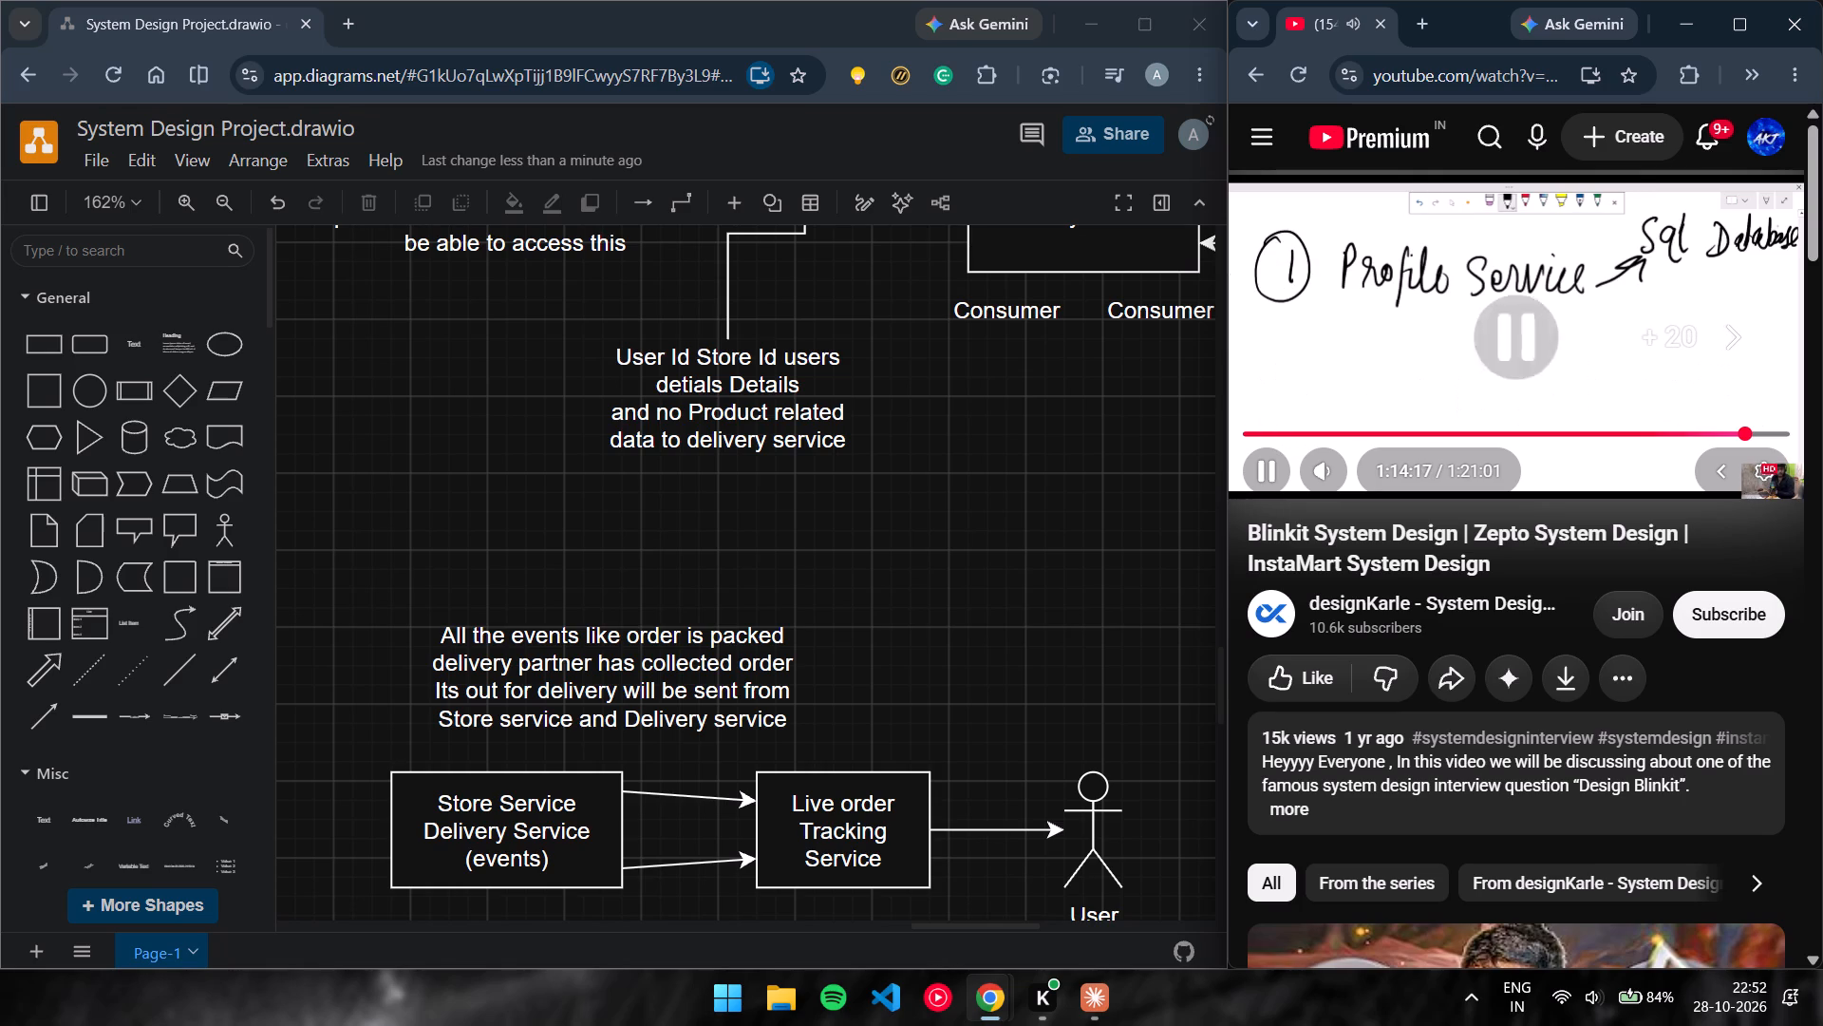
{"action": "left_click", "coordinate": [709, 35]}
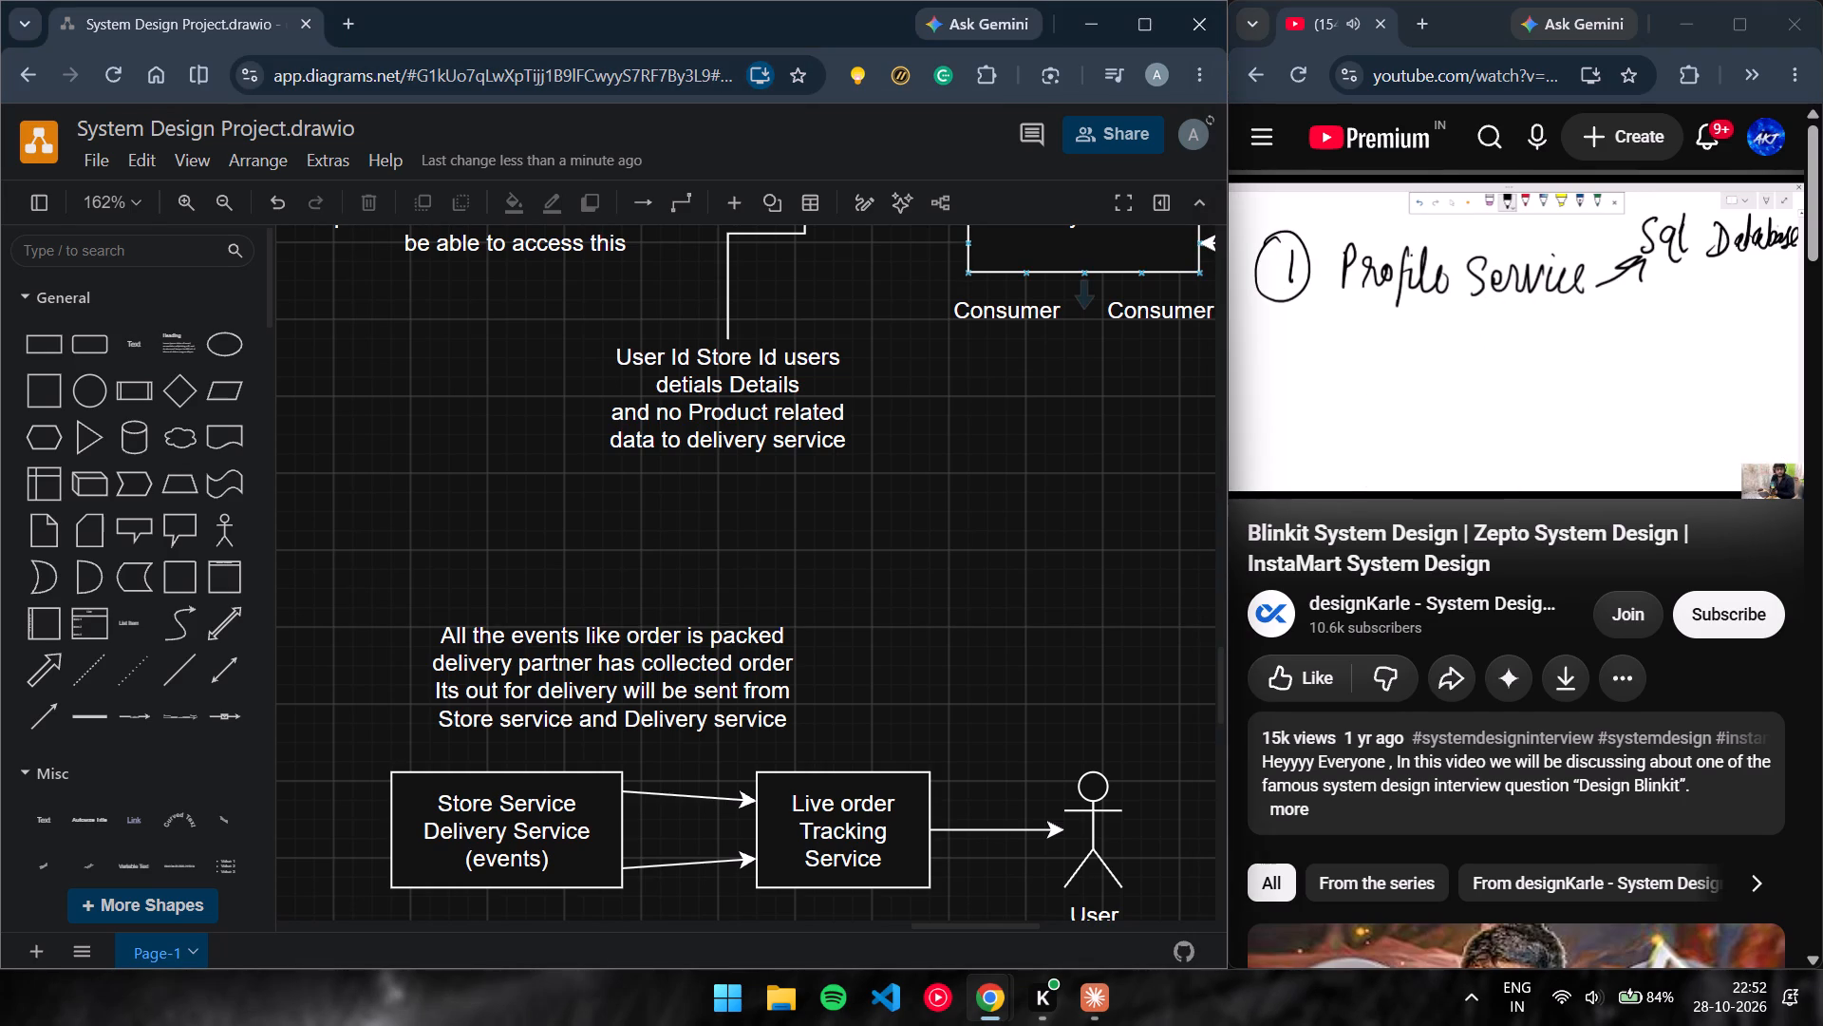
{"action": "left_click", "coordinate": [1345, 282]}
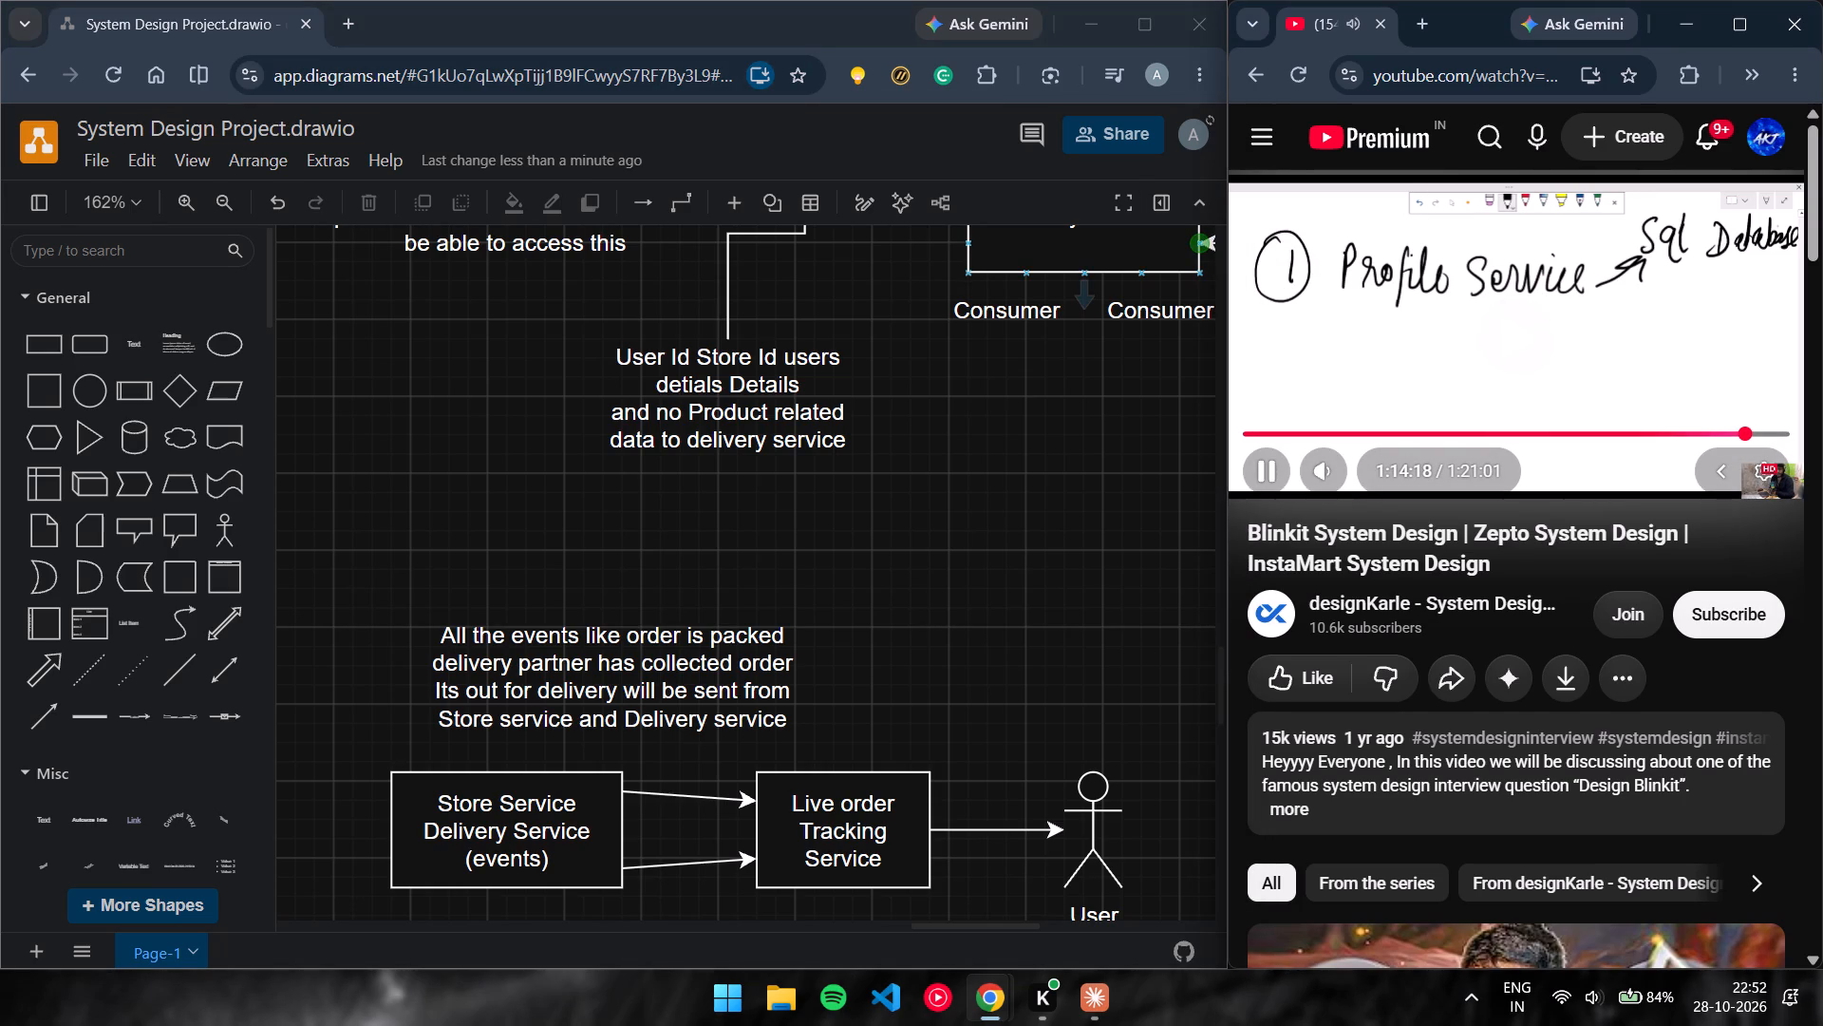
{"action": "key", "text": "Right"}
{"action": "key", "text": "Right"}
{"action": "key", "text": "Right"}
{"action": "key", "text": "Right"}
{"action": "key", "text": "Right"}
{"action": "left_click", "coordinate": [1407, 277]}
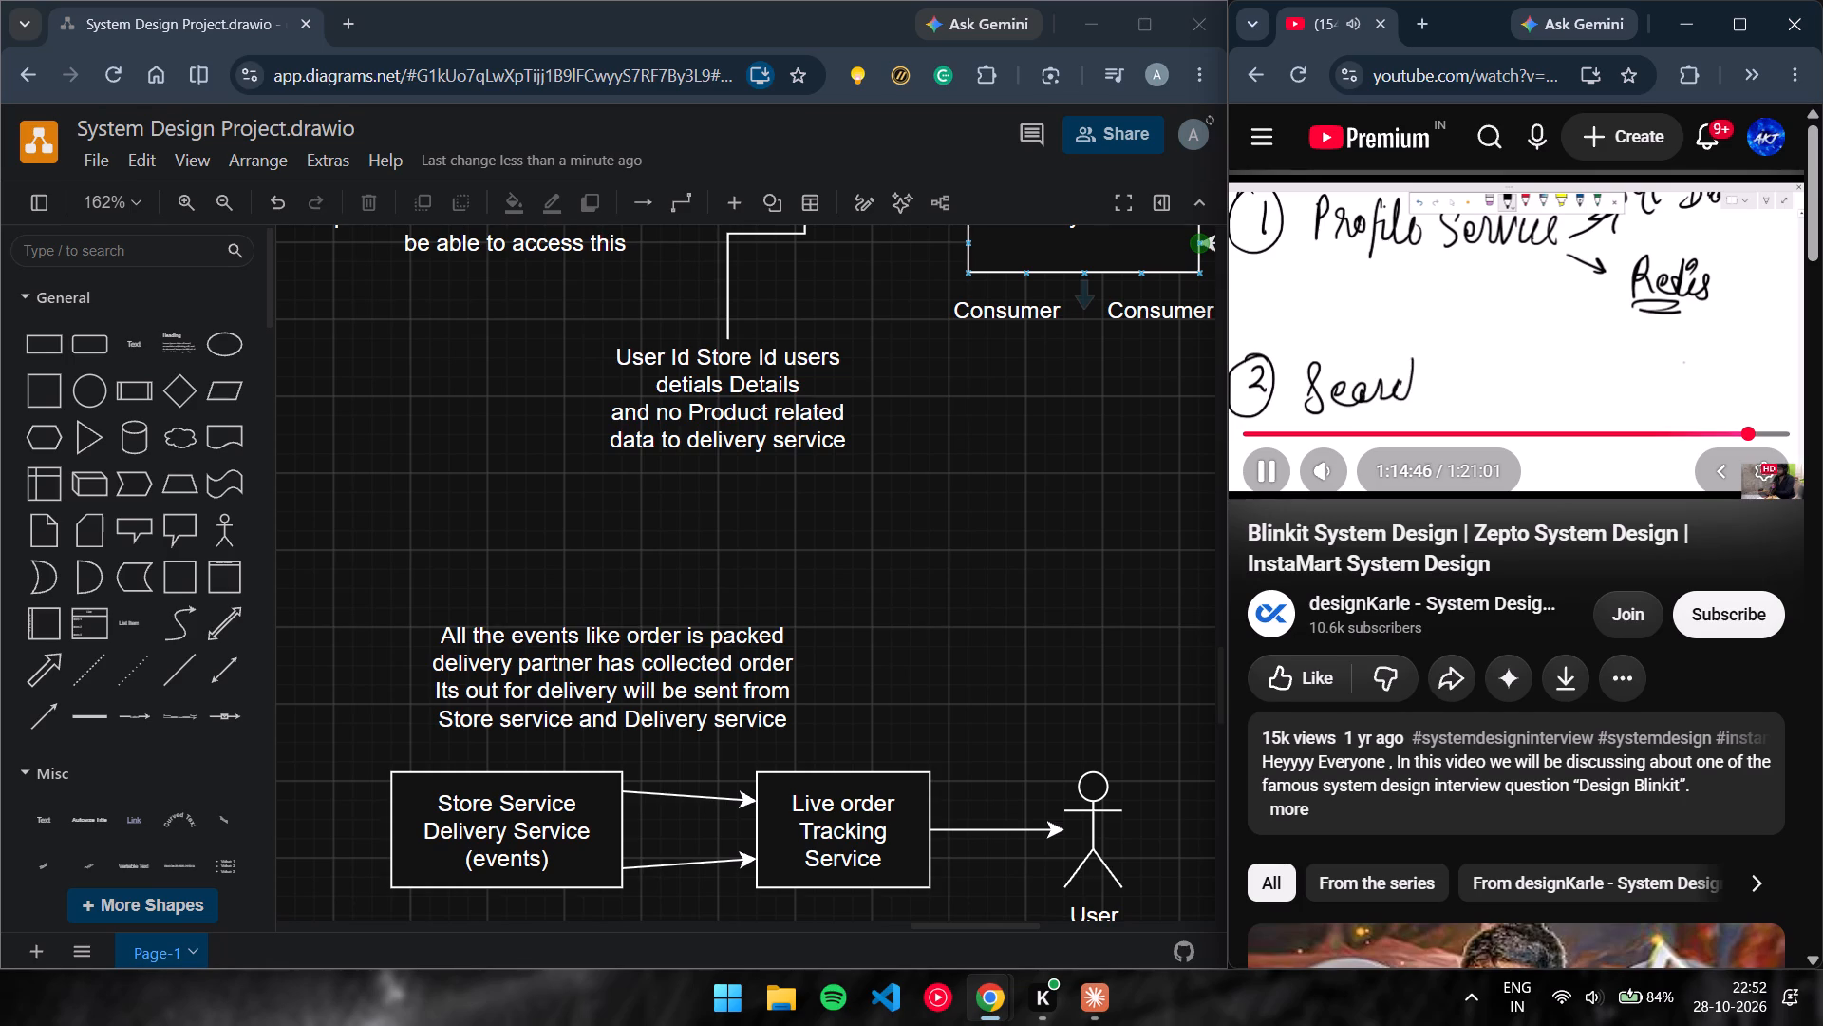
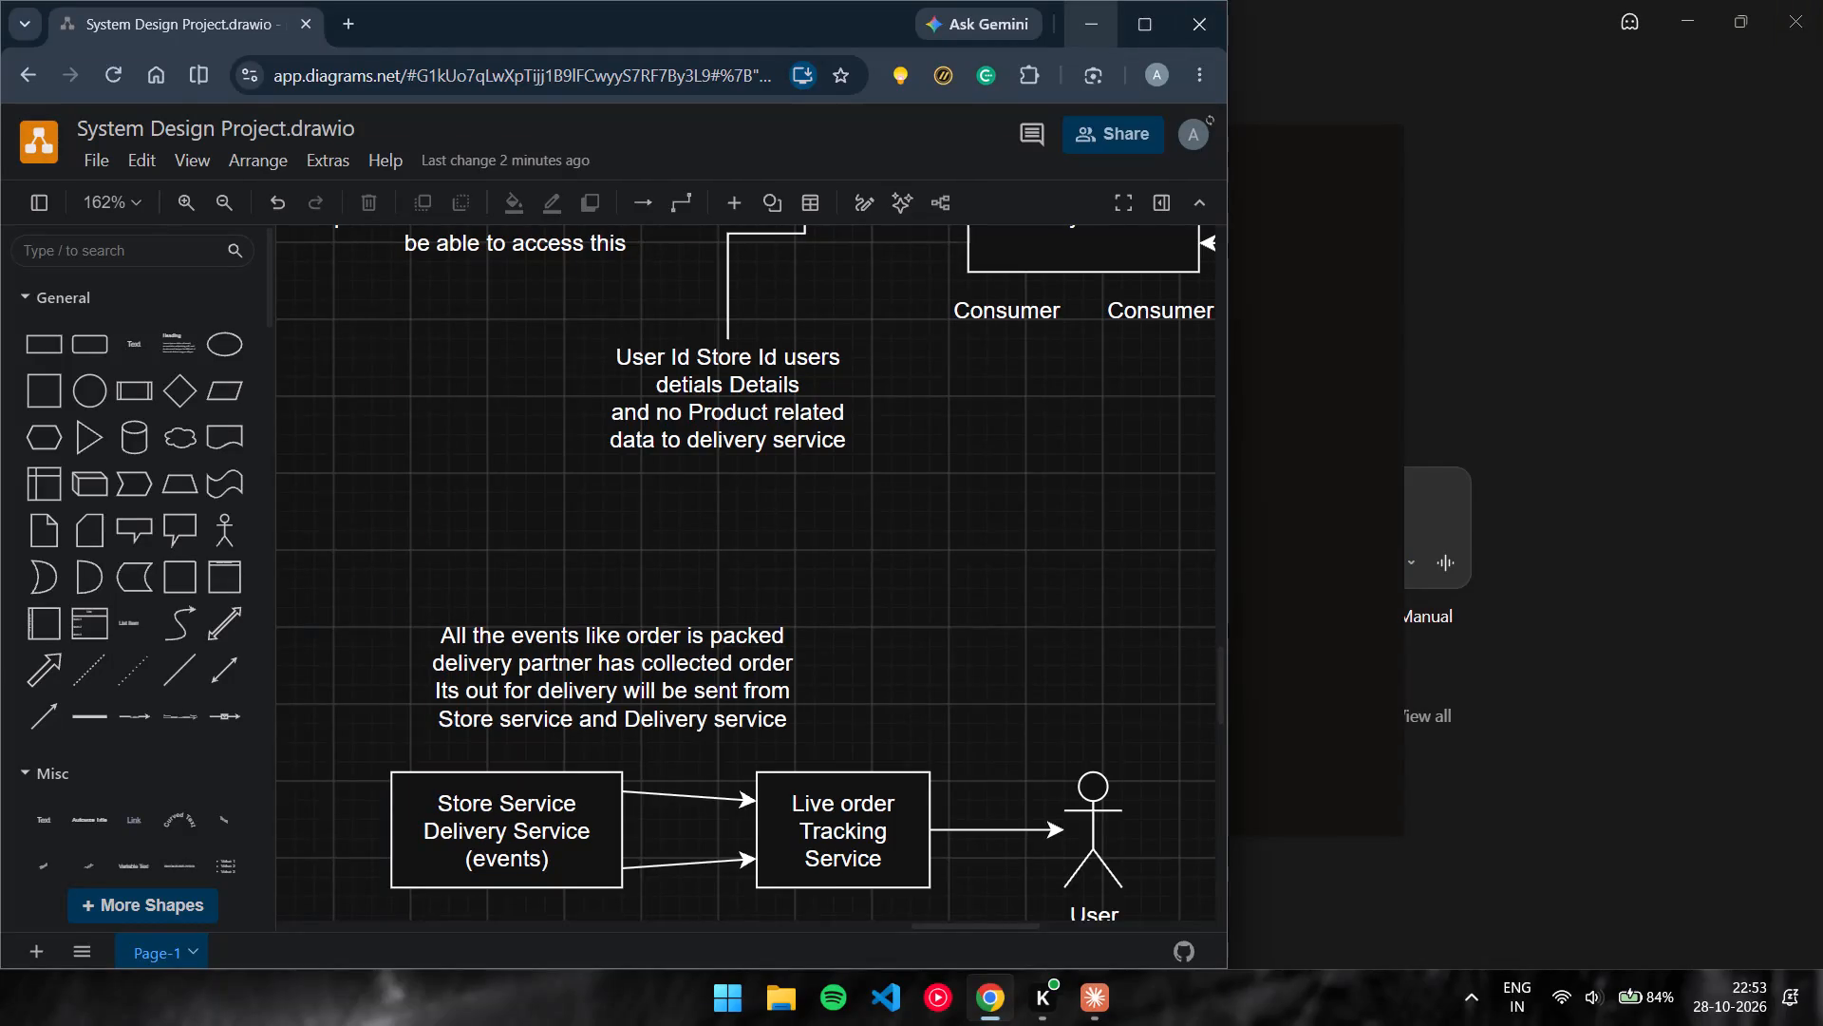
{"action": "left_click", "coordinate": [1137, 36]}
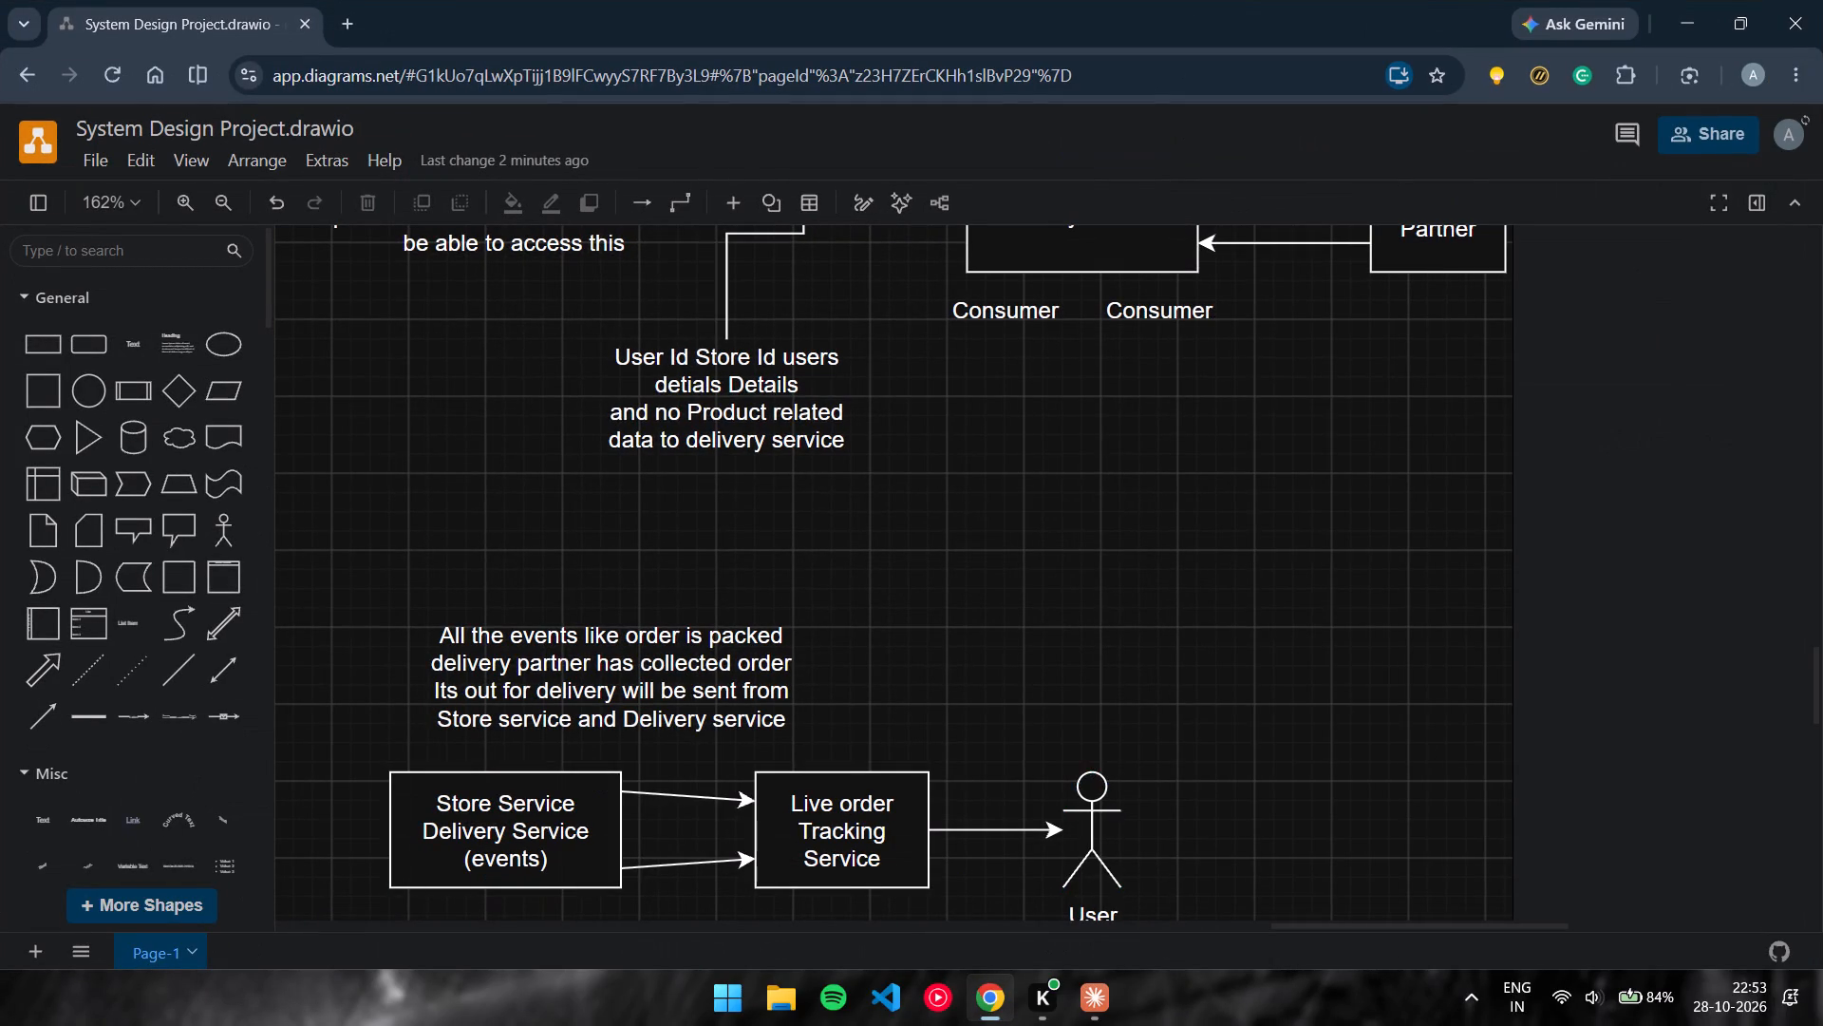
{"action": "scroll", "coordinate": [819, 596], "scroll_direction": "right", "scroll_amount": 4}
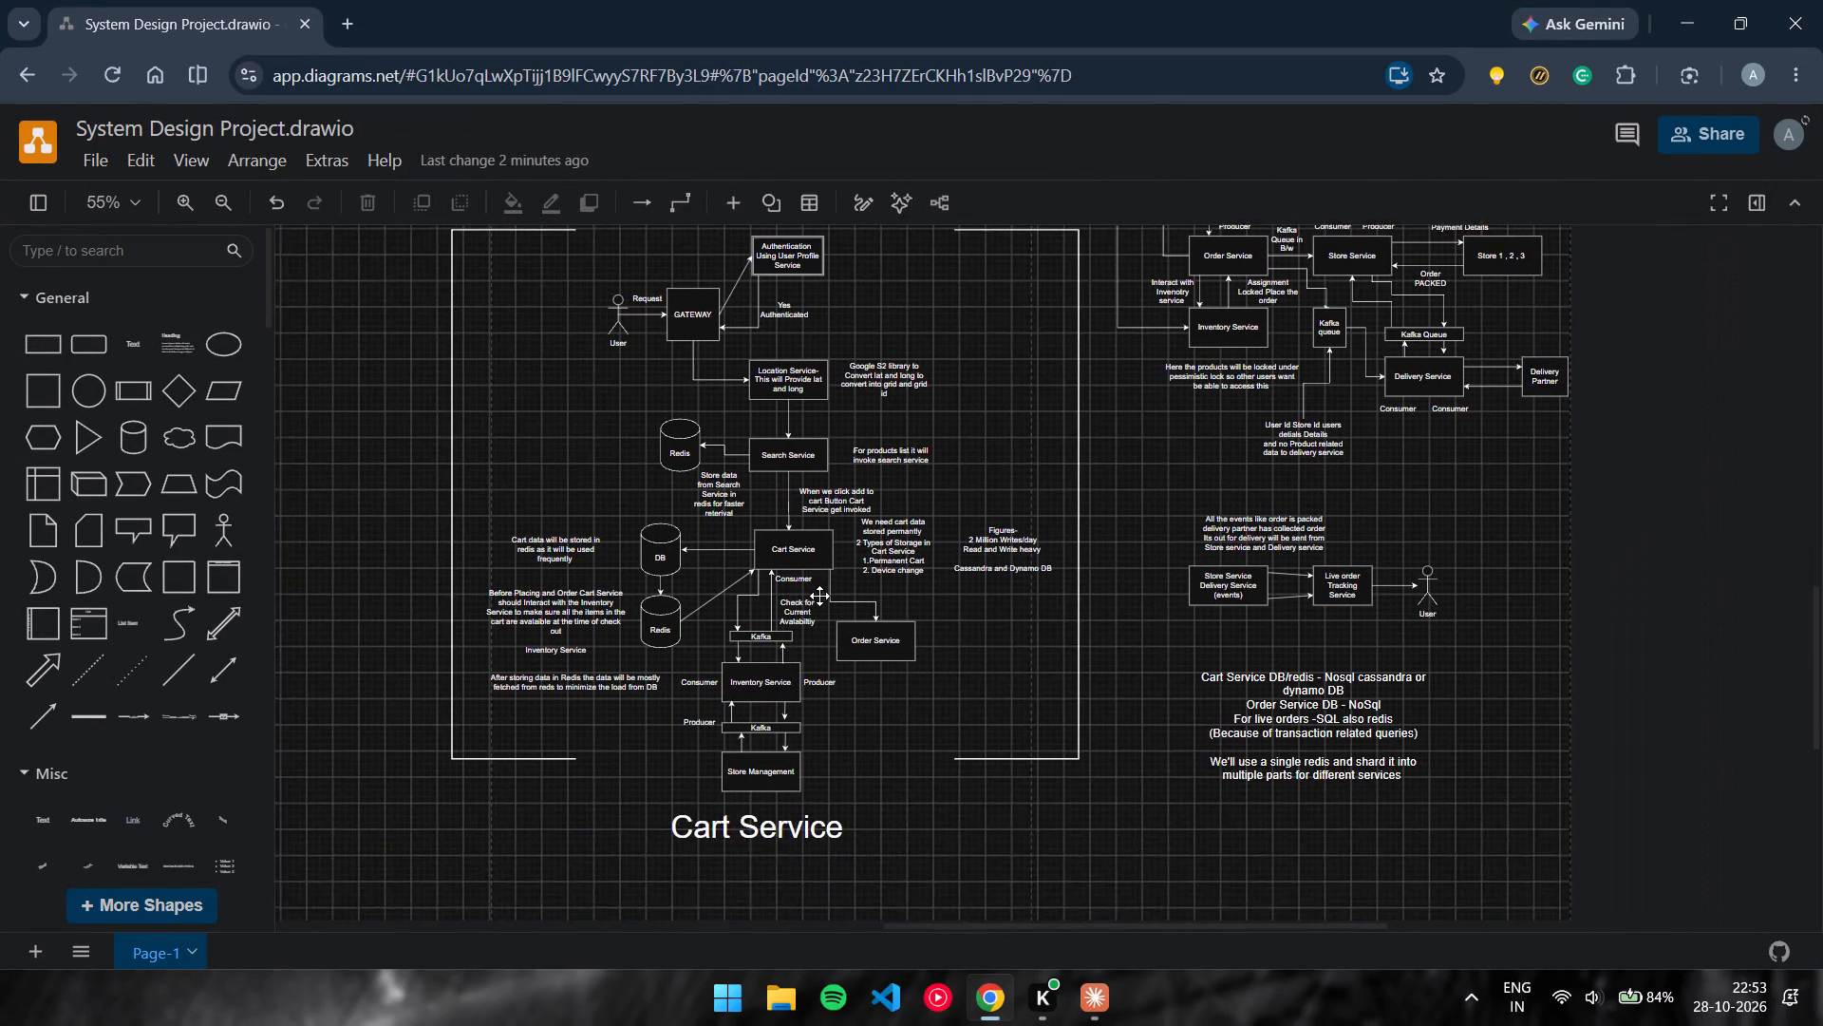
{"action": "scroll", "coordinate": [819, 596], "scroll_direction": "right", "scroll_amount": 2}
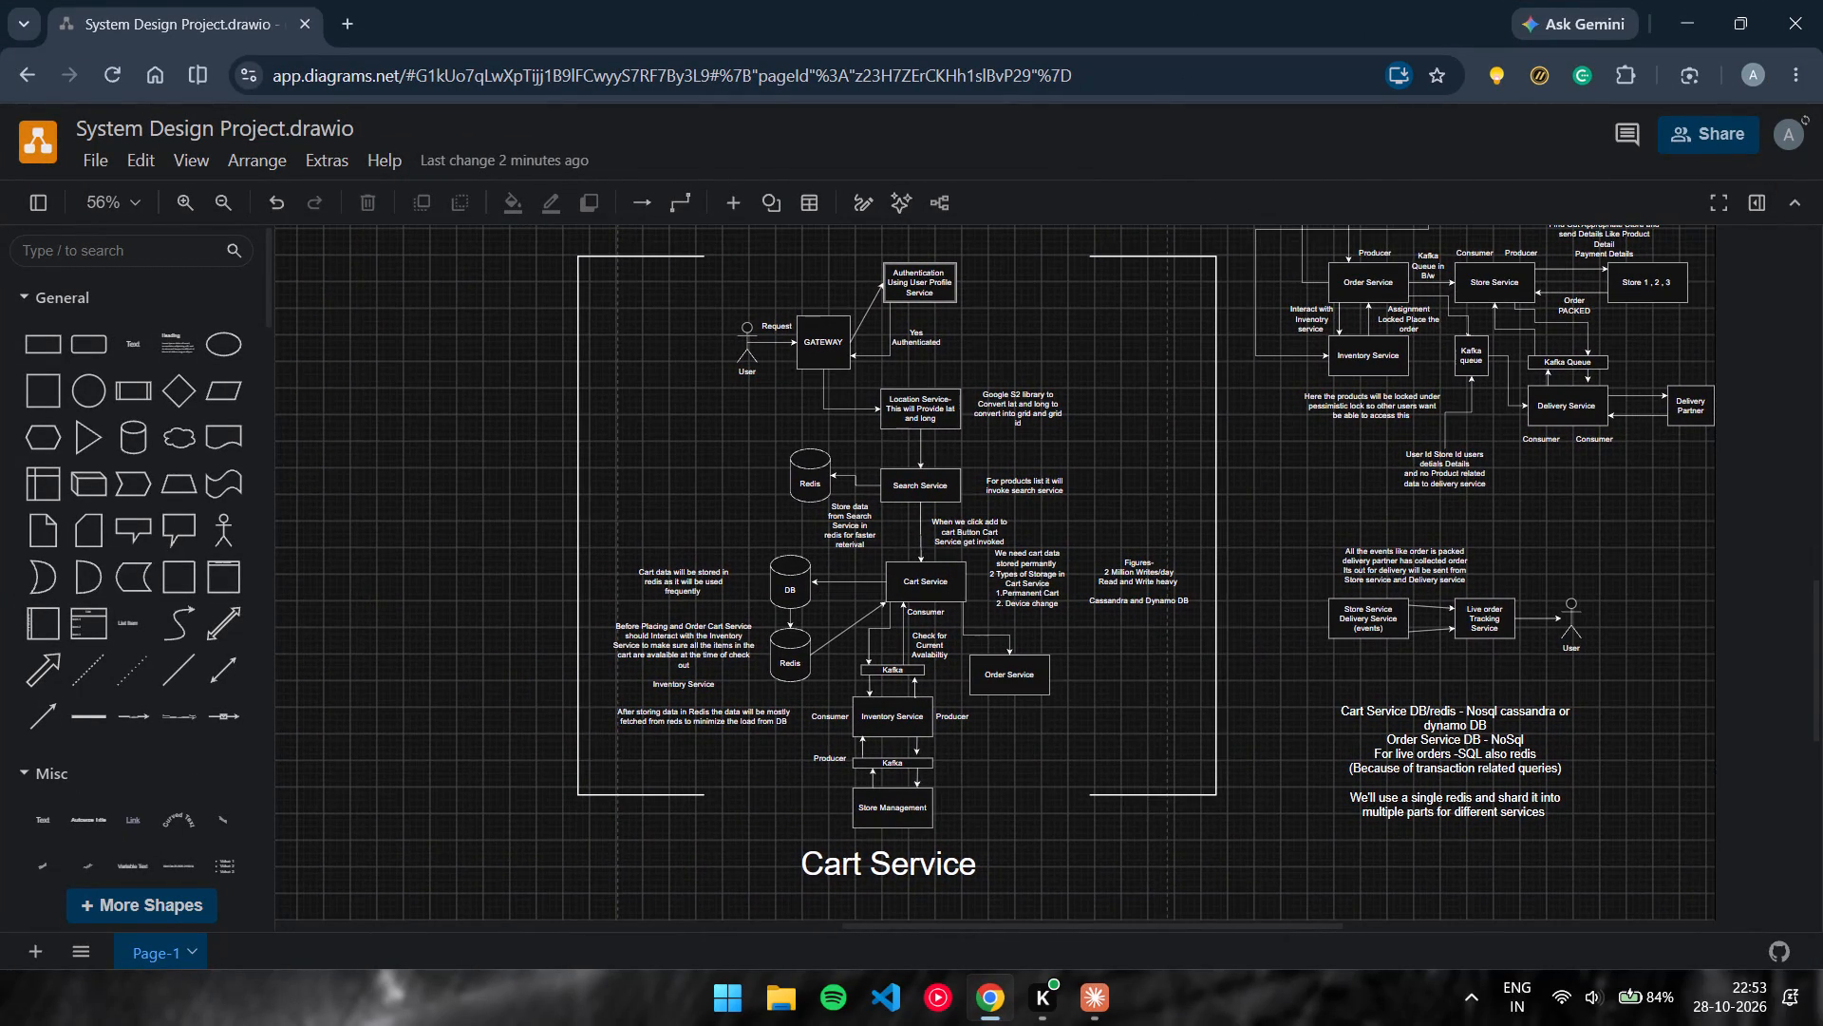
{"action": "left_click", "coordinate": [1720, 209]}
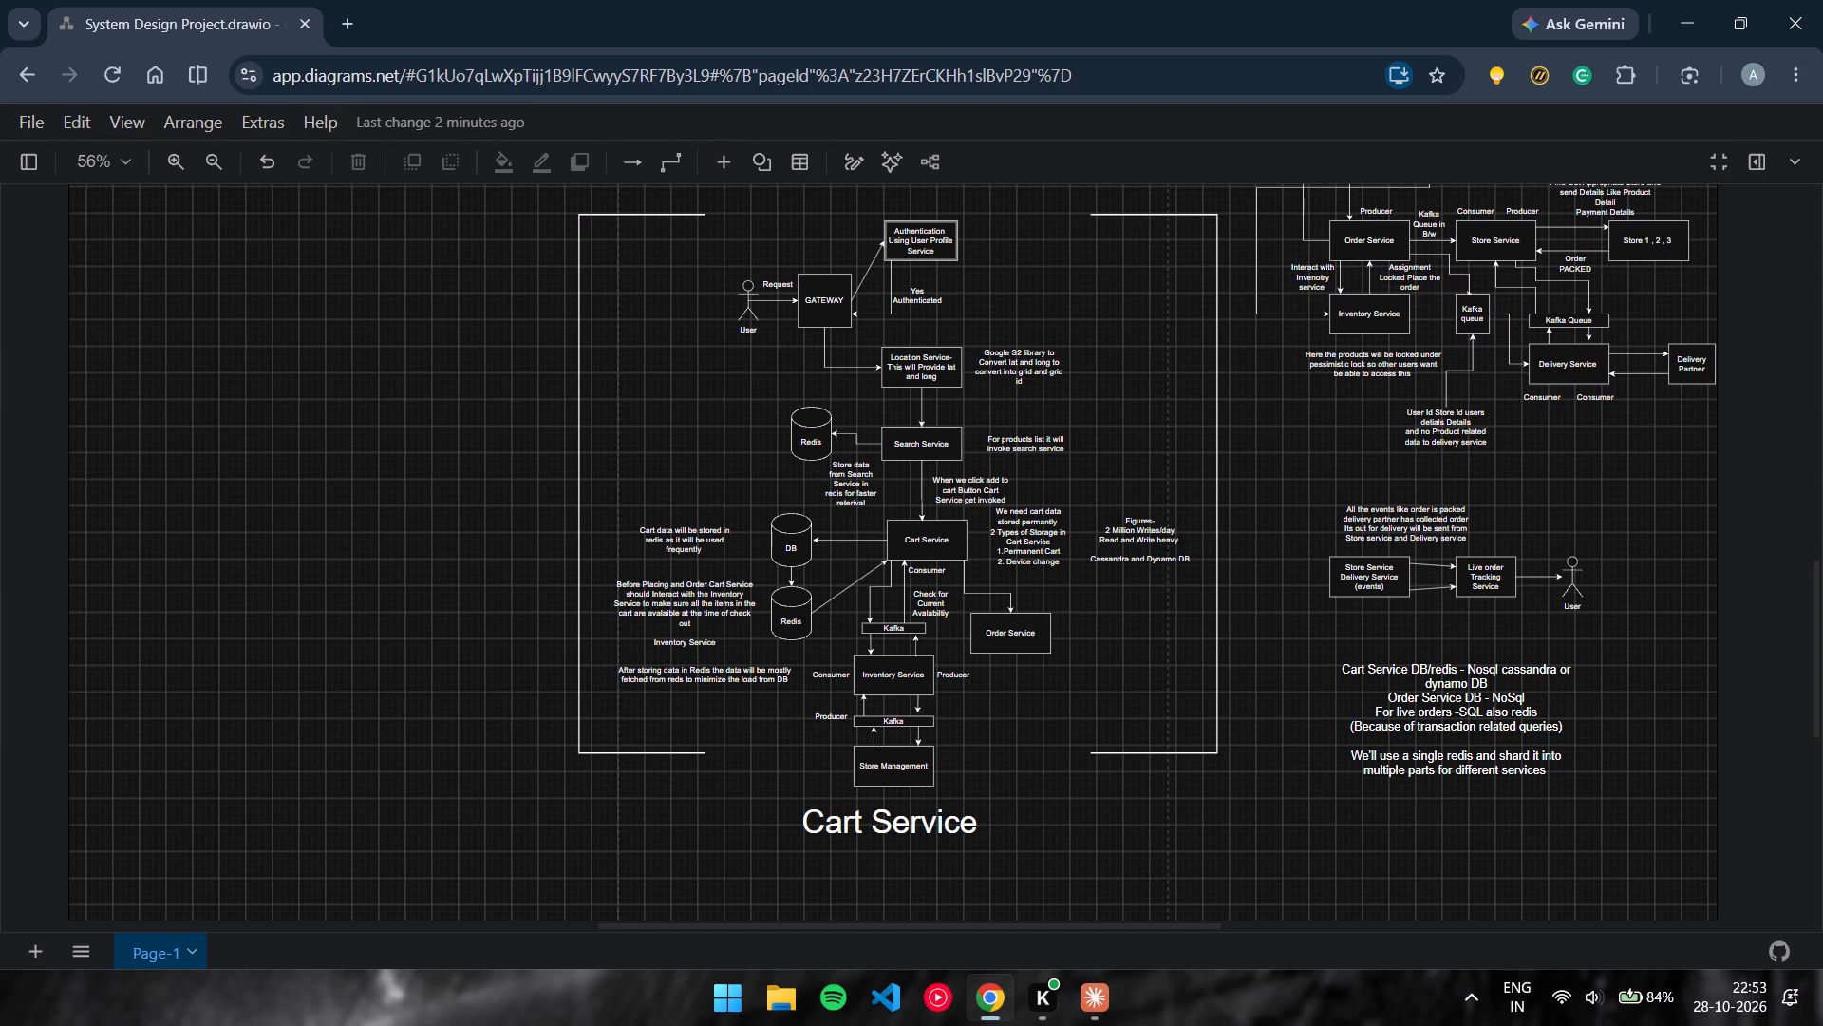
{"action": "scroll", "coordinate": [1325, 495], "scroll_direction": "up", "scroll_amount": 1}
{"action": "key", "text": "F11"}
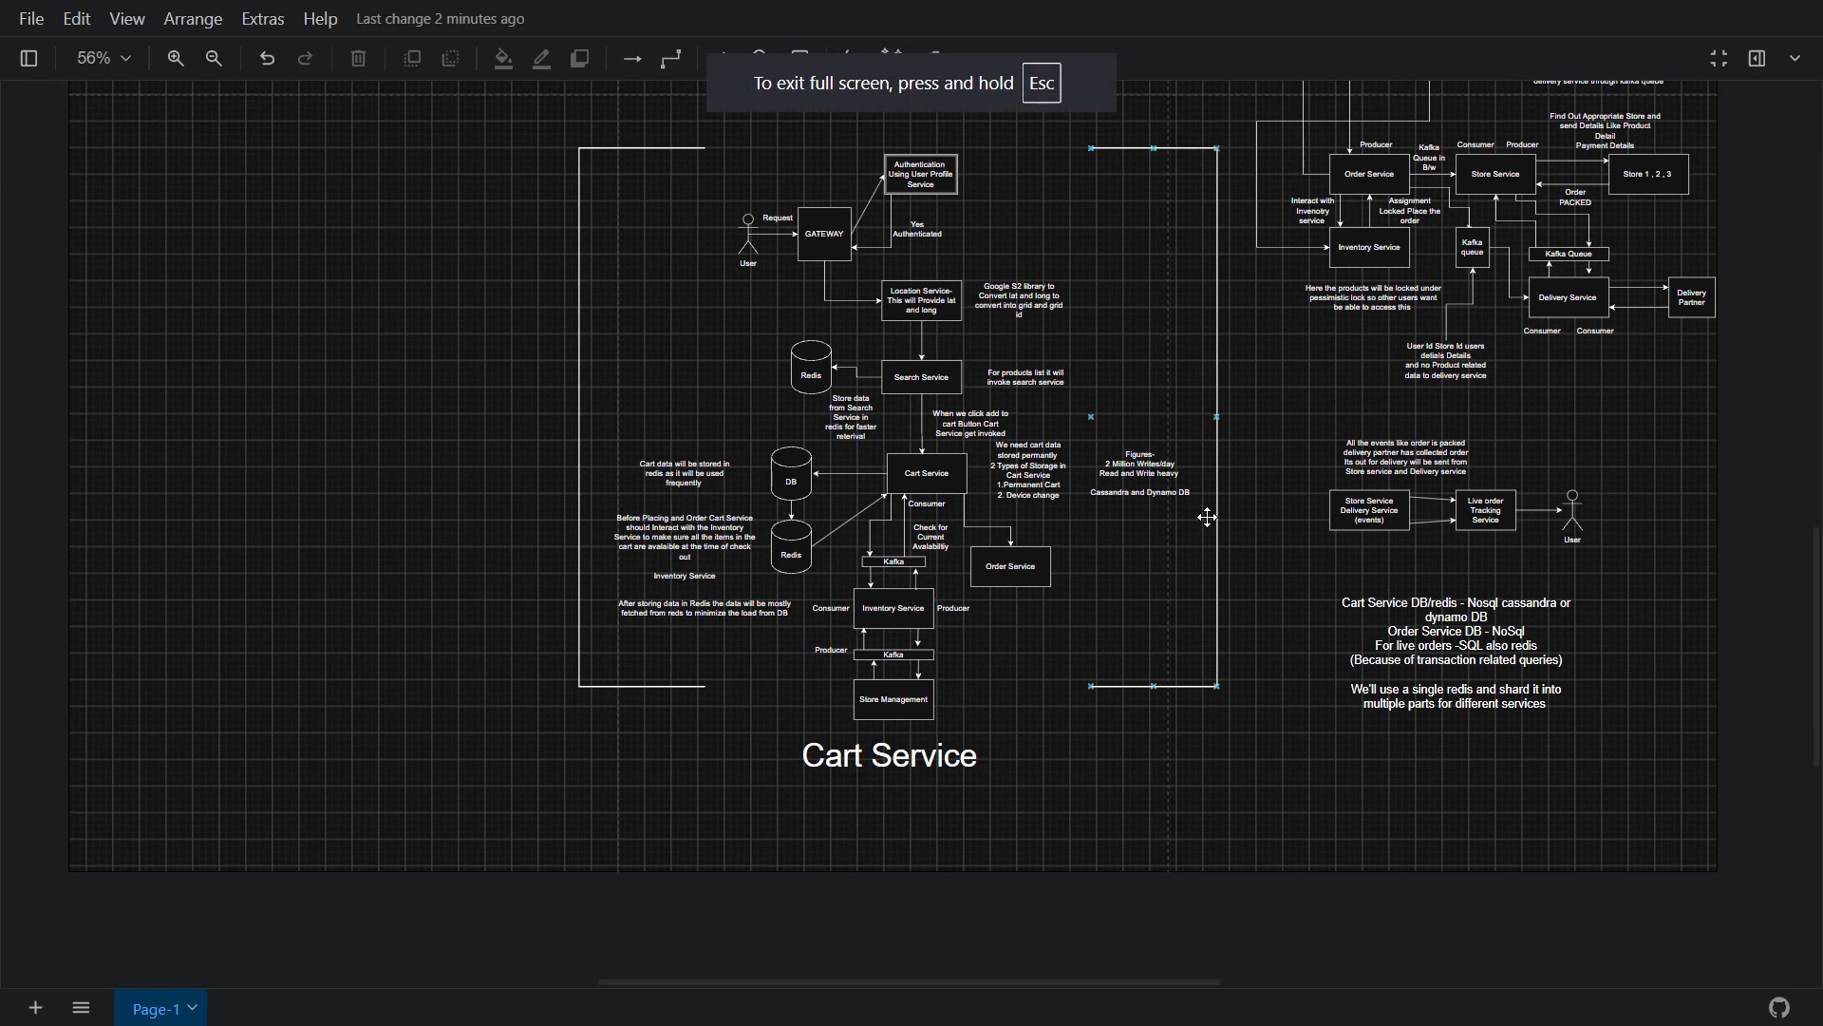
{"action": "scroll", "coordinate": [1207, 517], "scroll_direction": "up", "scroll_amount": 1}
{"action": "scroll", "coordinate": [1207, 517], "scroll_direction": "right", "scroll_amount": 1}
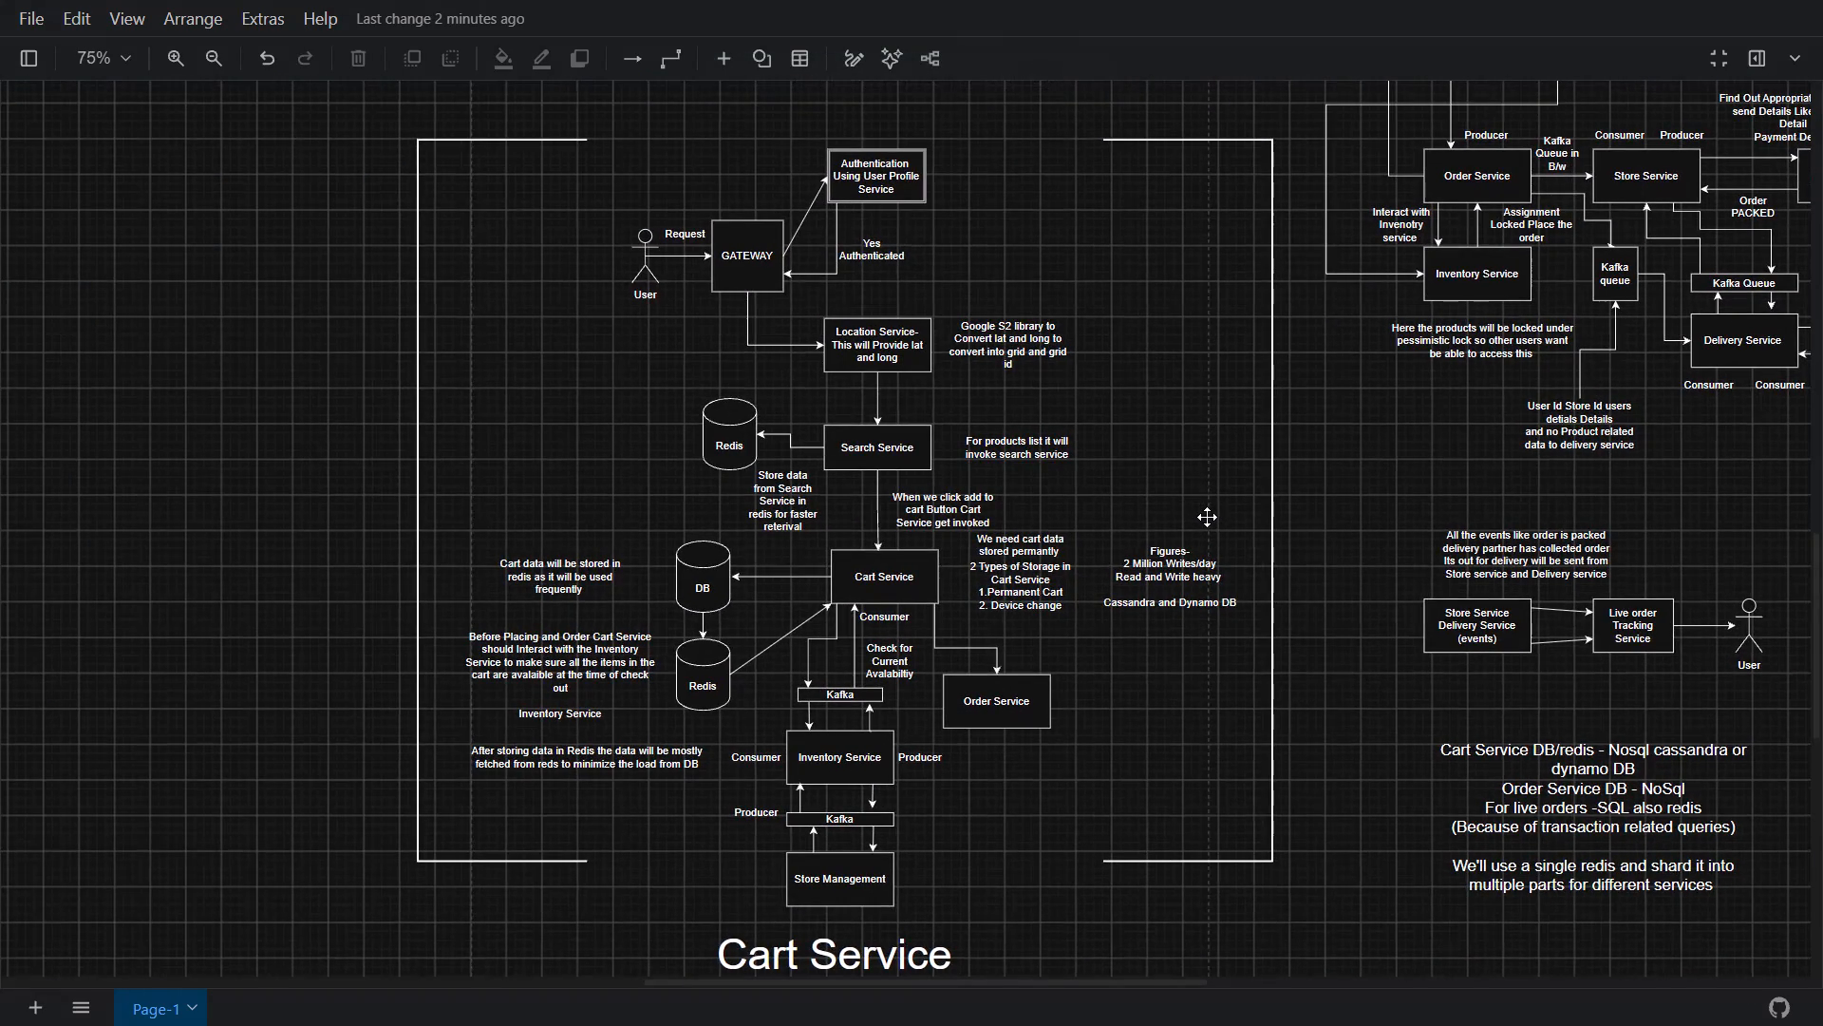
{"action": "key", "text": "shift+super+s"}
{"action": "left_click_drag", "start_coordinate": [352, 98], "coordinate": [375, 124]}
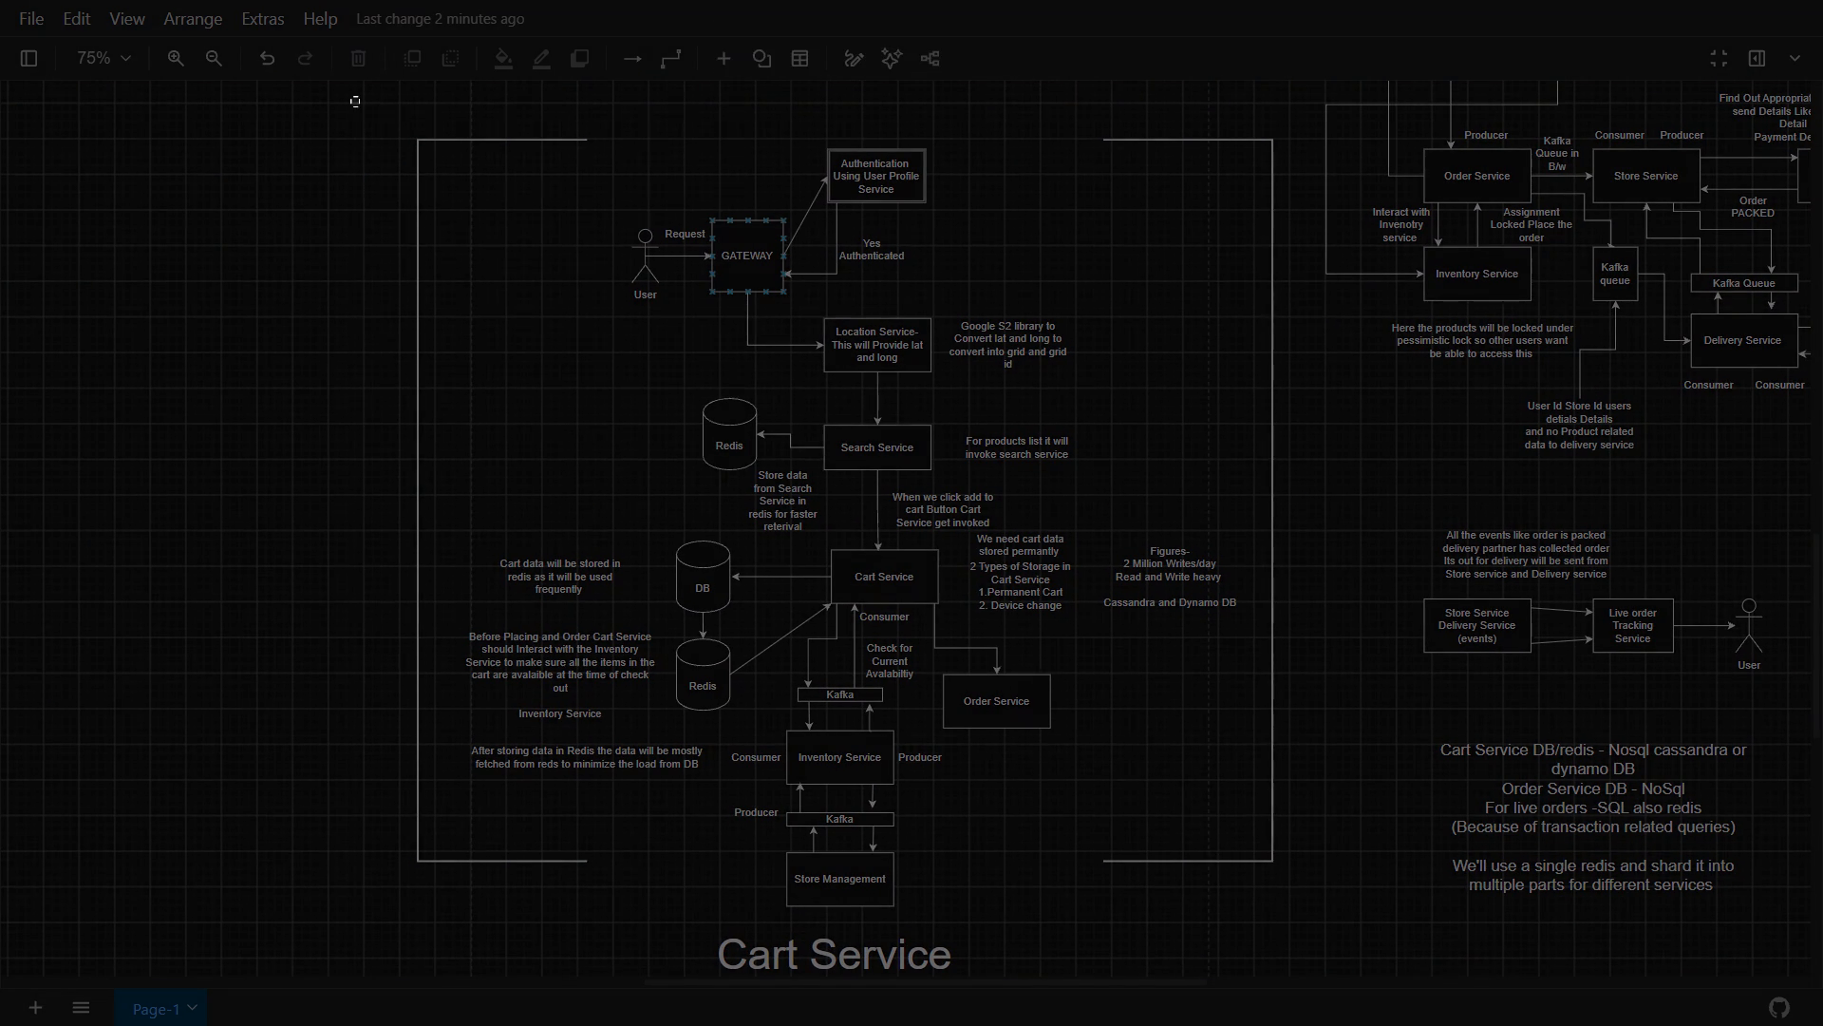
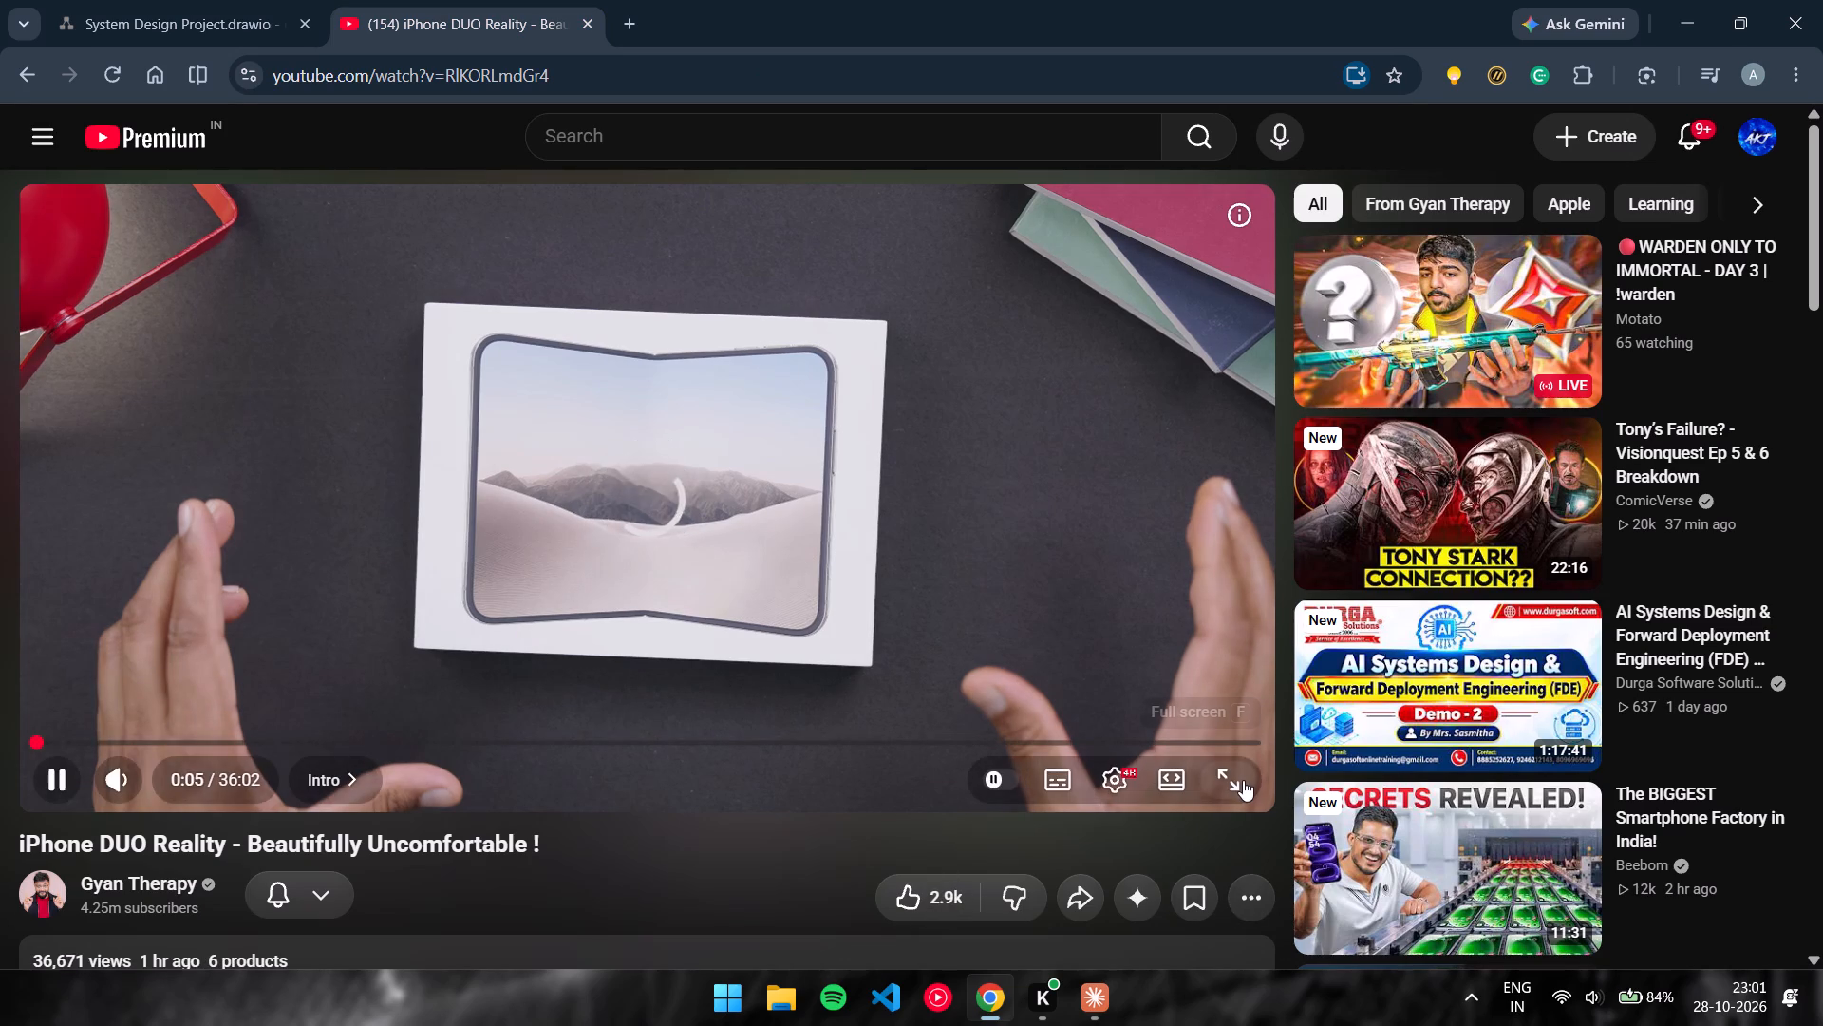
{"action": "left_click", "coordinate": [1243, 780]}
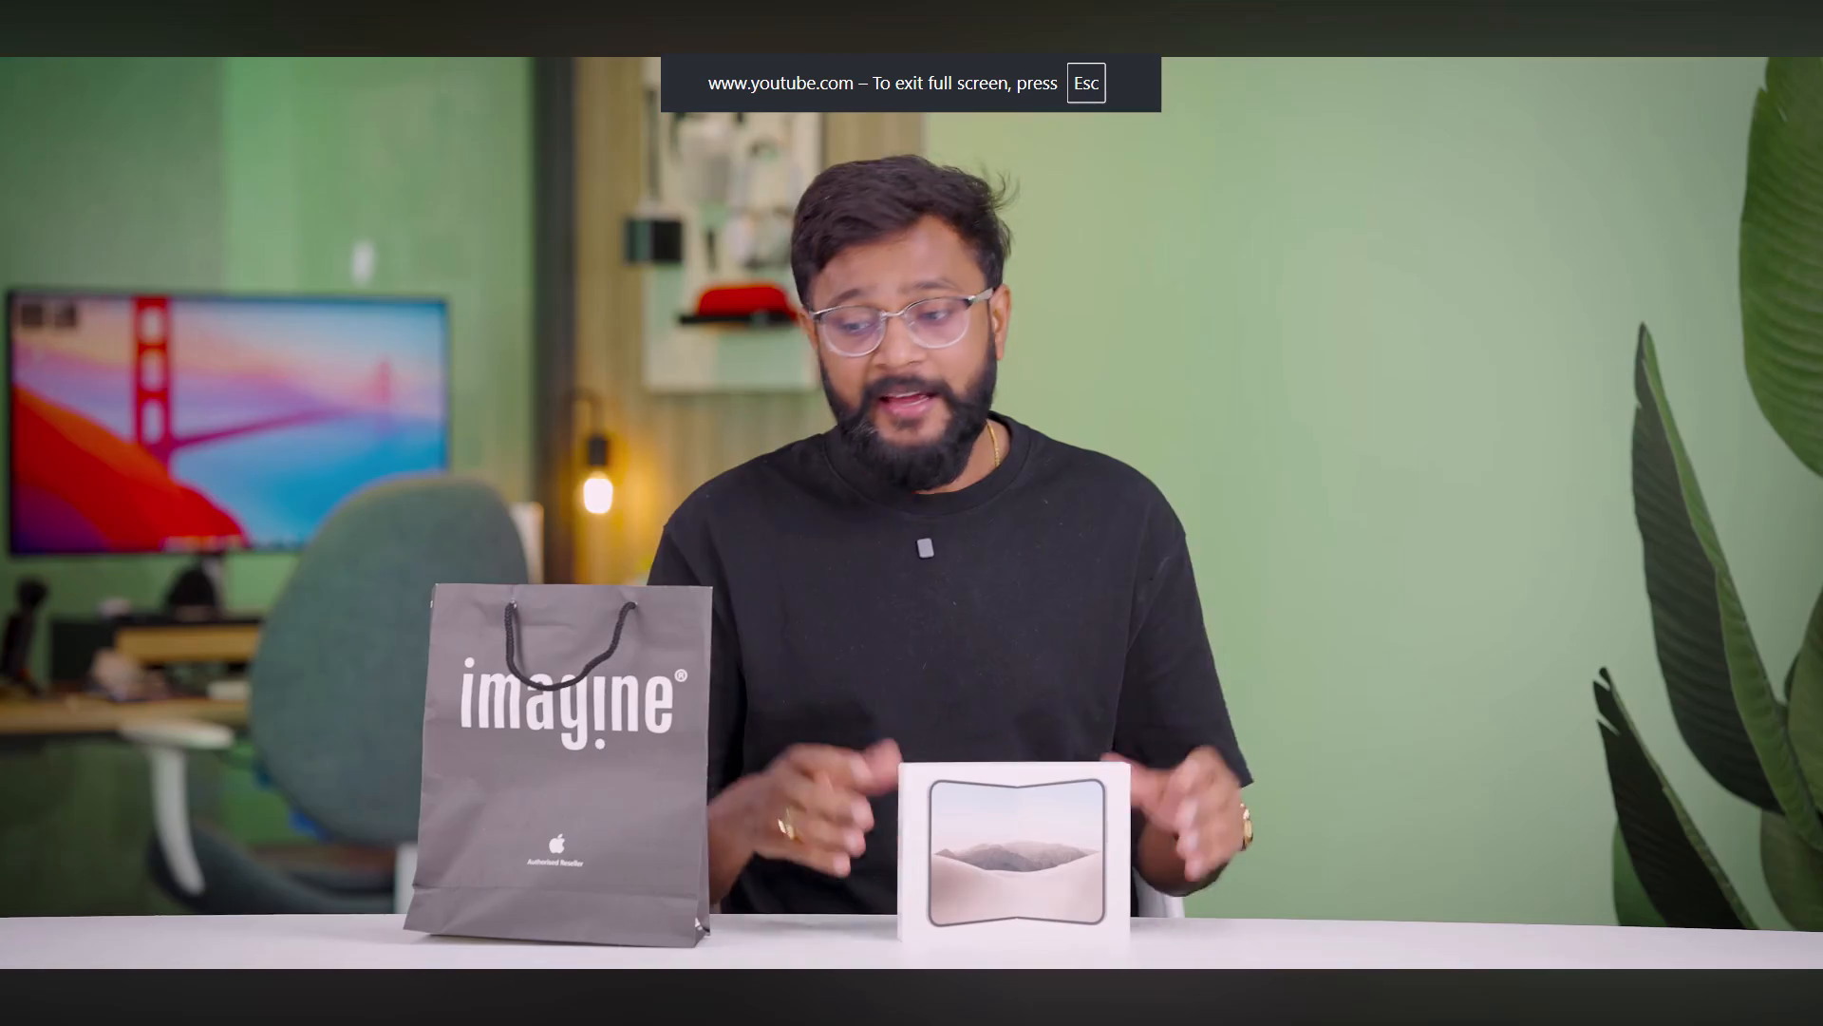